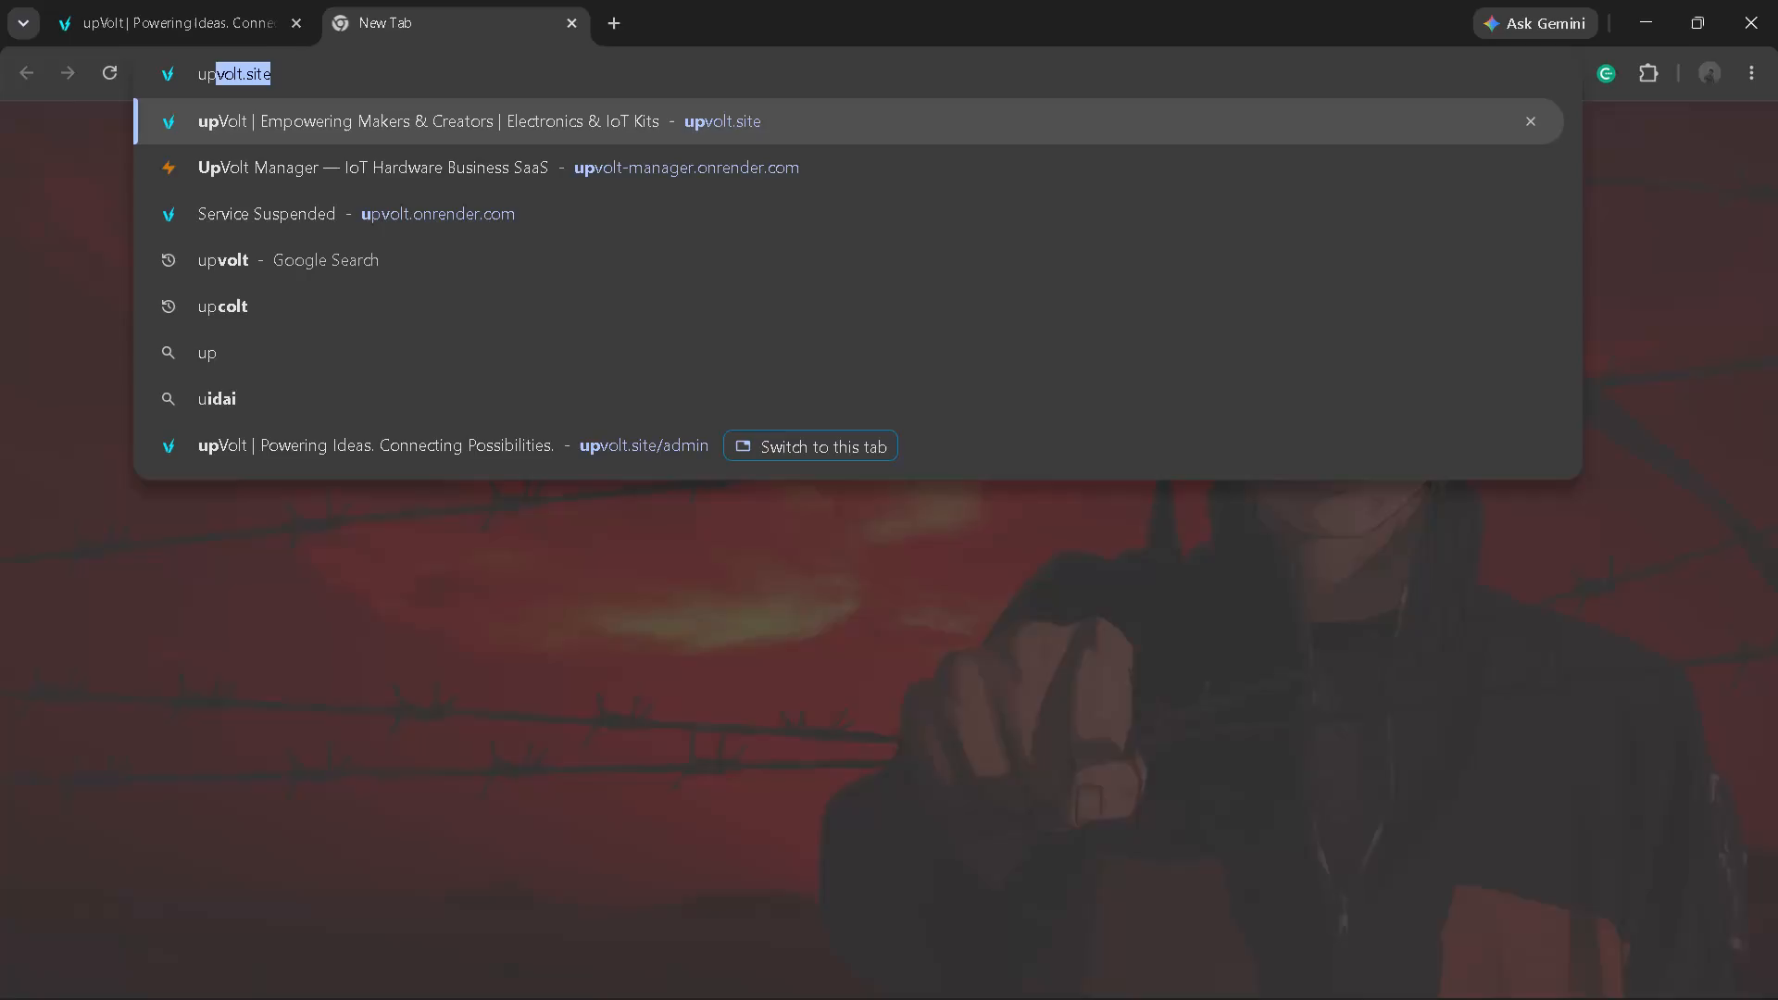
Open the UpVolt Manager site at upvolt-manager.onrender.com in the new tab, keeping the upVolt admin portal open alongside.
{"action": "left_click", "coordinate": [407, 176]}
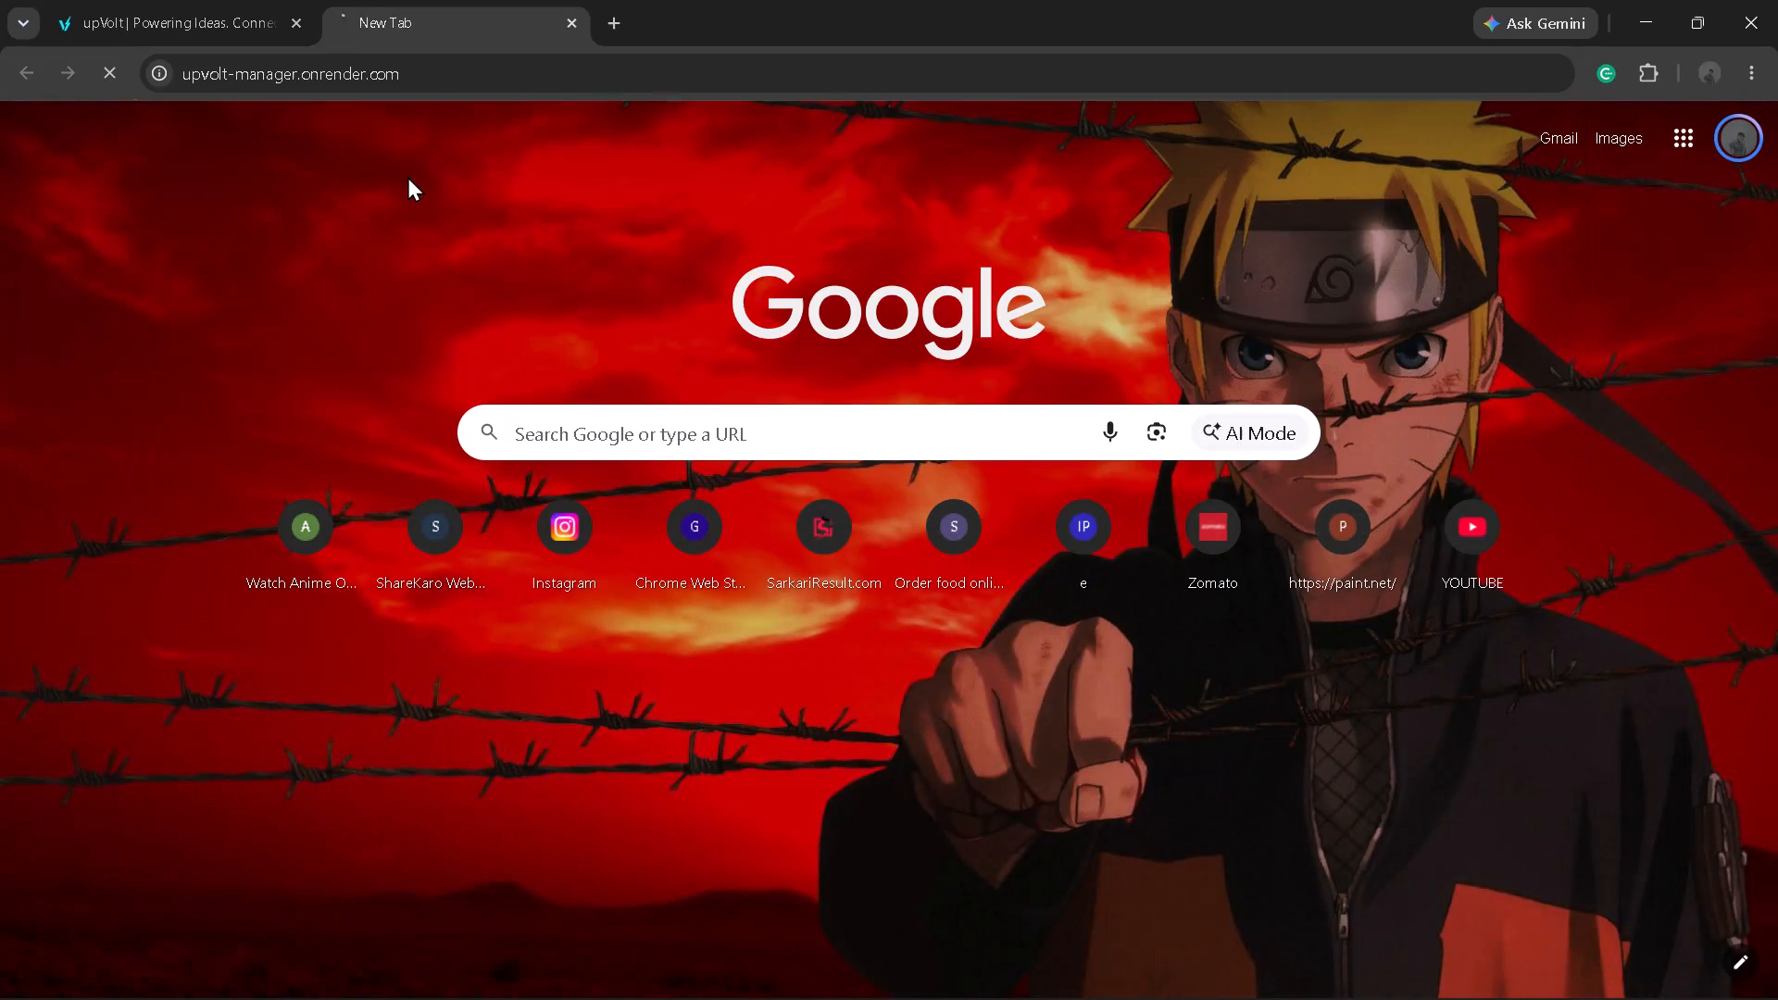
{"action": "left_click", "coordinate": [197, 0]}
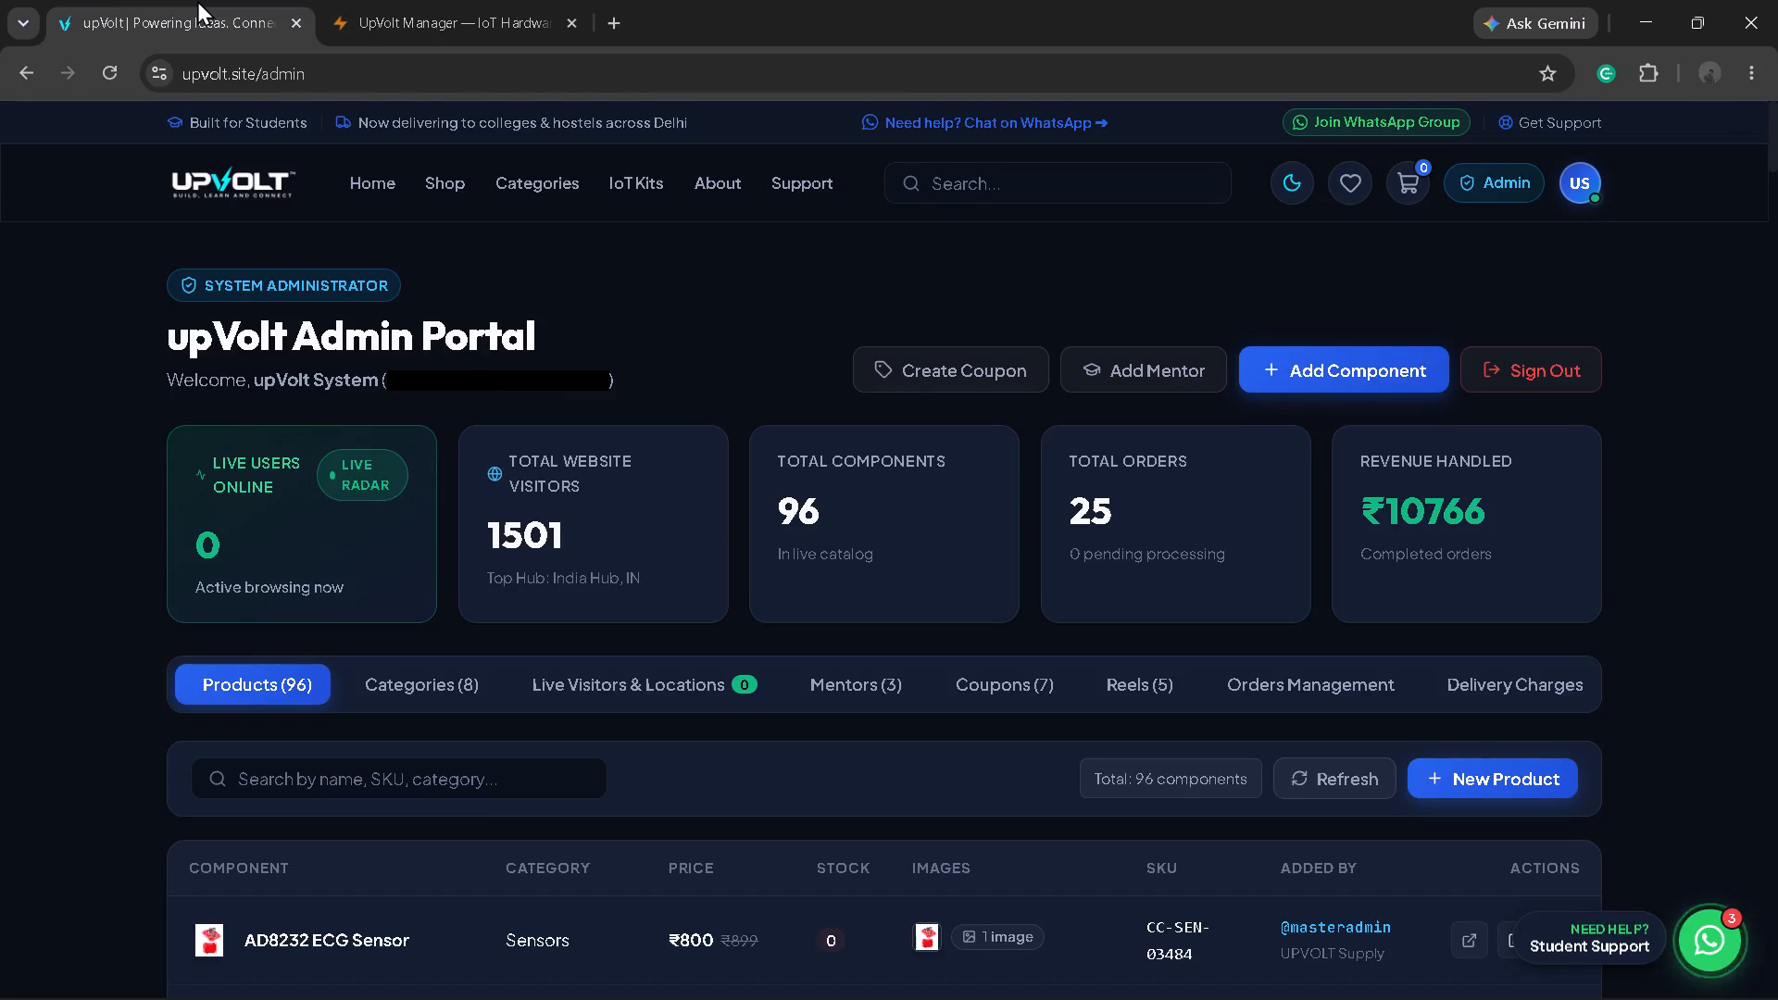
{"action": "left_click", "coordinate": [437, 0]}
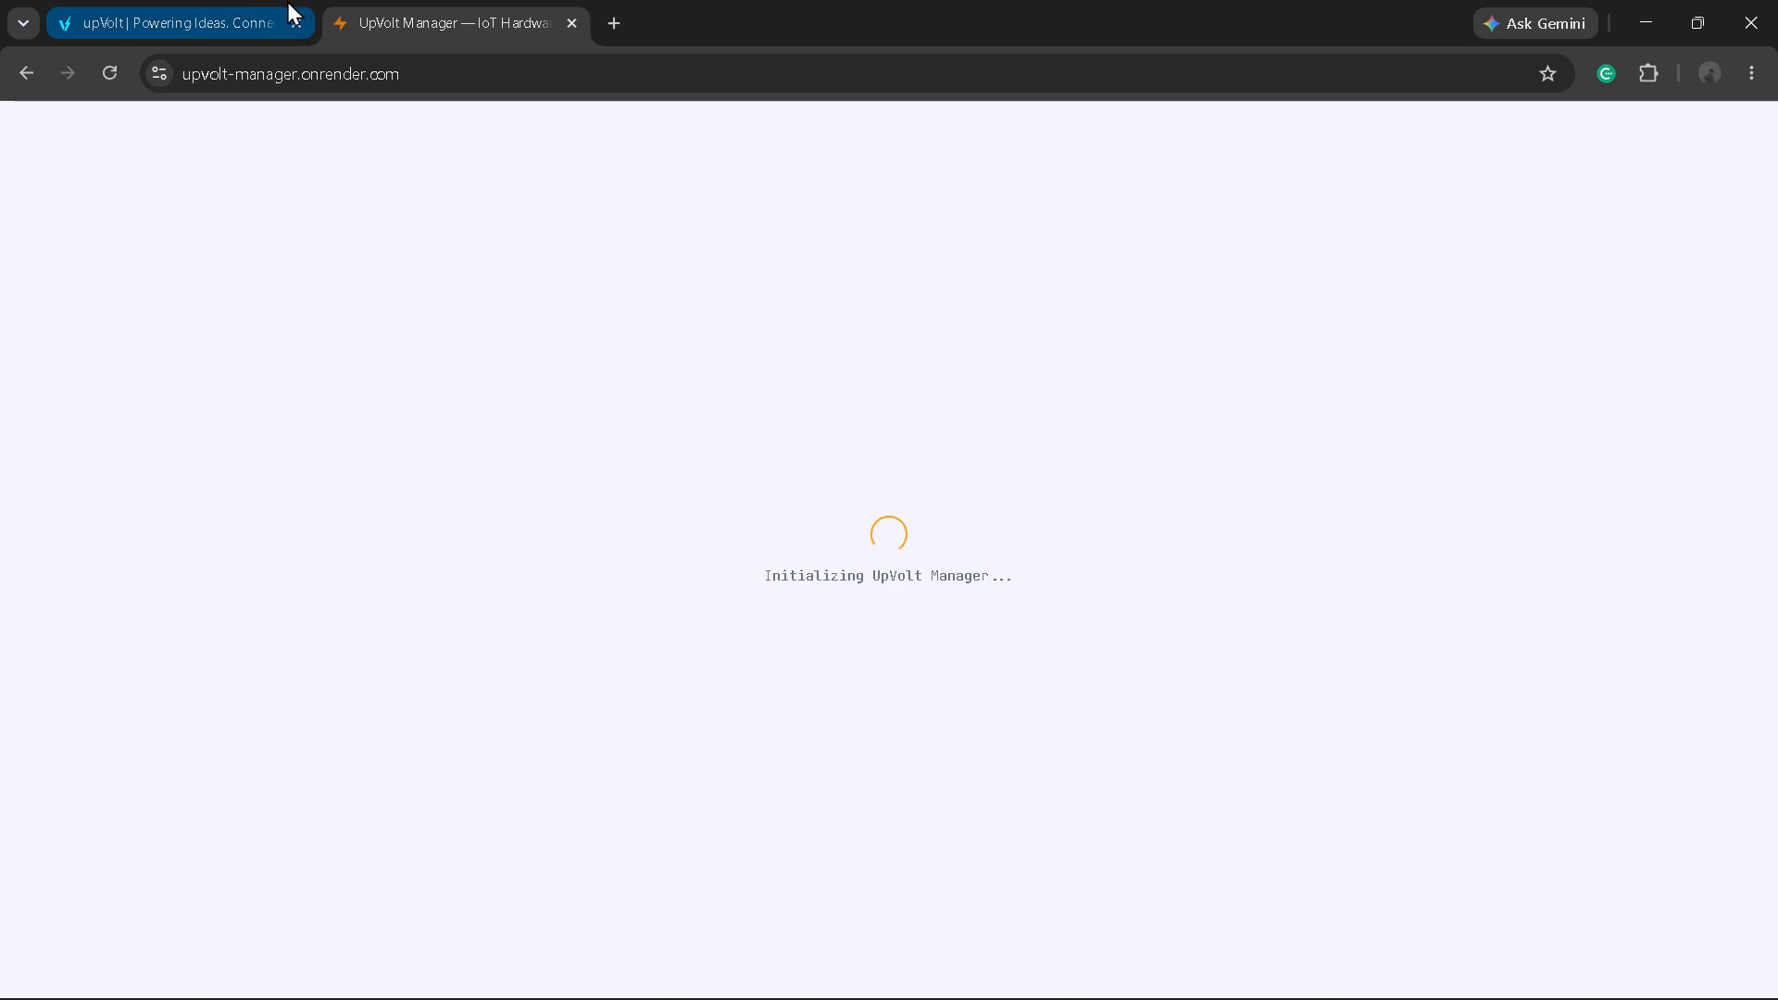
{"action": "left_click", "coordinate": [229, 0]}
{"action": "left_click", "coordinate": [388, 25]}
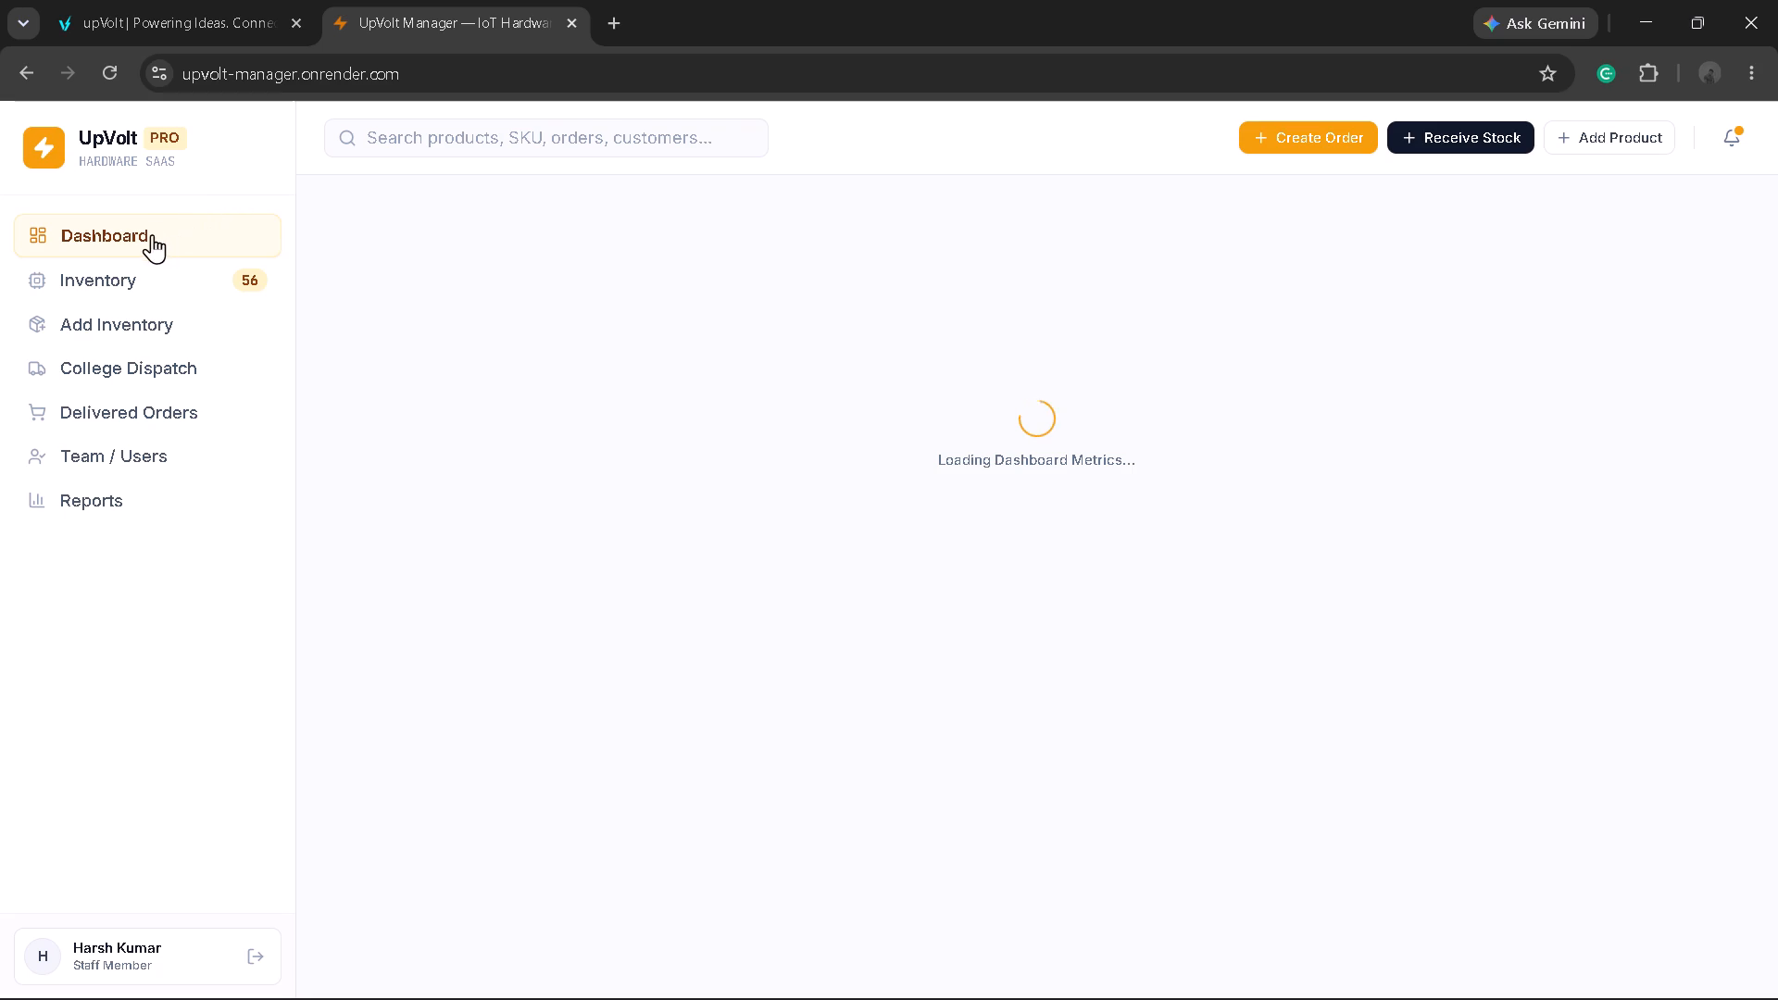
Open the Add Inventory page and examine the purchase form and the products and quantities in the Inventory Purchase History.
{"action": "left_click", "coordinate": [131, 326]}
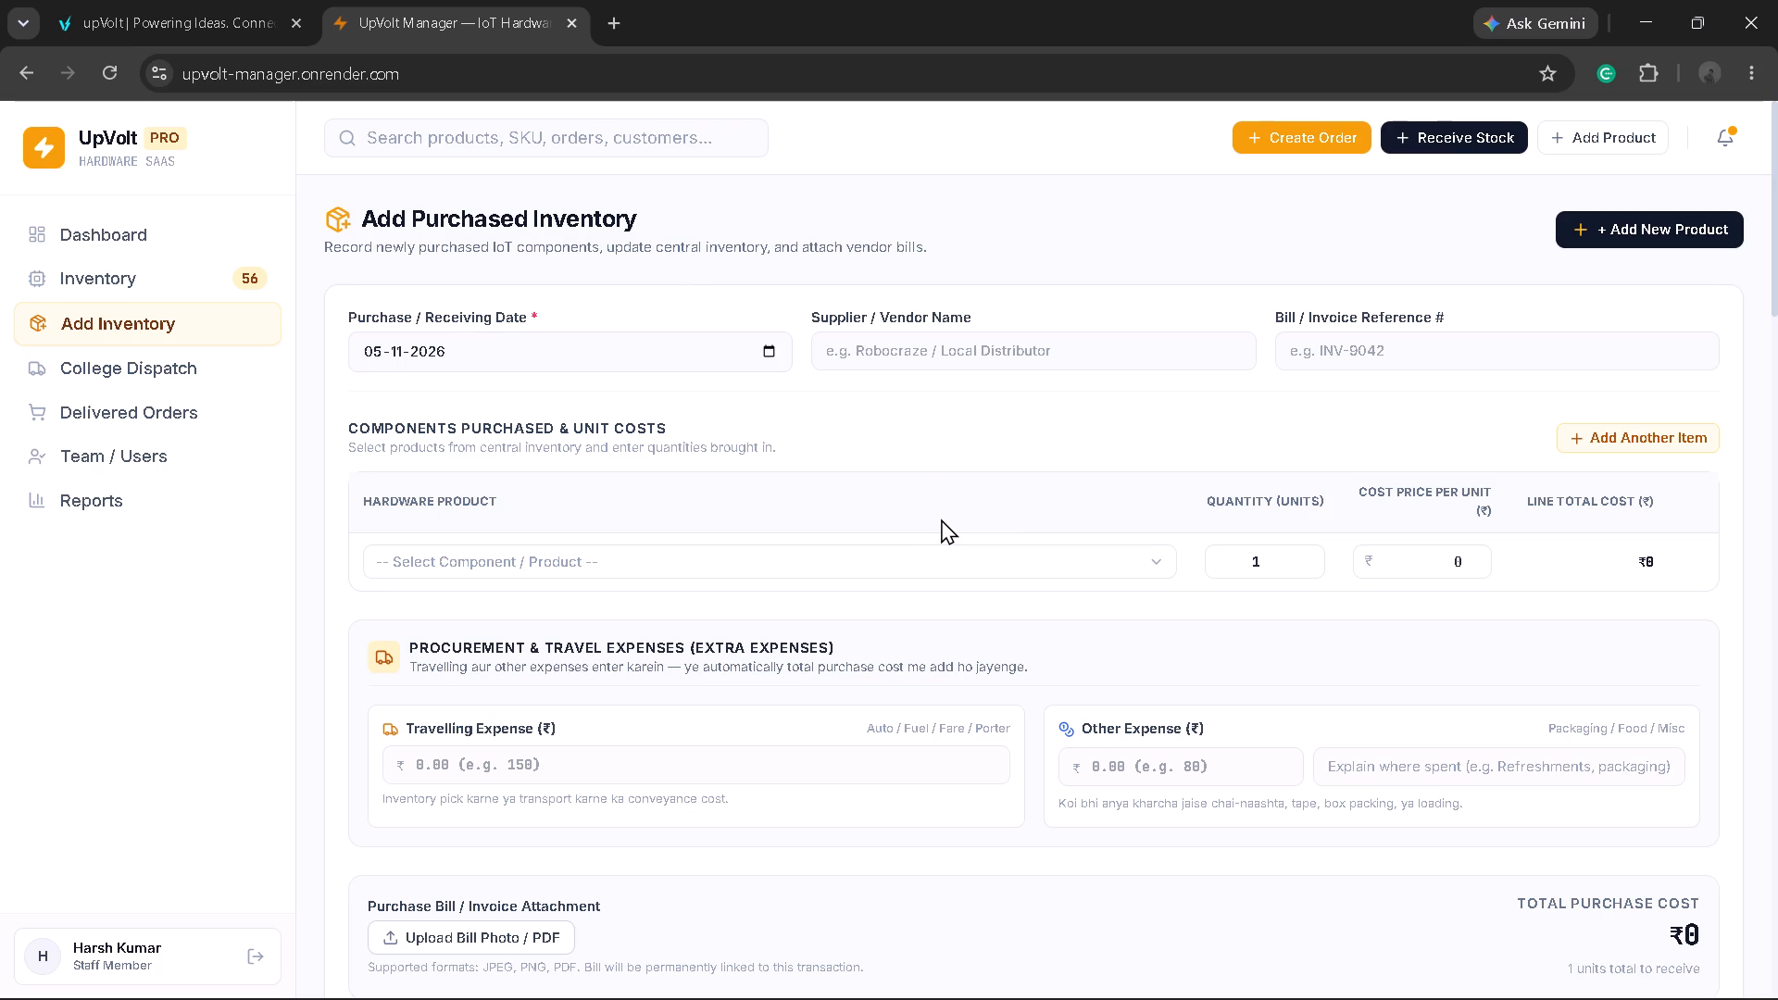
{"action": "scroll", "coordinate": [977, 568], "scroll_direction": "down", "scroll_amount": 3}
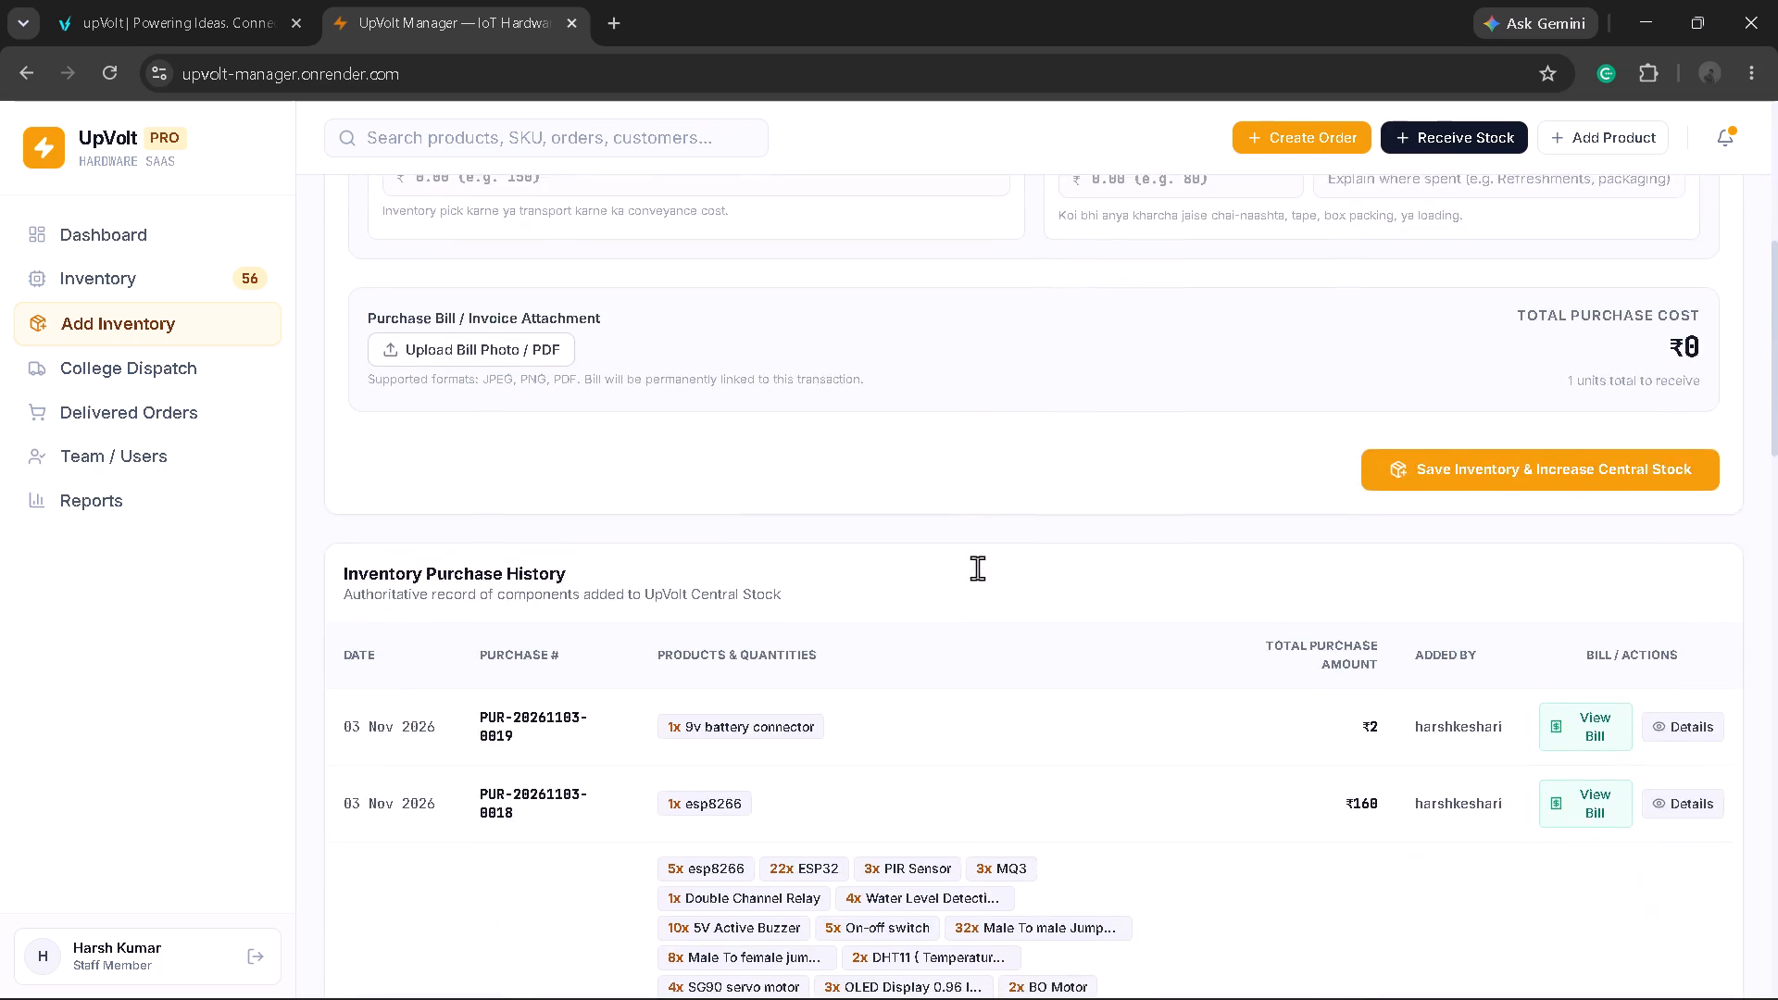
{"action": "scroll", "coordinate": [977, 568], "scroll_direction": "down", "scroll_amount": 2}
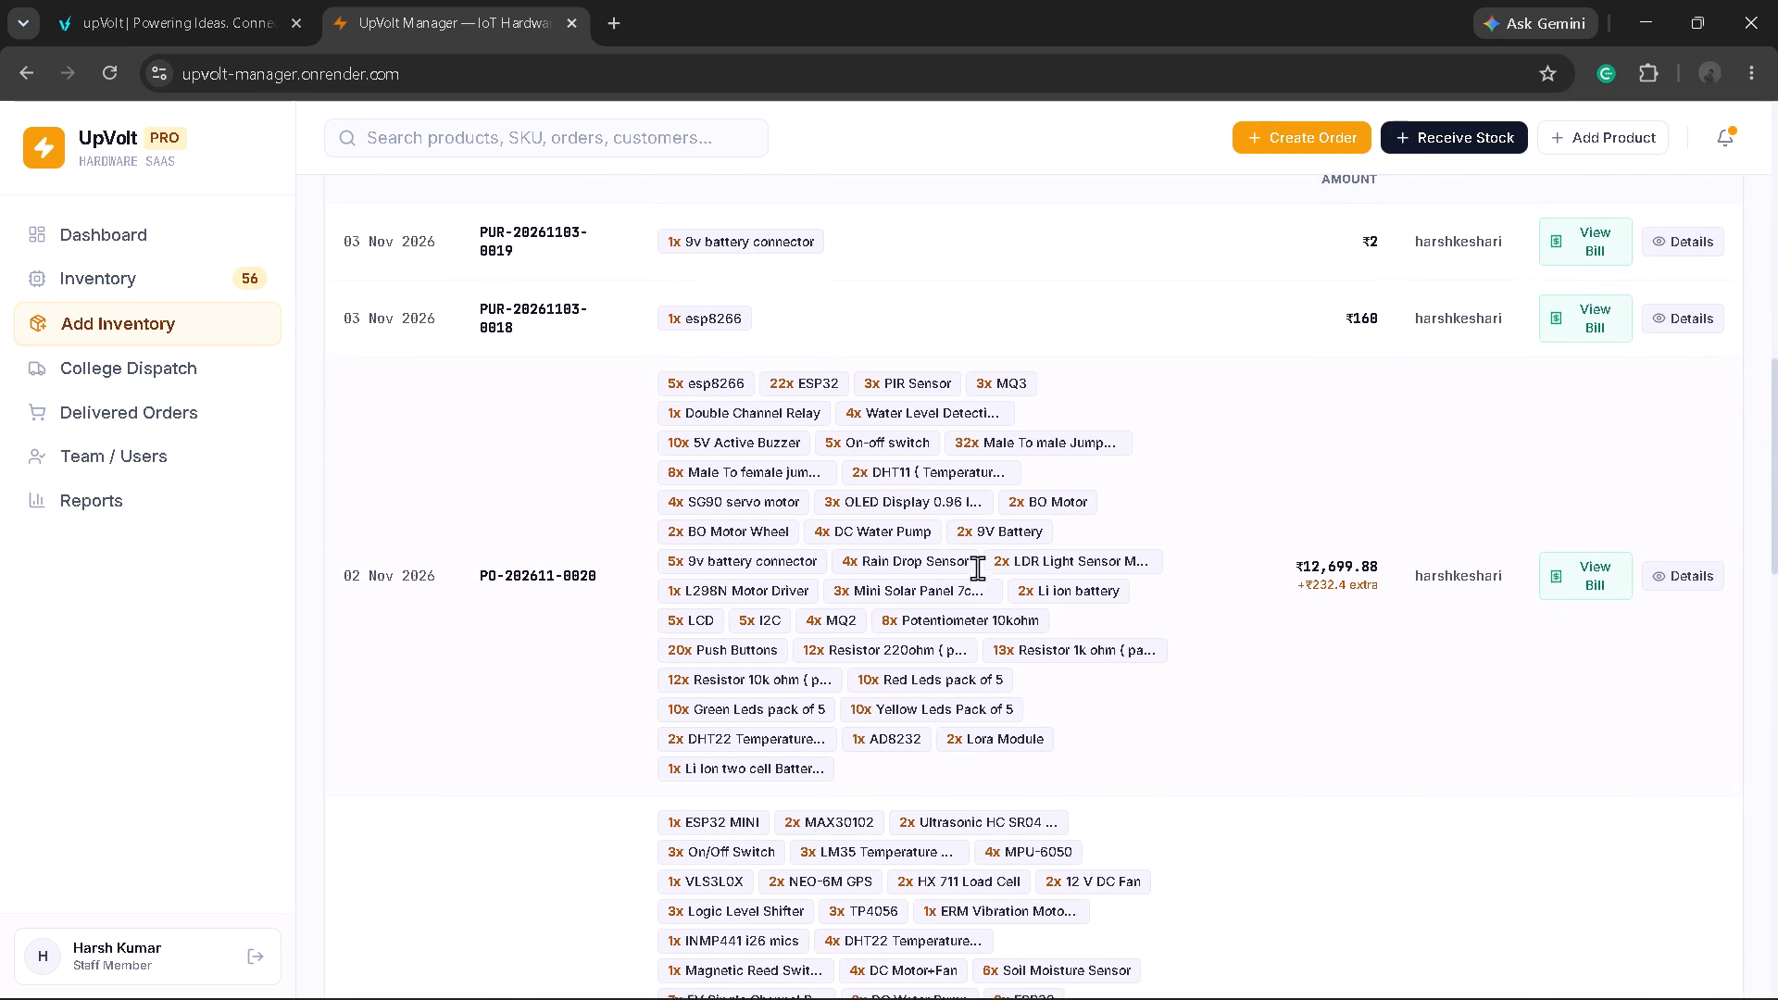
{"action": "scroll", "coordinate": [977, 568], "scroll_direction": "down", "scroll_amount": 4}
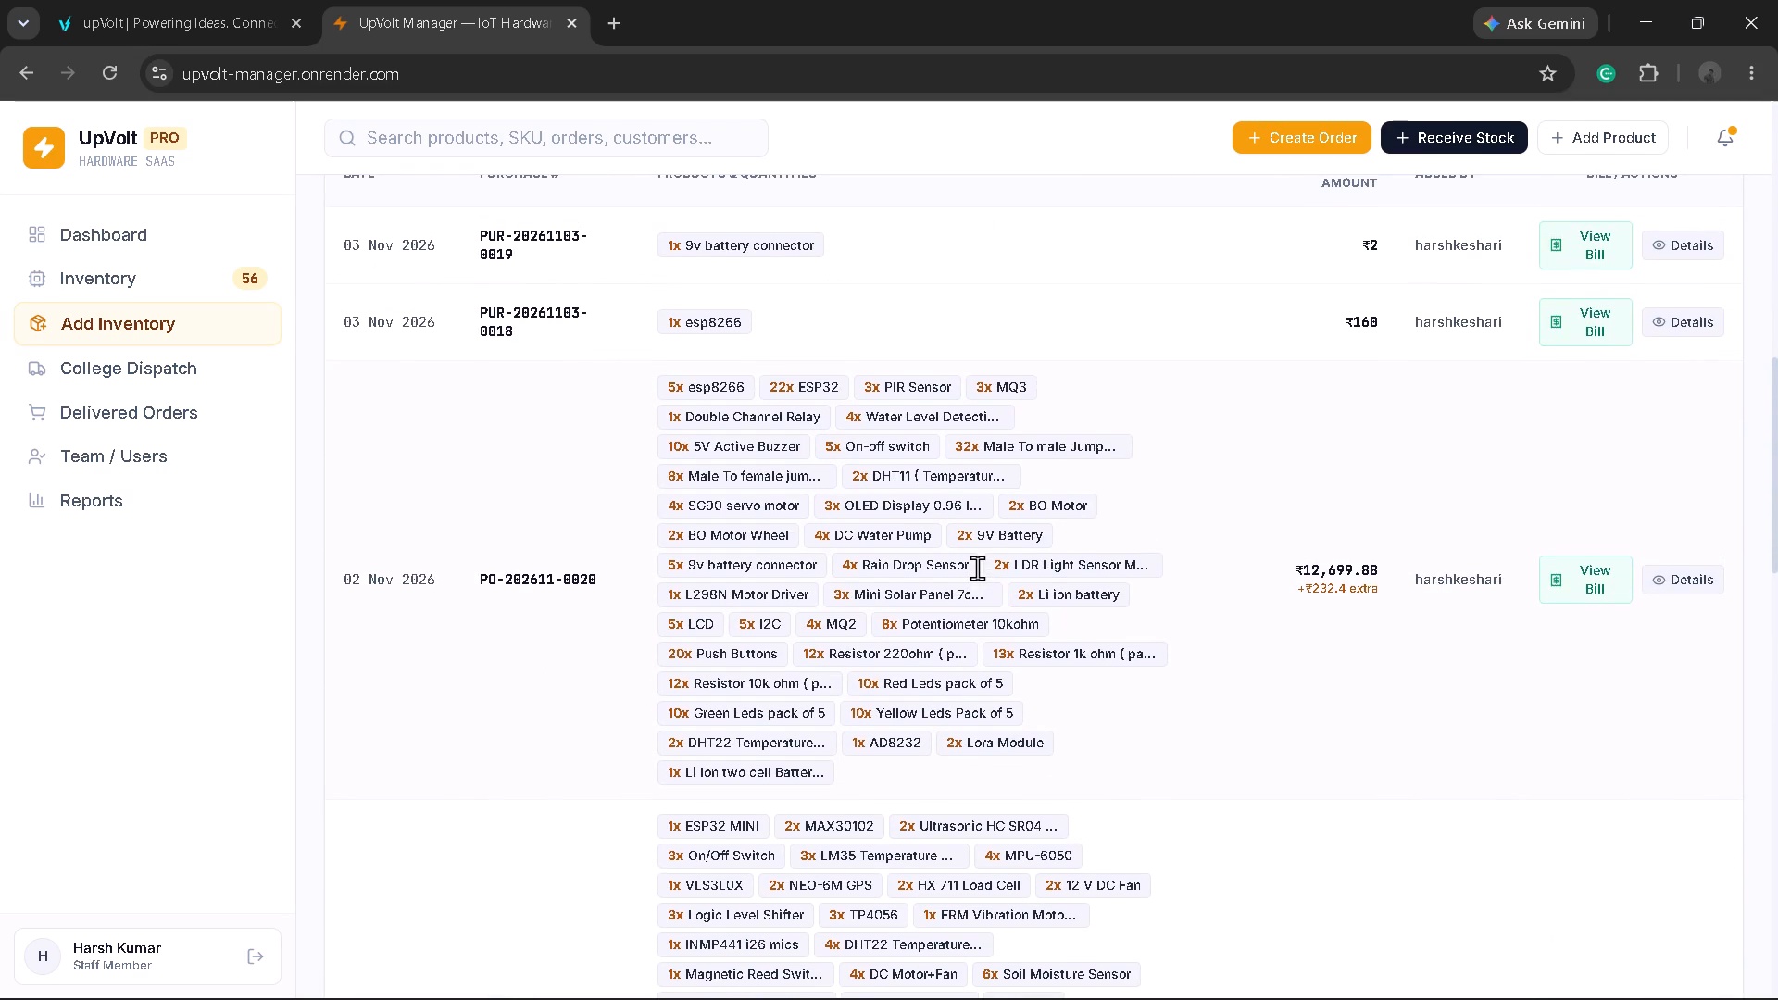
{"action": "scroll", "coordinate": [977, 568], "scroll_direction": "down", "scroll_amount": 2}
{"action": "scroll", "coordinate": [961, 426], "scroll_direction": "up", "scroll_amount": 4}
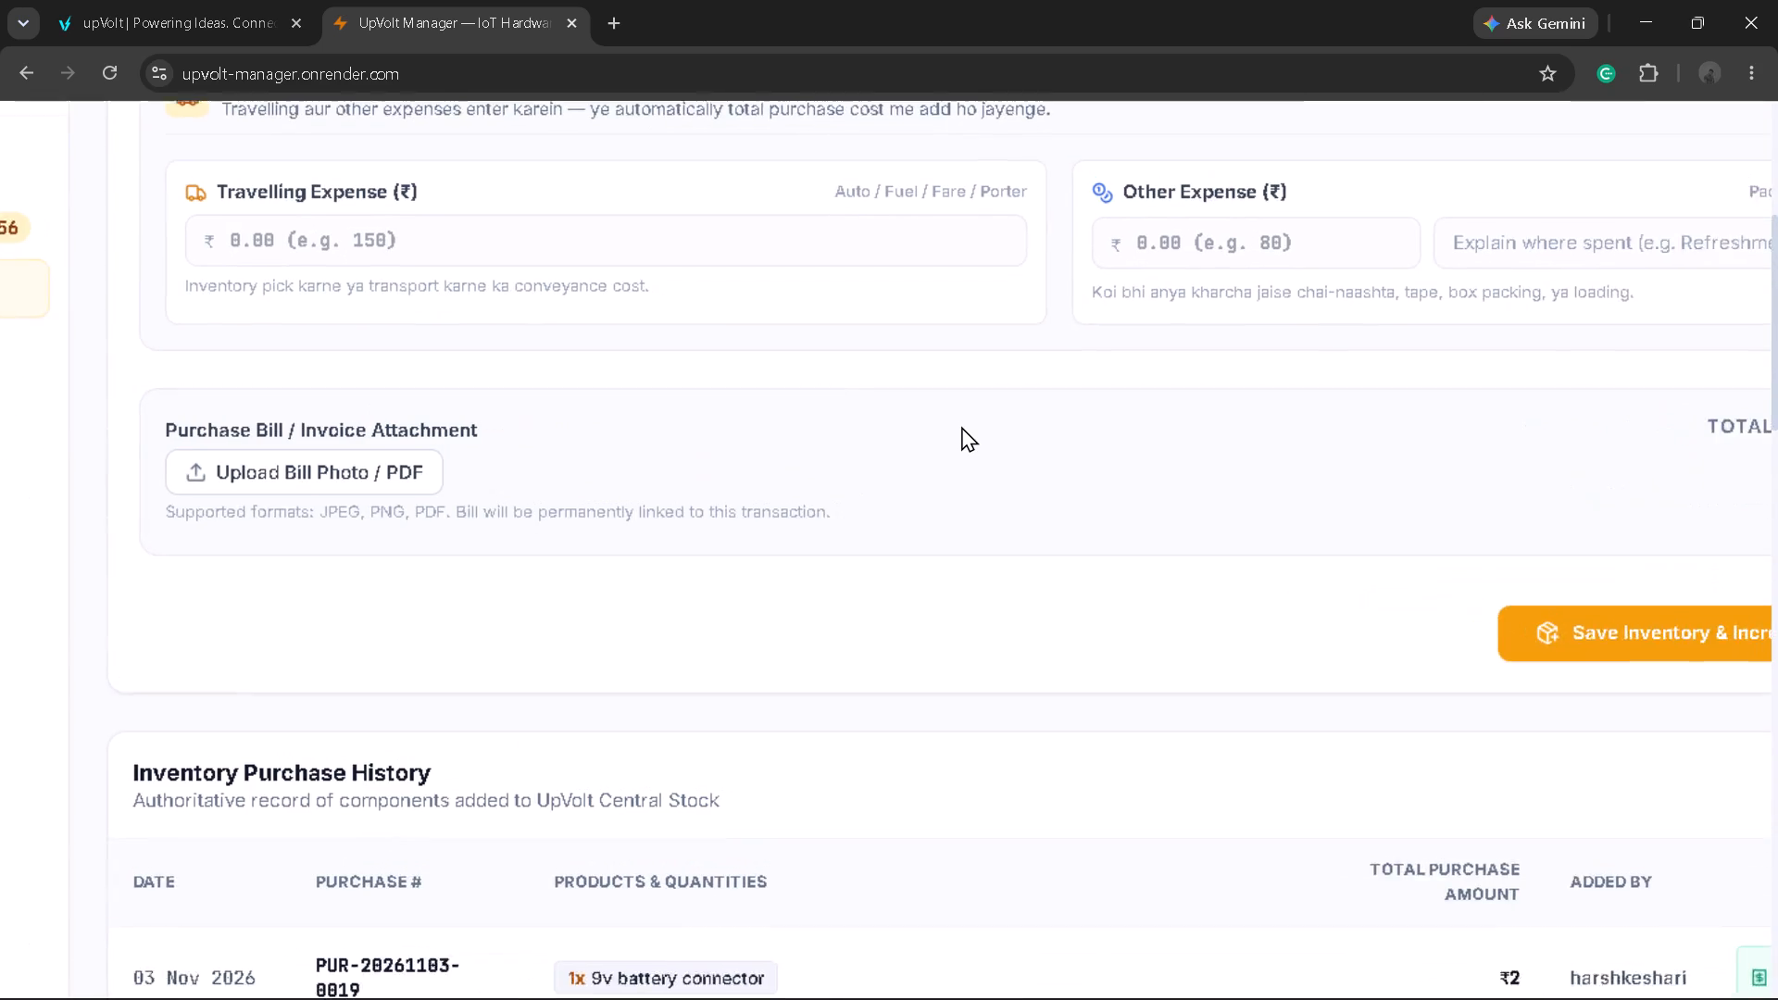
{"action": "scroll", "coordinate": [961, 426], "scroll_direction": "up", "scroll_amount": 3}
{"action": "scroll", "coordinate": [961, 426], "scroll_direction": "down", "scroll_amount": 1}
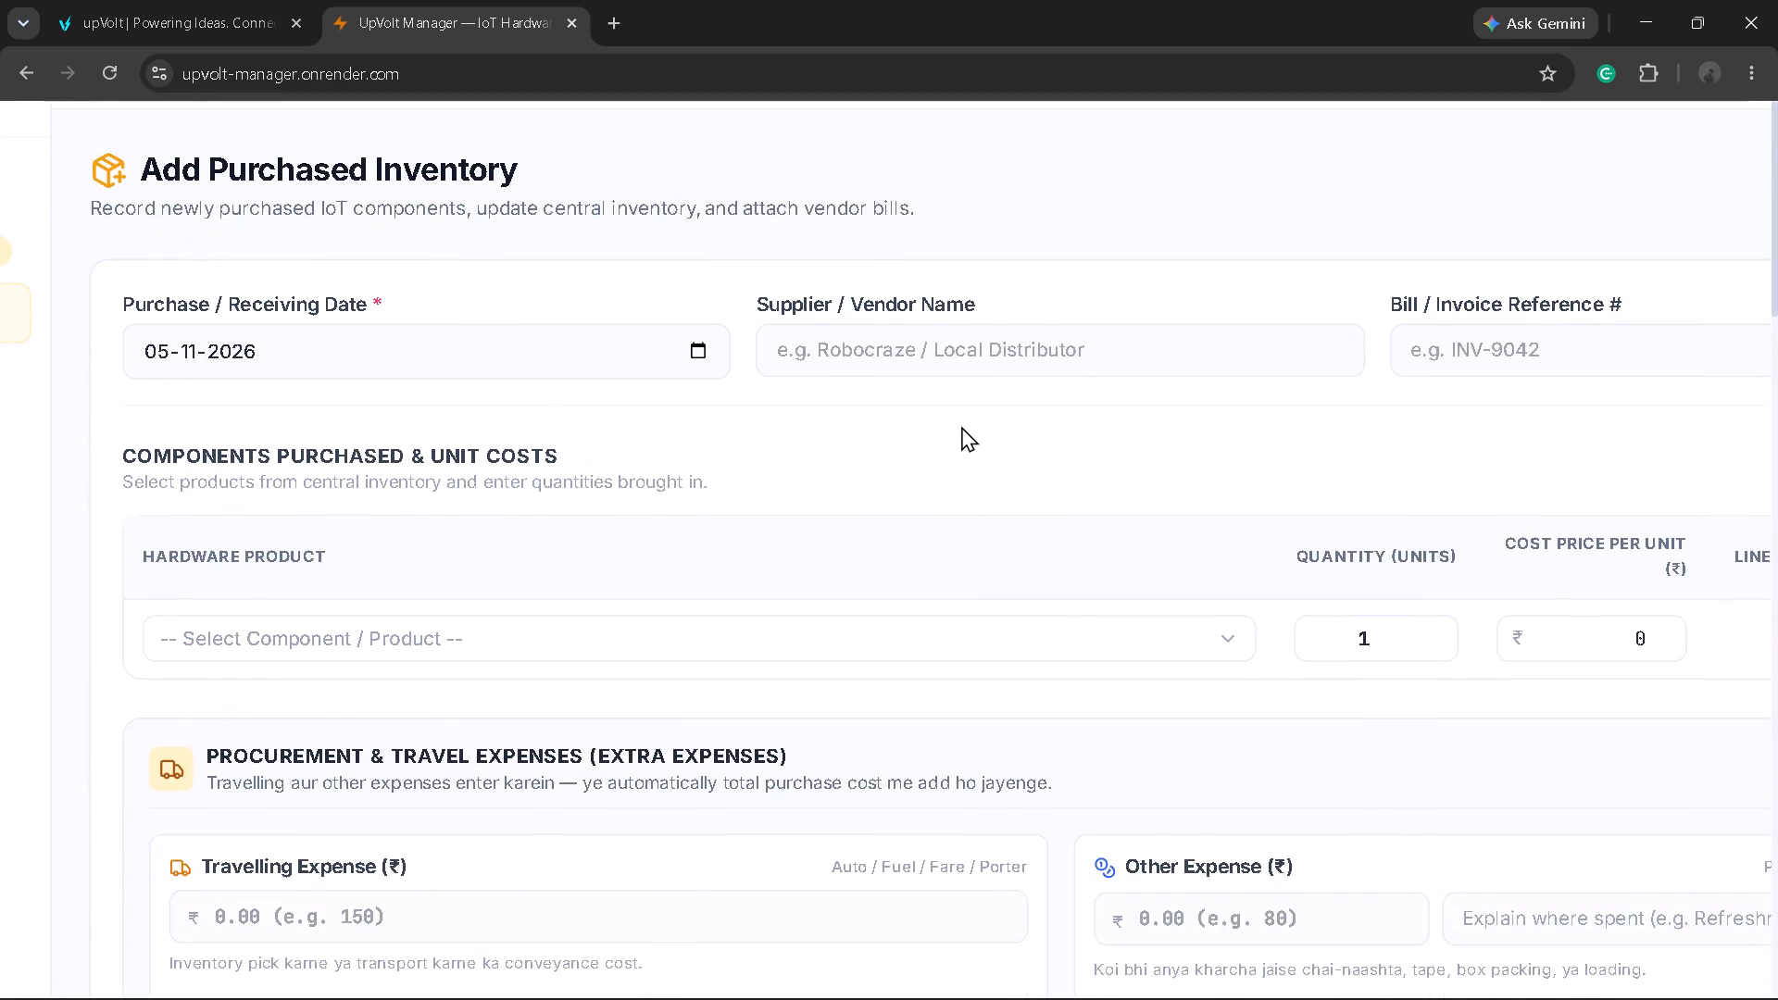
{"action": "scroll", "coordinate": [961, 426], "scroll_direction": "down", "scroll_amount": 2}
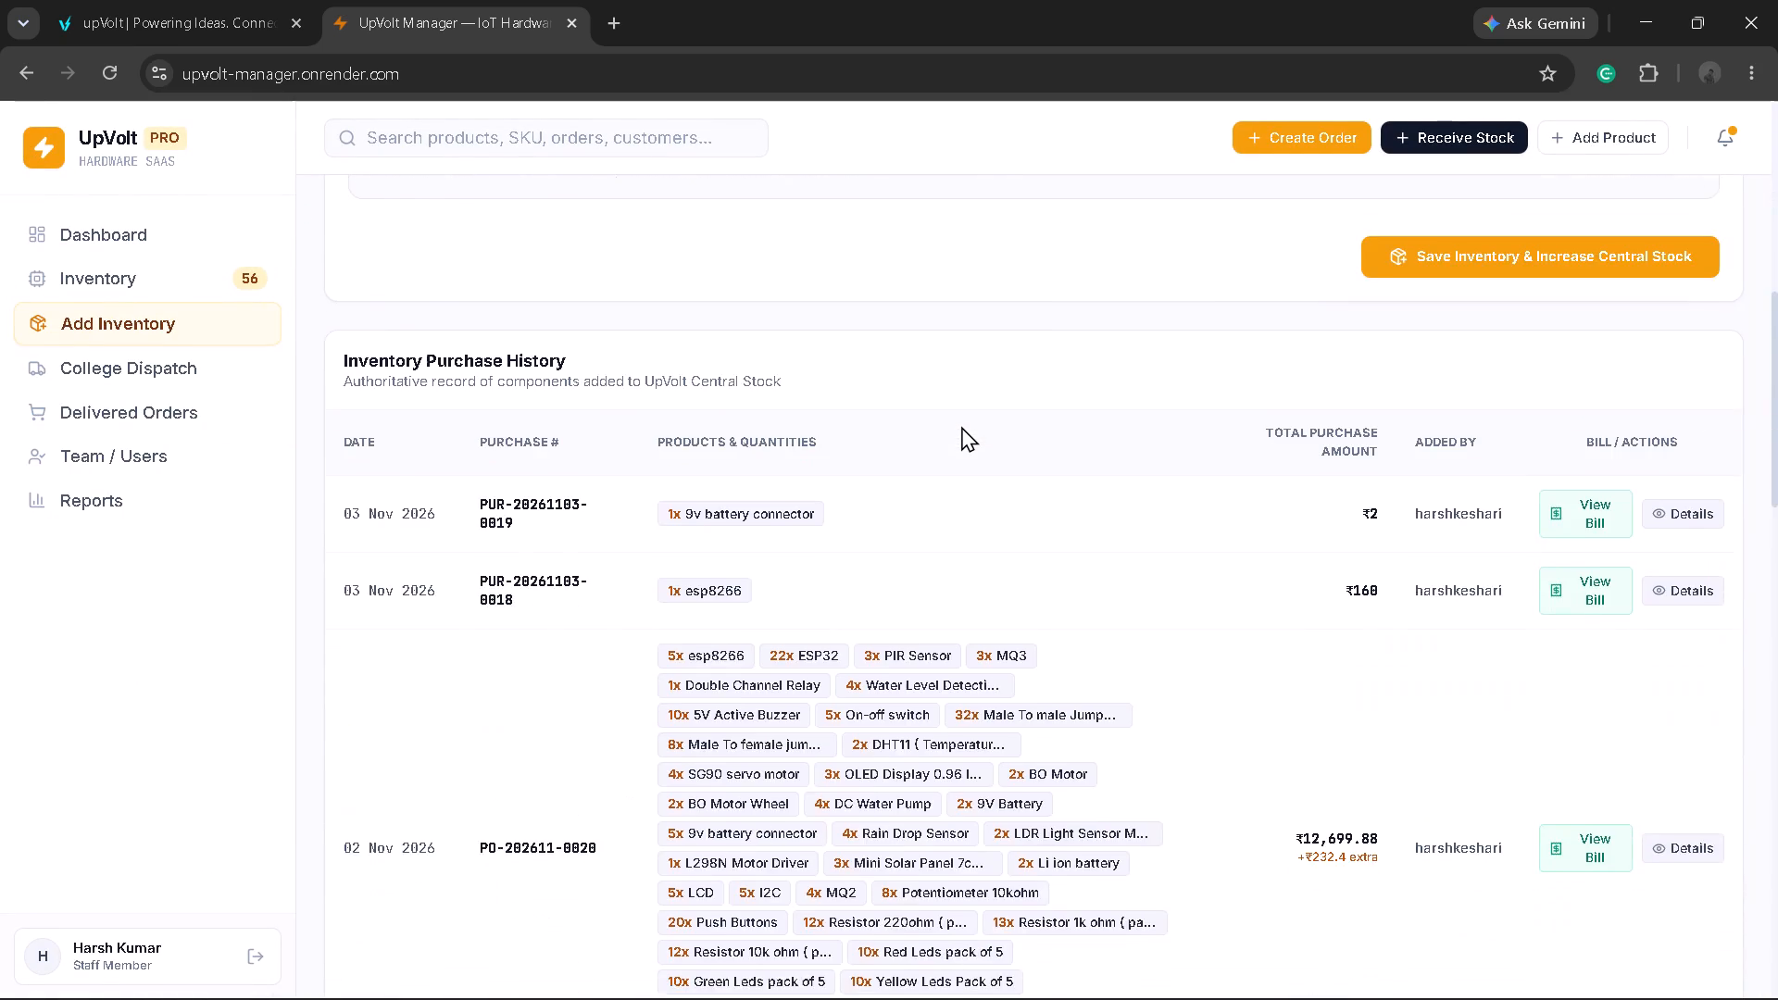
{"action": "scroll", "coordinate": [961, 426], "scroll_direction": "down", "scroll_amount": 2}
{"action": "scroll", "coordinate": [961, 426], "scroll_direction": "right", "scroll_amount": 2}
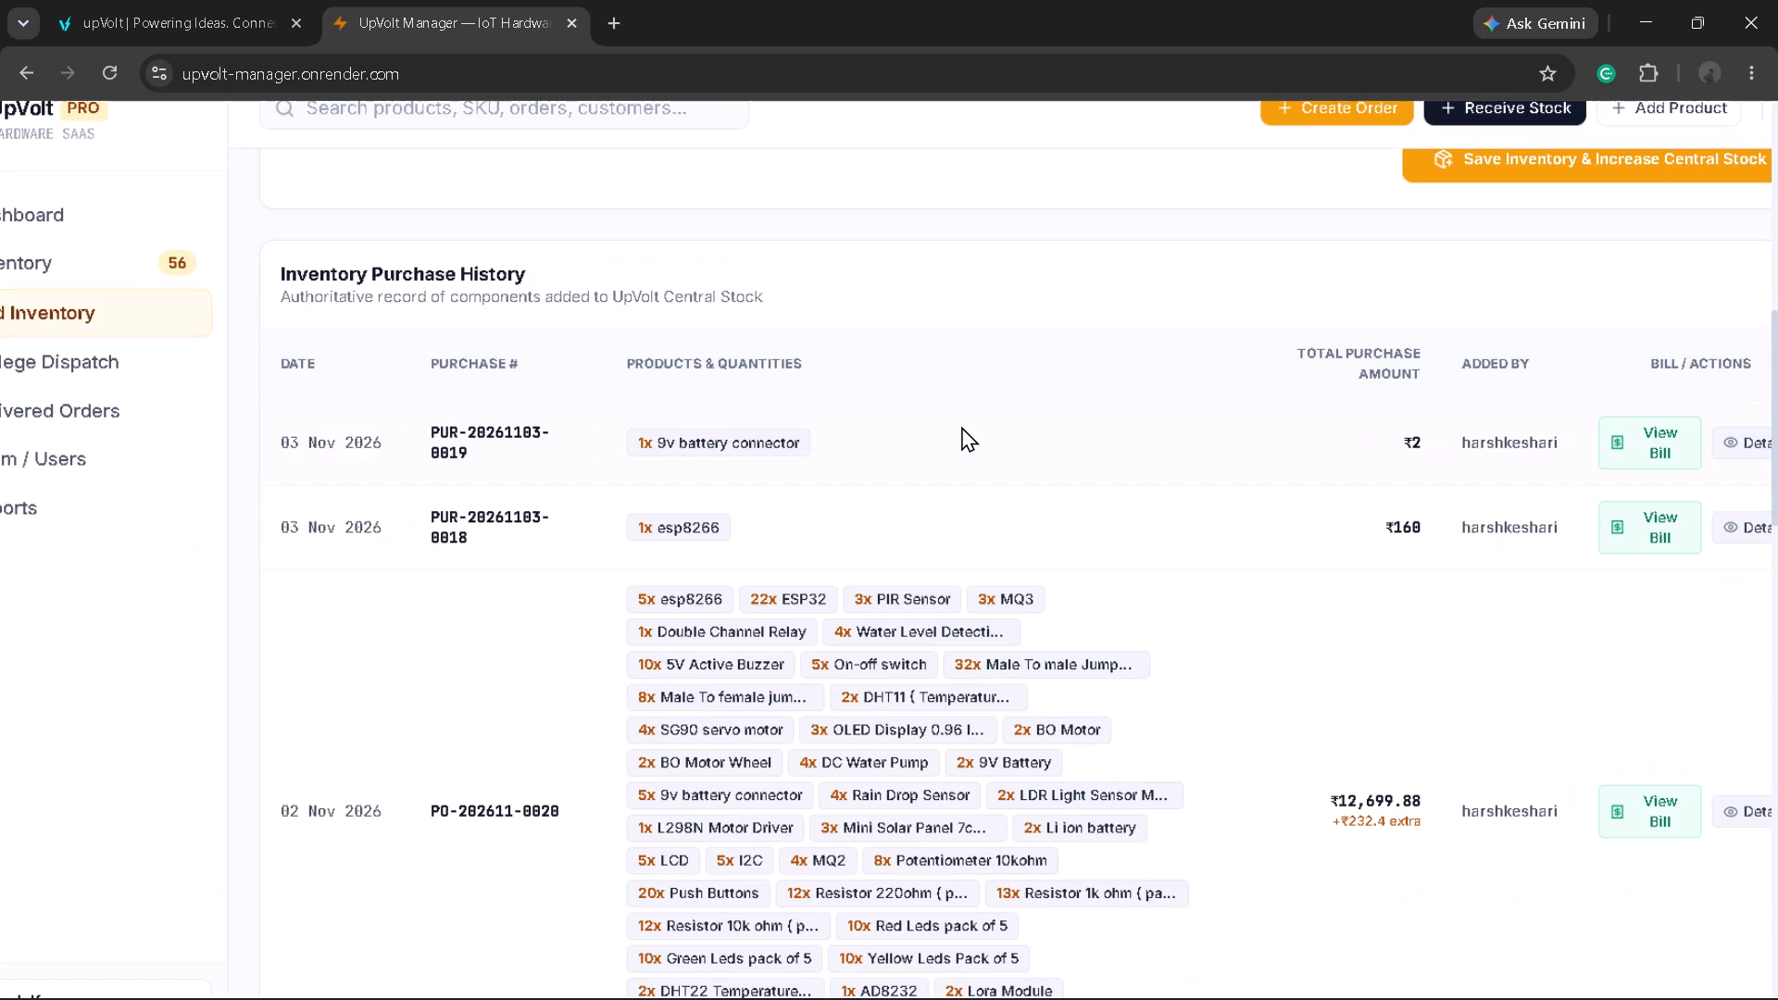
{"action": "scroll", "coordinate": [961, 426], "scroll_direction": "up", "scroll_amount": 3}
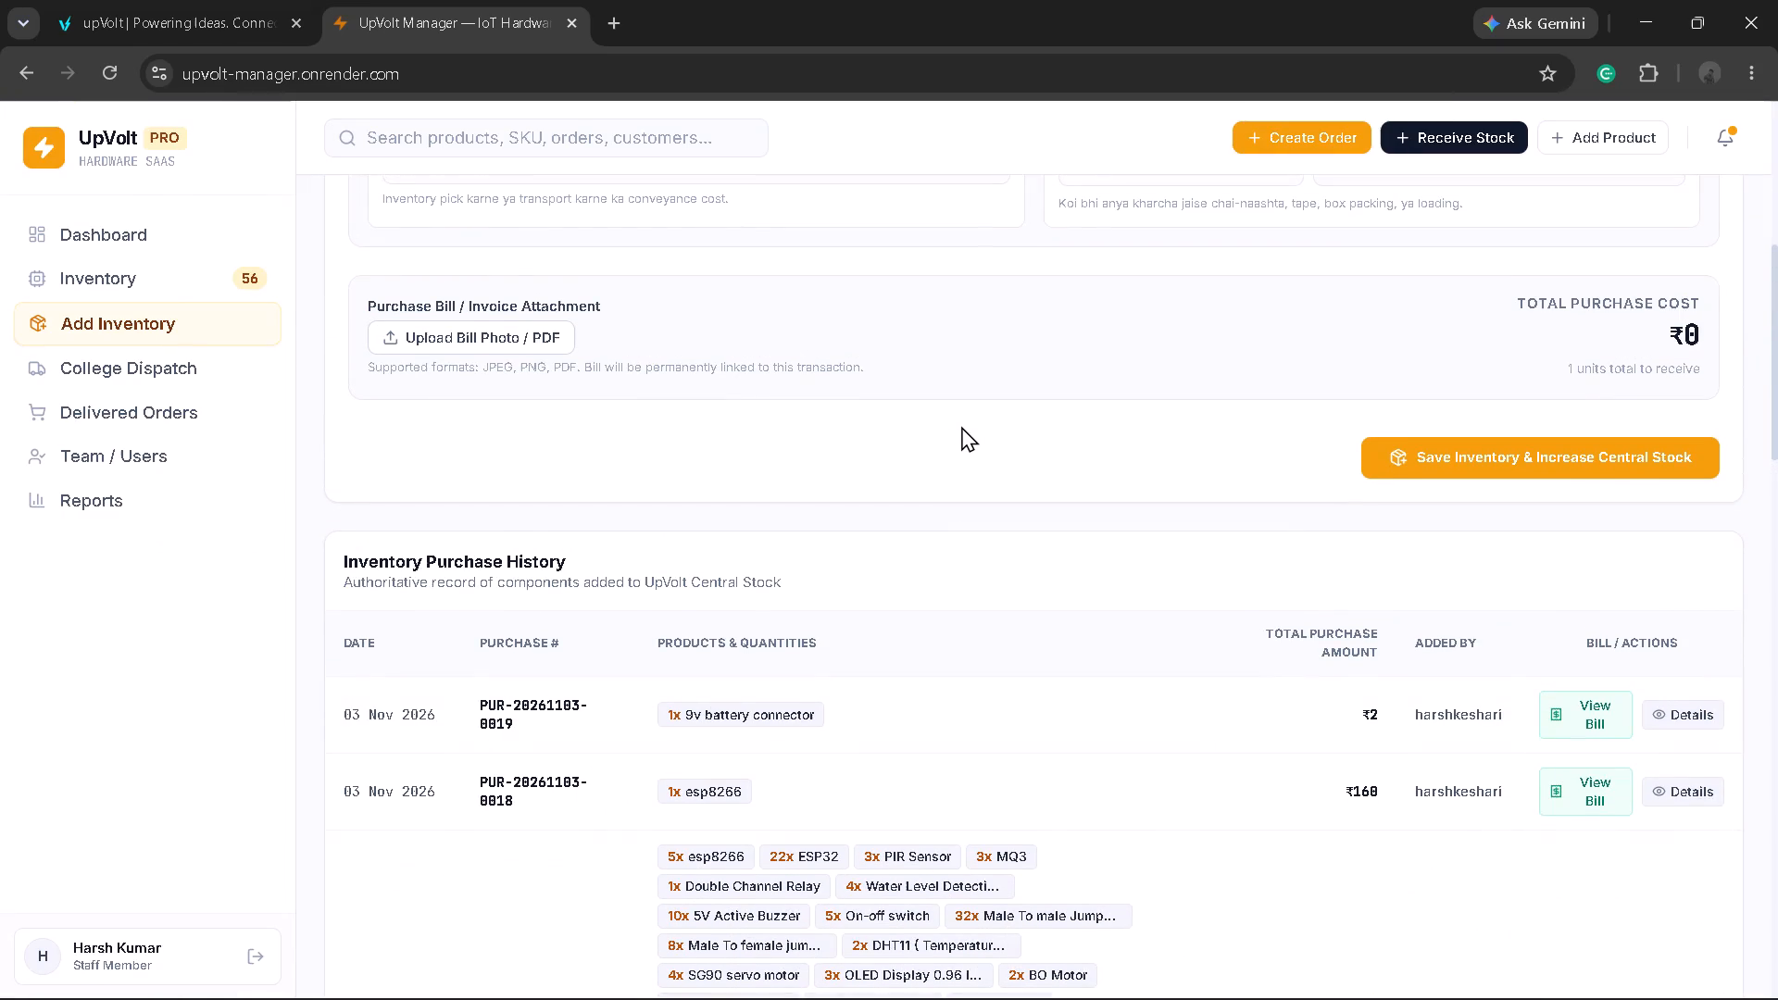
Open the Inventory list and examine the products' stock quantities and prices from the top of the list past BO Motor Wheel.
{"action": "left_click", "coordinate": [168, 285]}
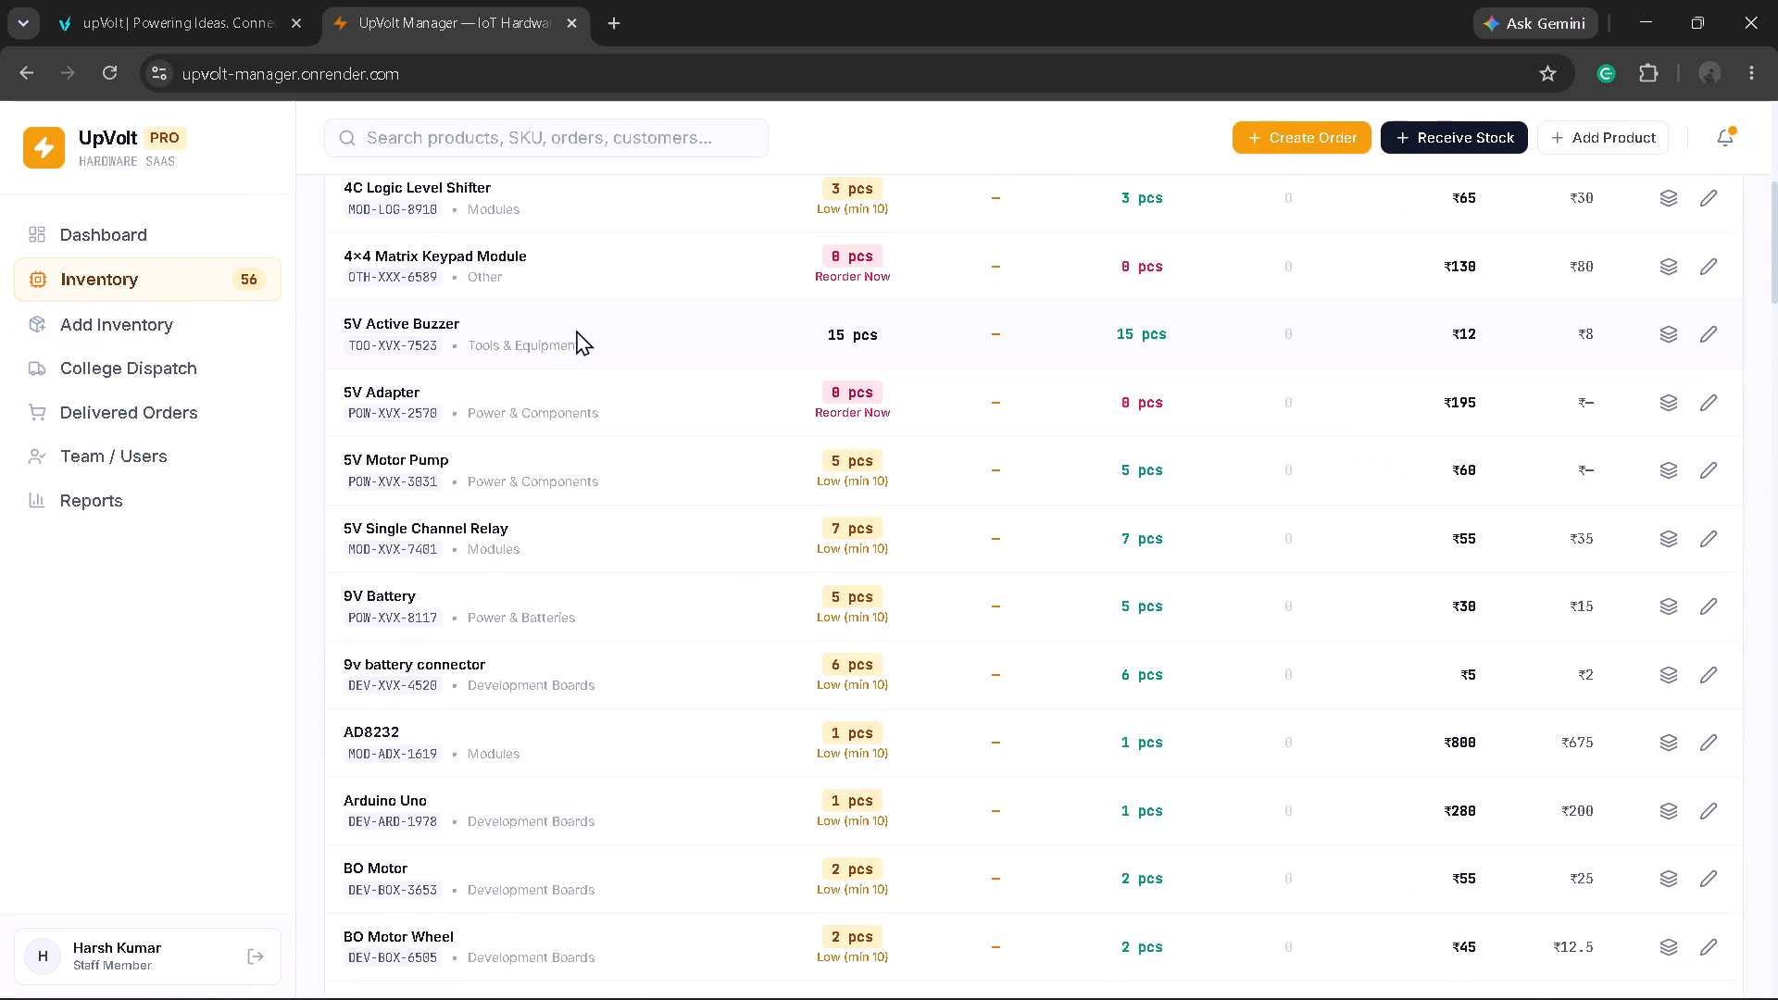
{"action": "scroll", "coordinate": [576, 330], "scroll_direction": "up", "scroll_amount": 3}
{"action": "scroll", "coordinate": [576, 330], "scroll_direction": "down", "scroll_amount": 1}
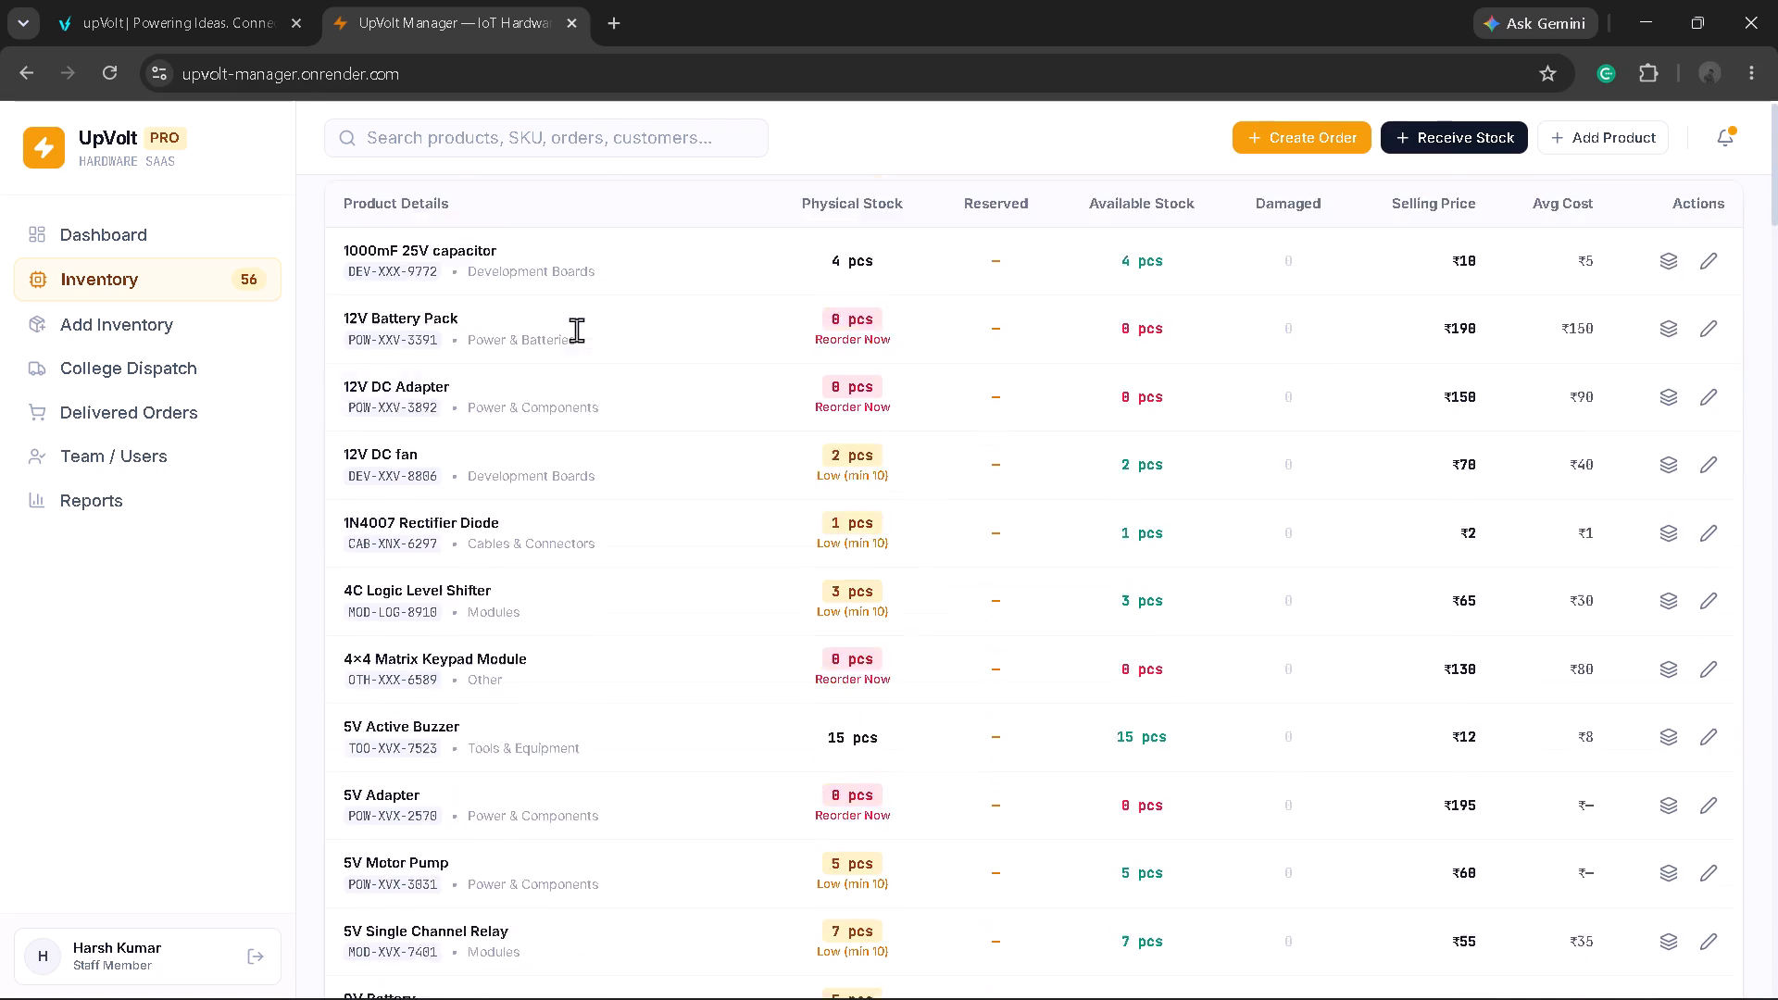
{"action": "scroll", "coordinate": [576, 330], "scroll_direction": "down", "scroll_amount": 1}
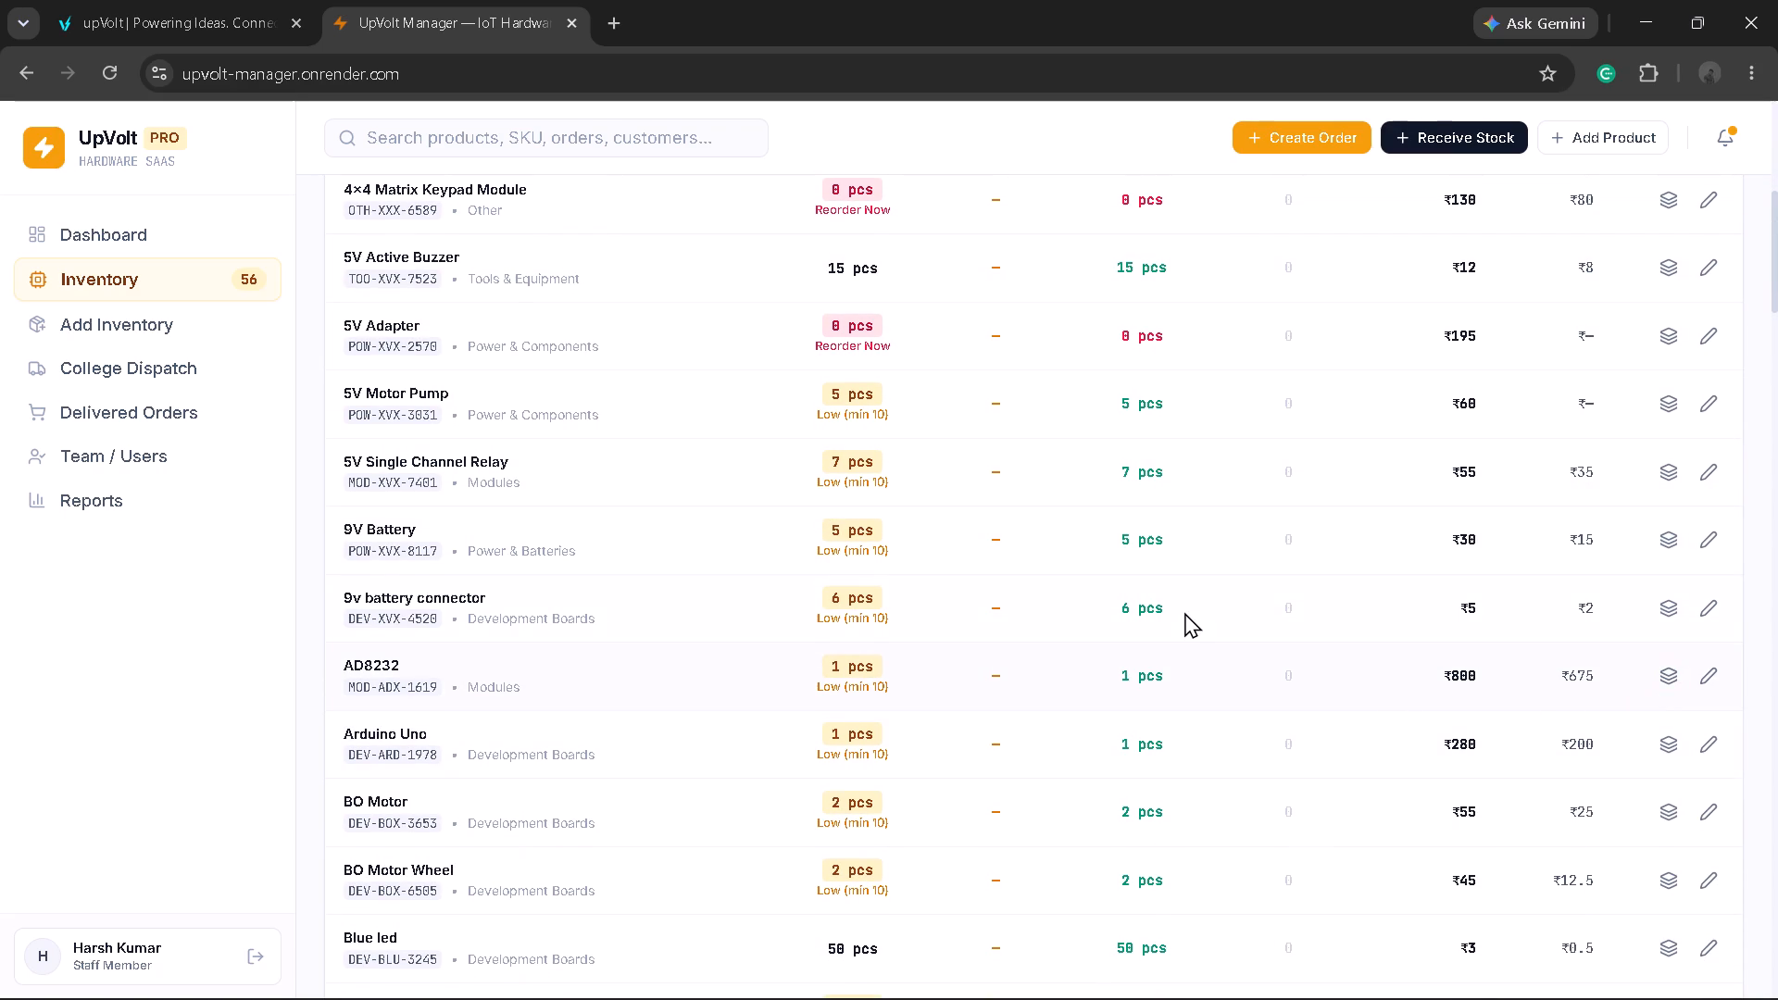
{"action": "scroll", "coordinate": [1184, 612], "scroll_direction": "down", "scroll_amount": 2}
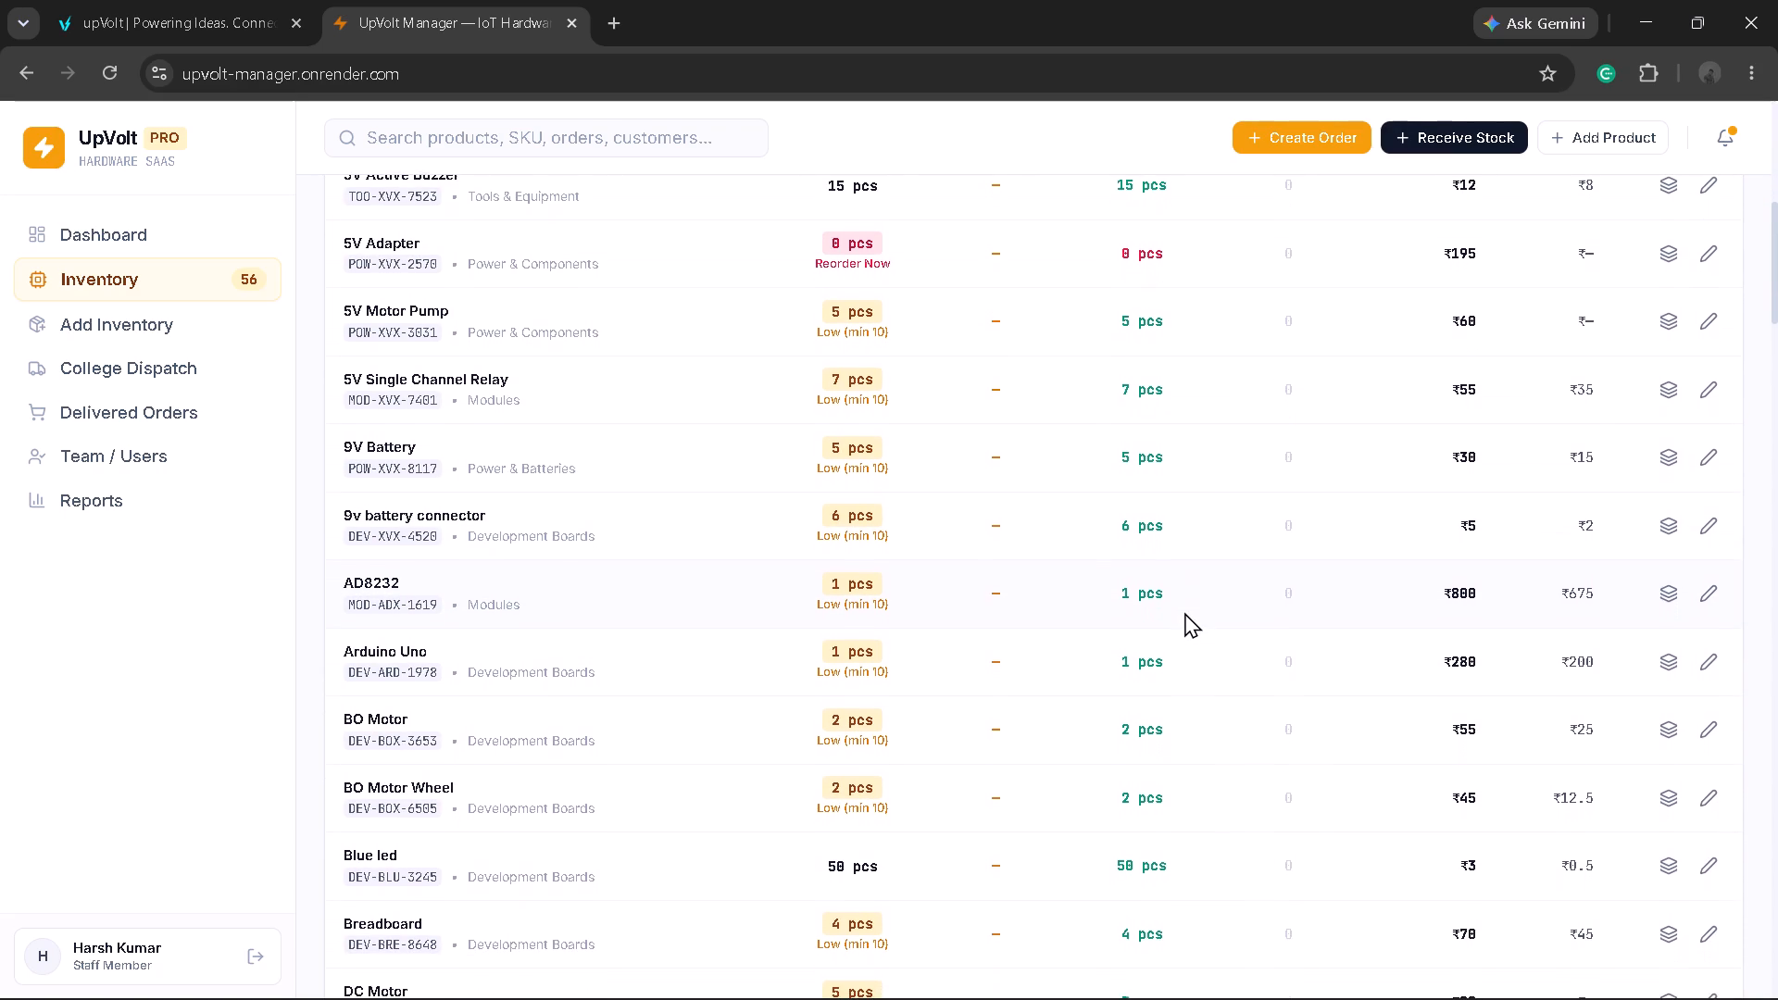
{"action": "scroll", "coordinate": [1184, 612], "scroll_direction": "down", "scroll_amount": 1}
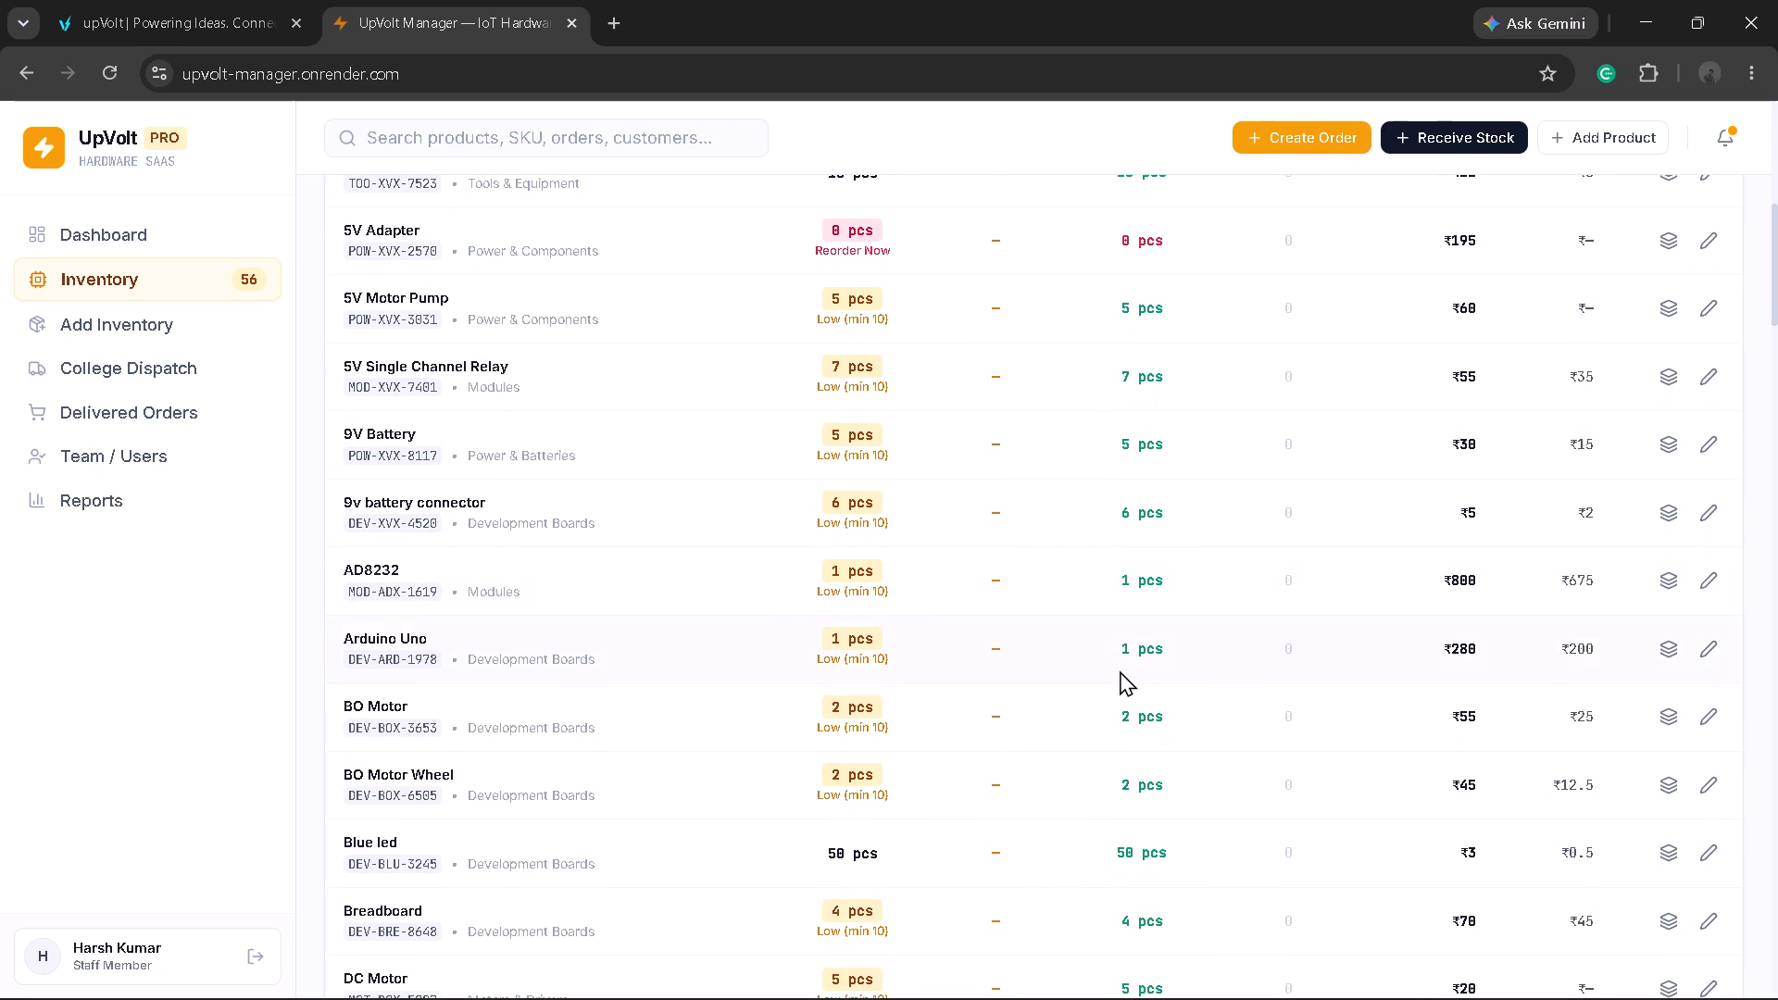
{"action": "scroll", "coordinate": [1120, 670], "scroll_direction": "down", "scroll_amount": 1}
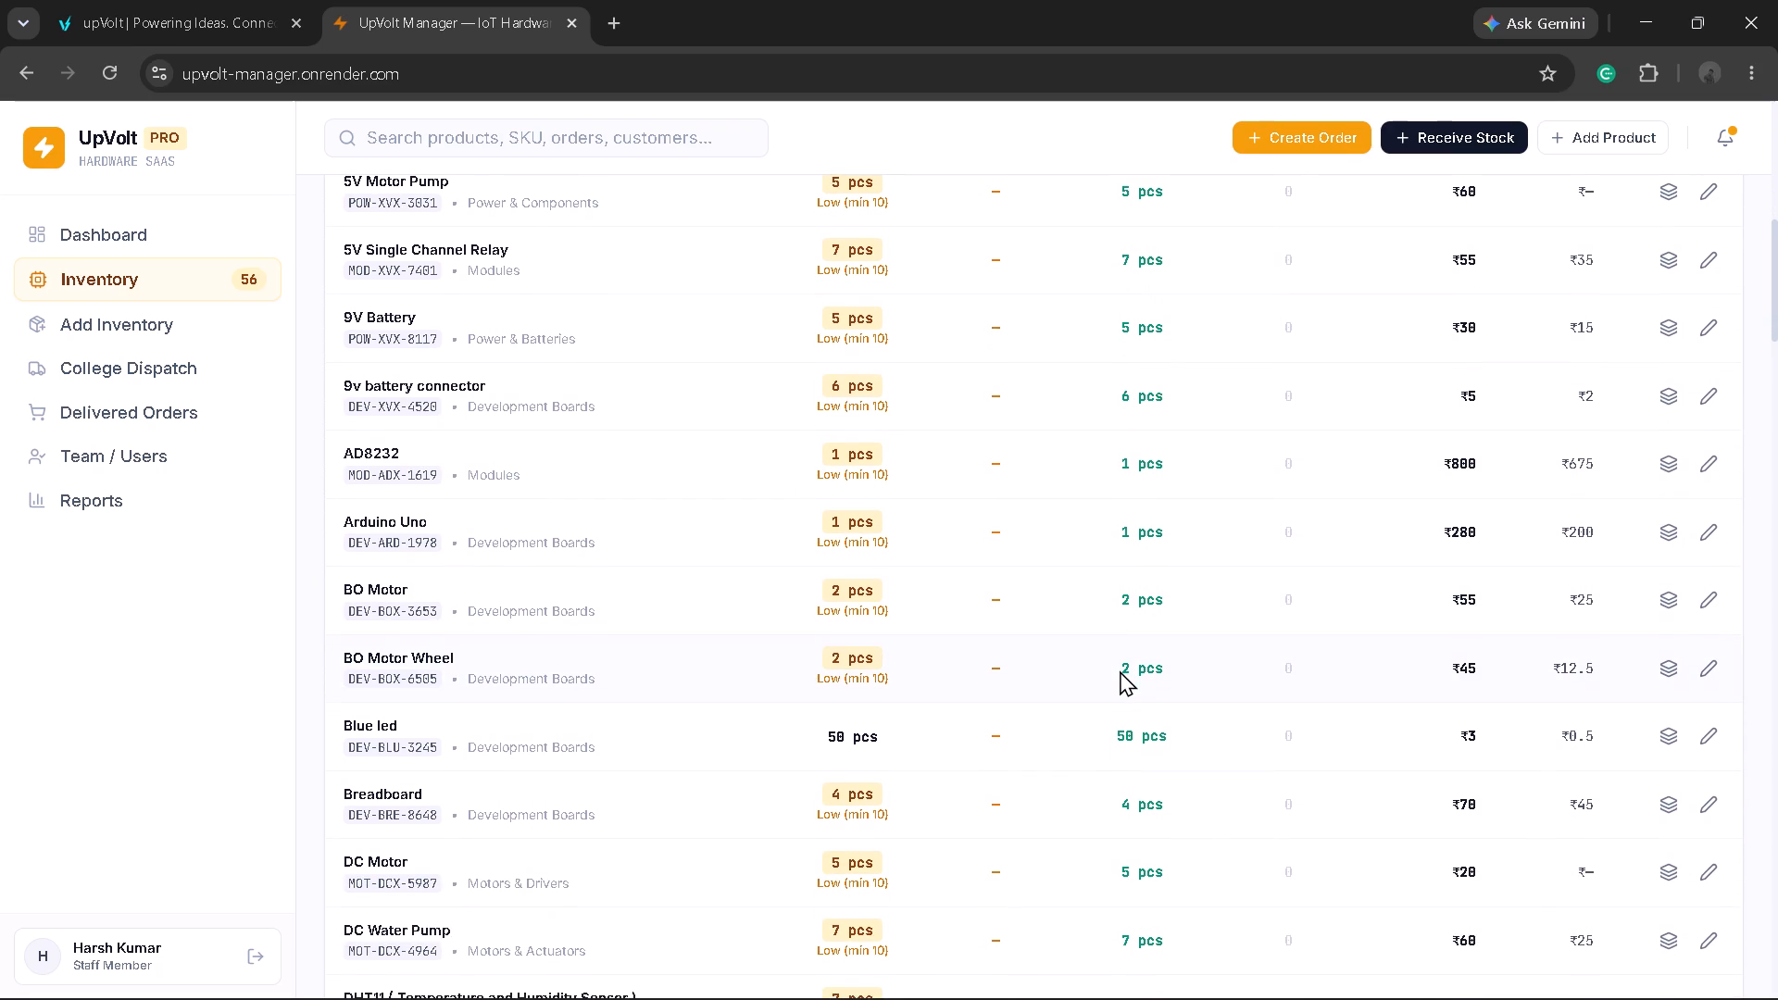
{"action": "scroll", "coordinate": [1120, 670], "scroll_direction": "down", "scroll_amount": 1}
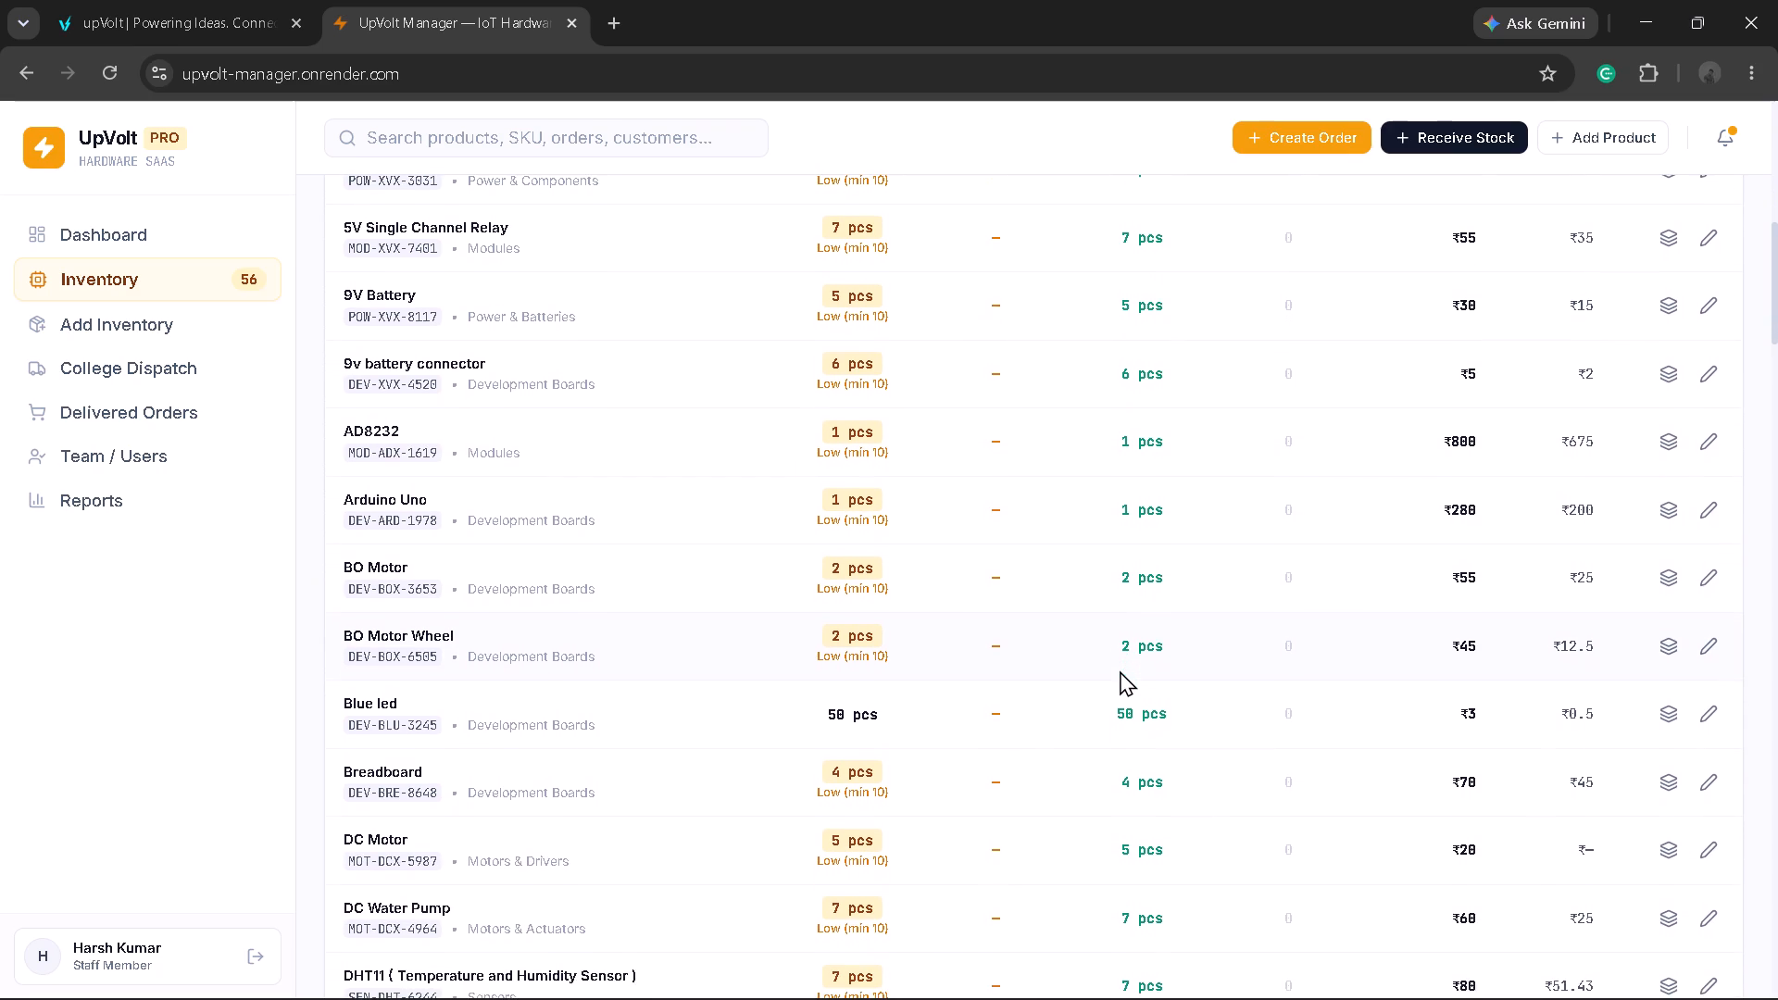
{"action": "scroll", "coordinate": [1120, 670], "scroll_direction": "down", "scroll_amount": 1}
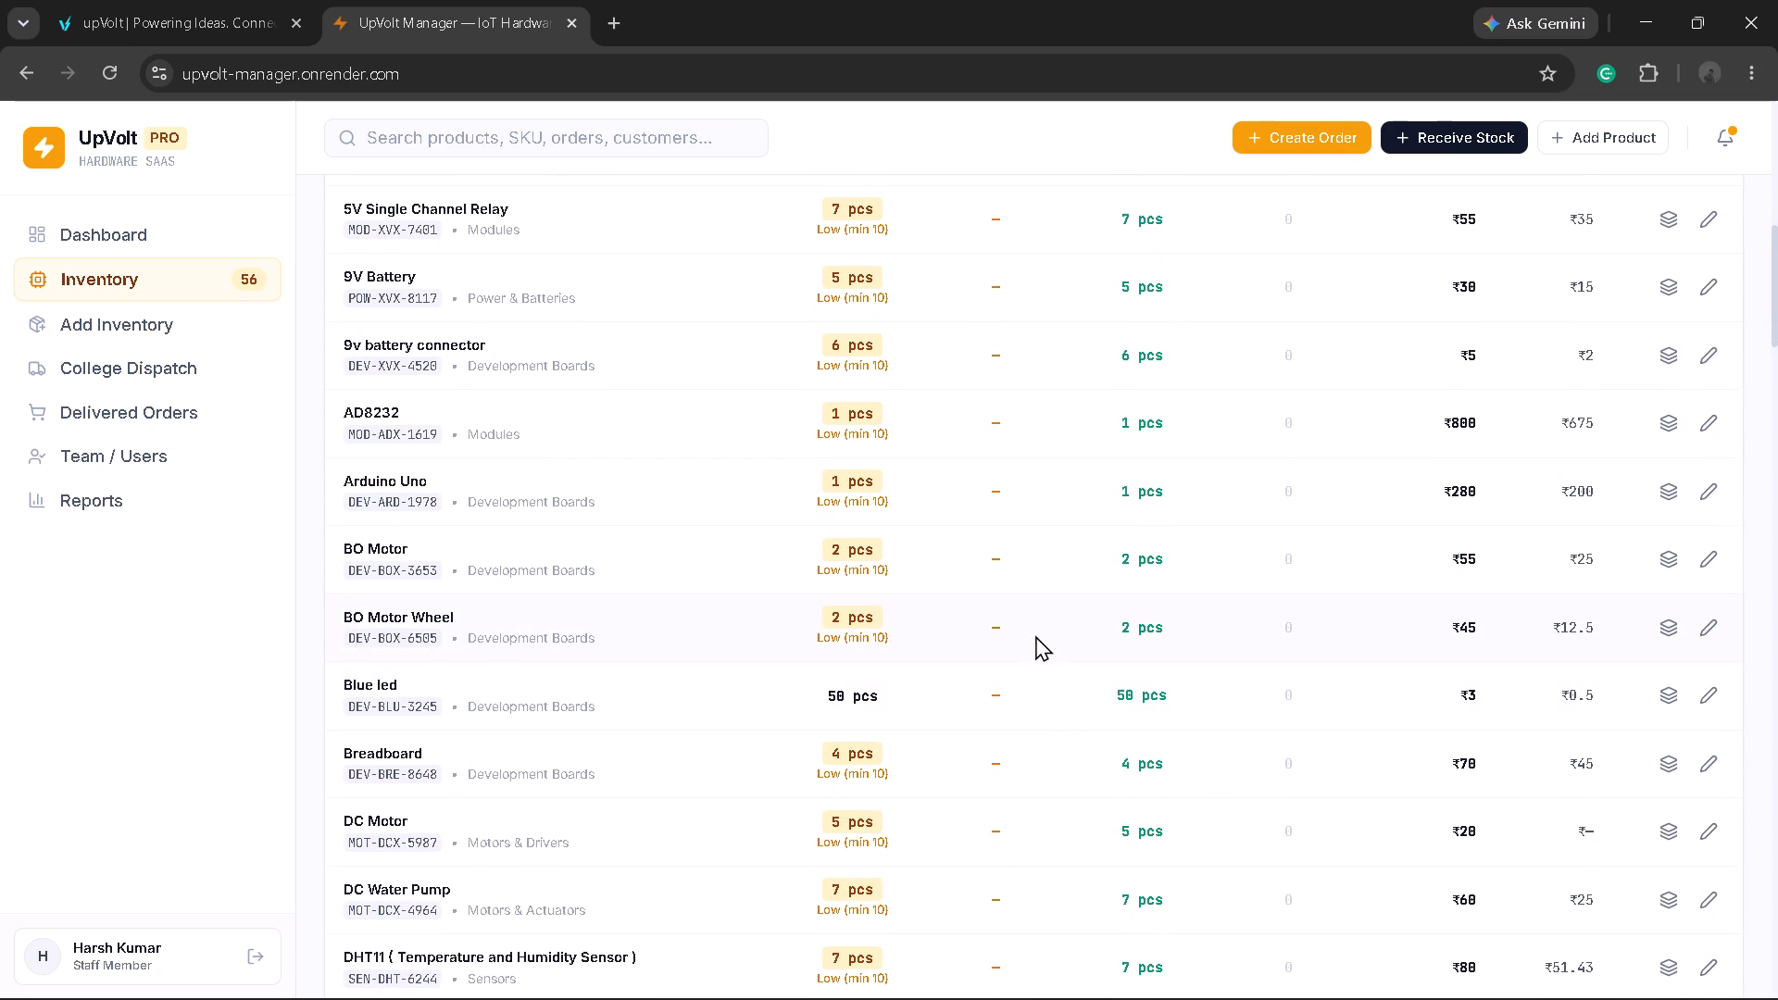
{"action": "scroll", "coordinate": [1035, 635], "scroll_direction": "down", "scroll_amount": 1}
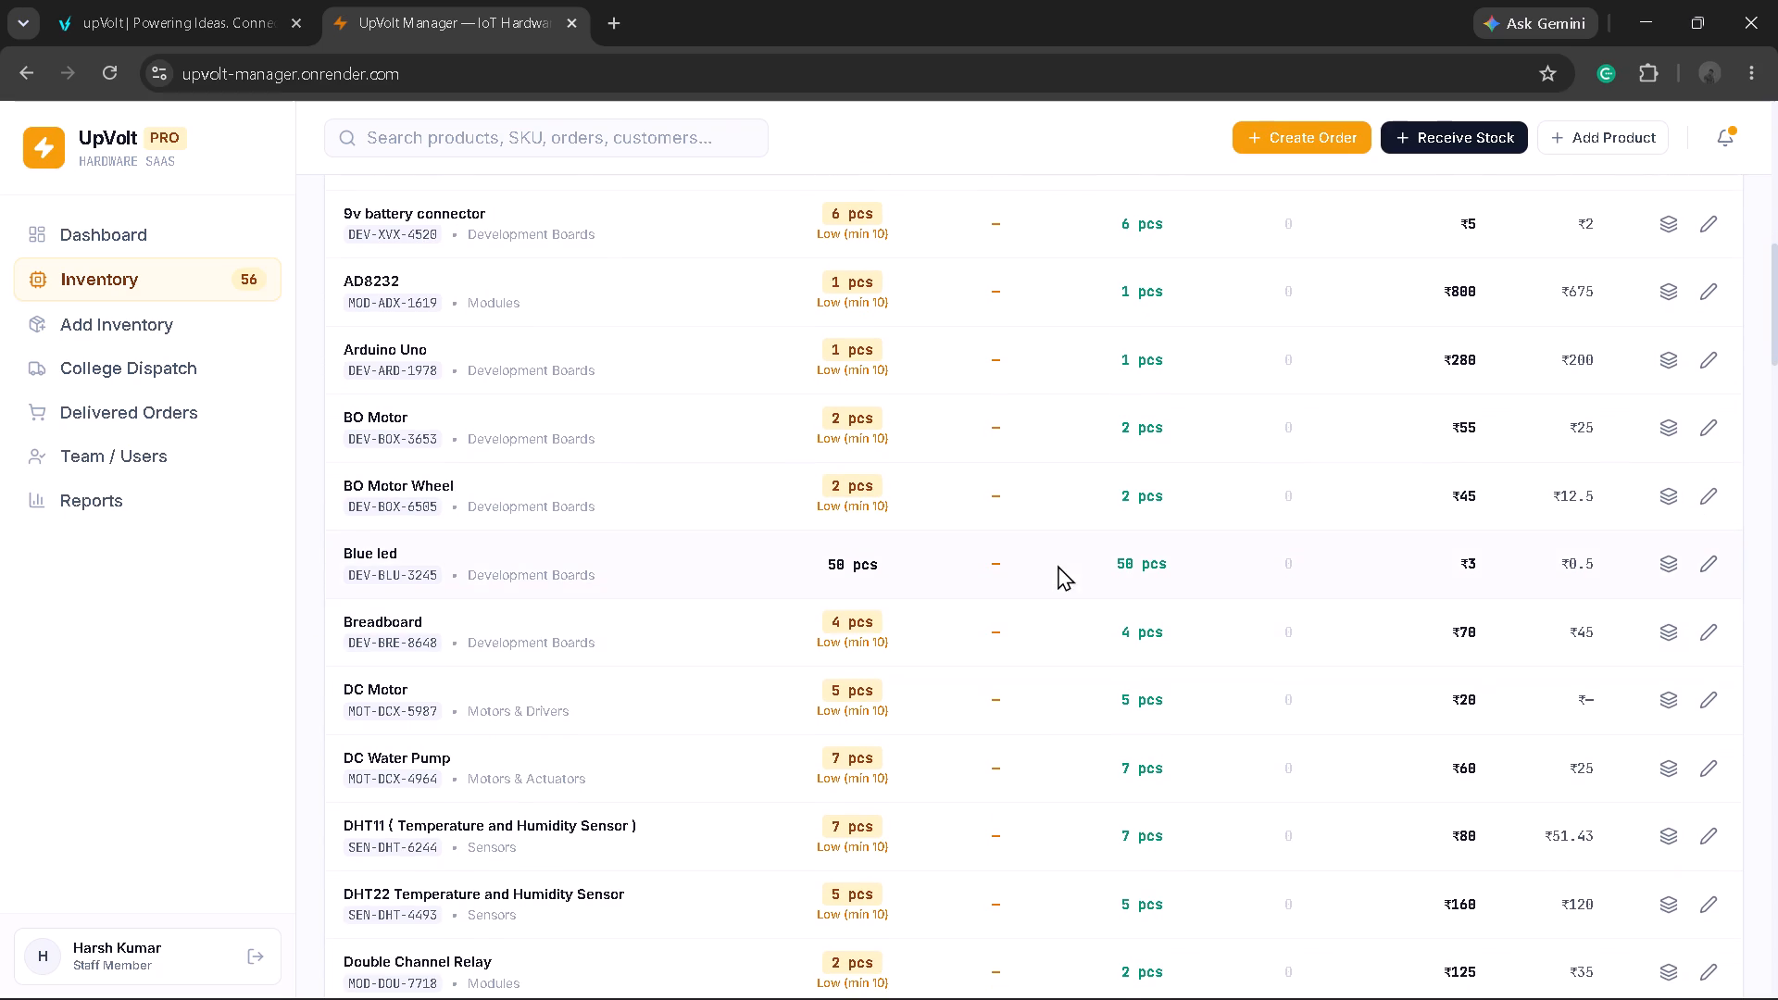
Search the upVolt admin portal's products for "bo mo" and compare the BO motor entries with the UpVolt Manager inventory.
{"action": "left_click", "coordinate": [98, 0]}
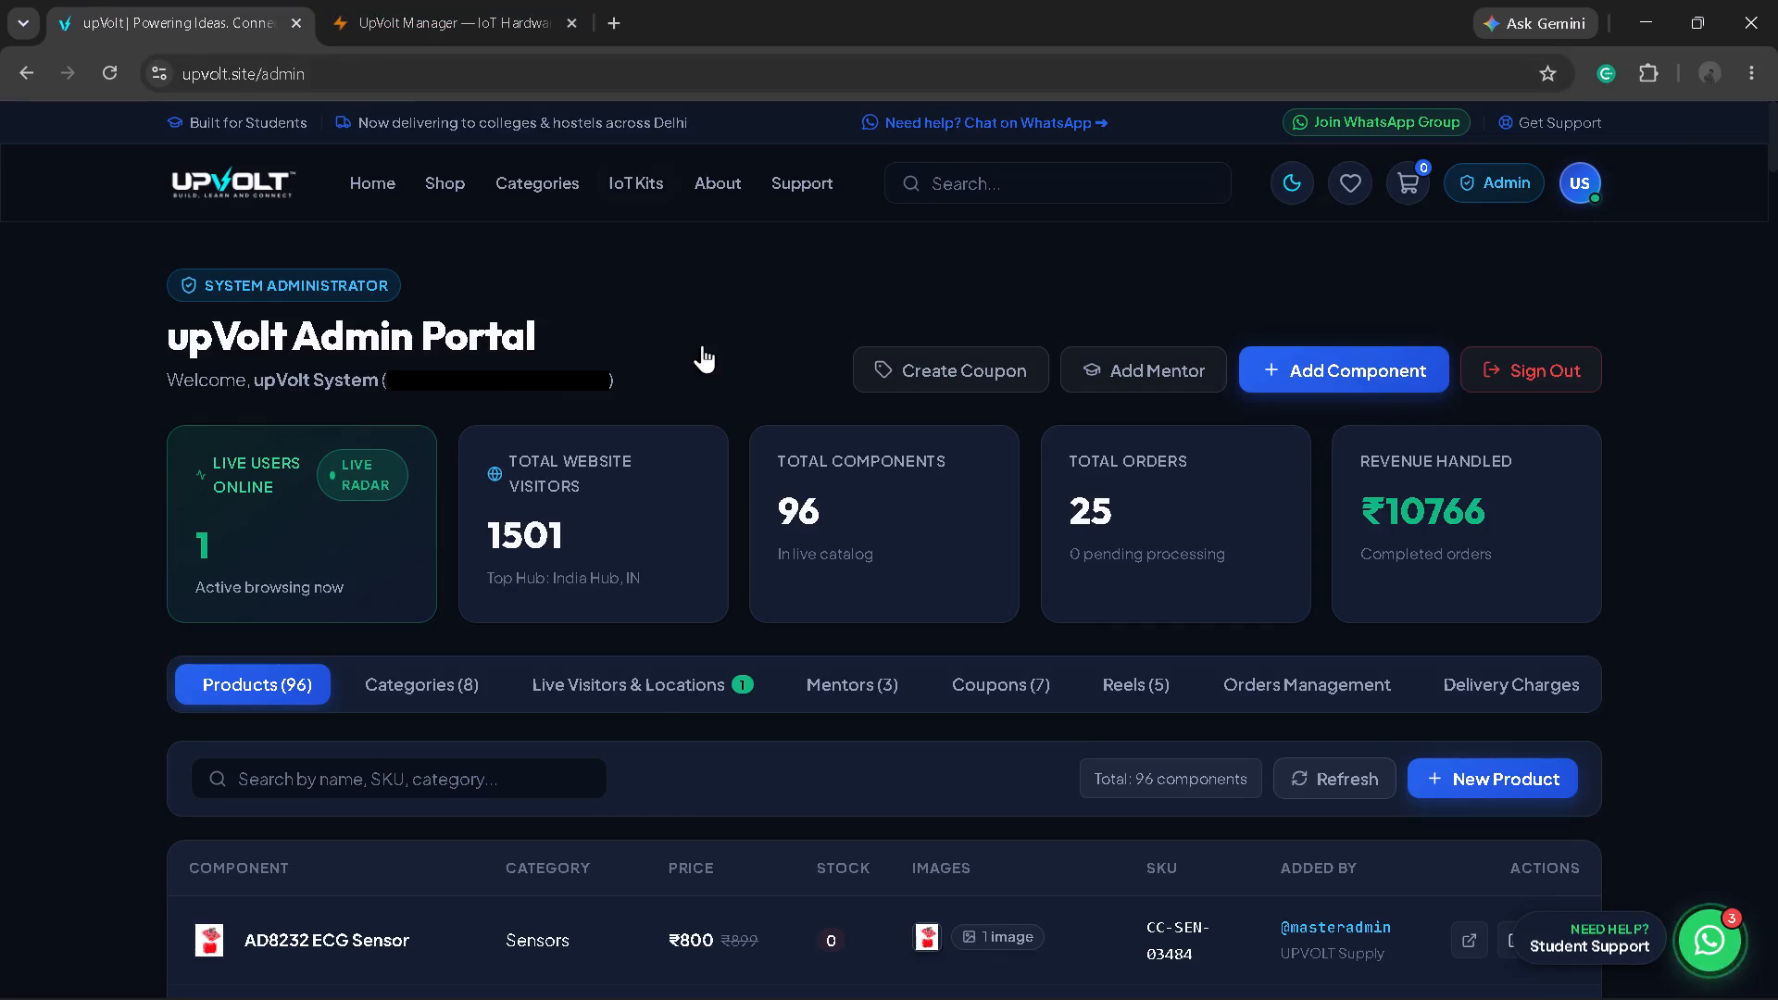
{"action": "scroll", "coordinate": [689, 340], "scroll_direction": "down", "scroll_amount": 1}
{"action": "left_click", "coordinate": [514, 746]}
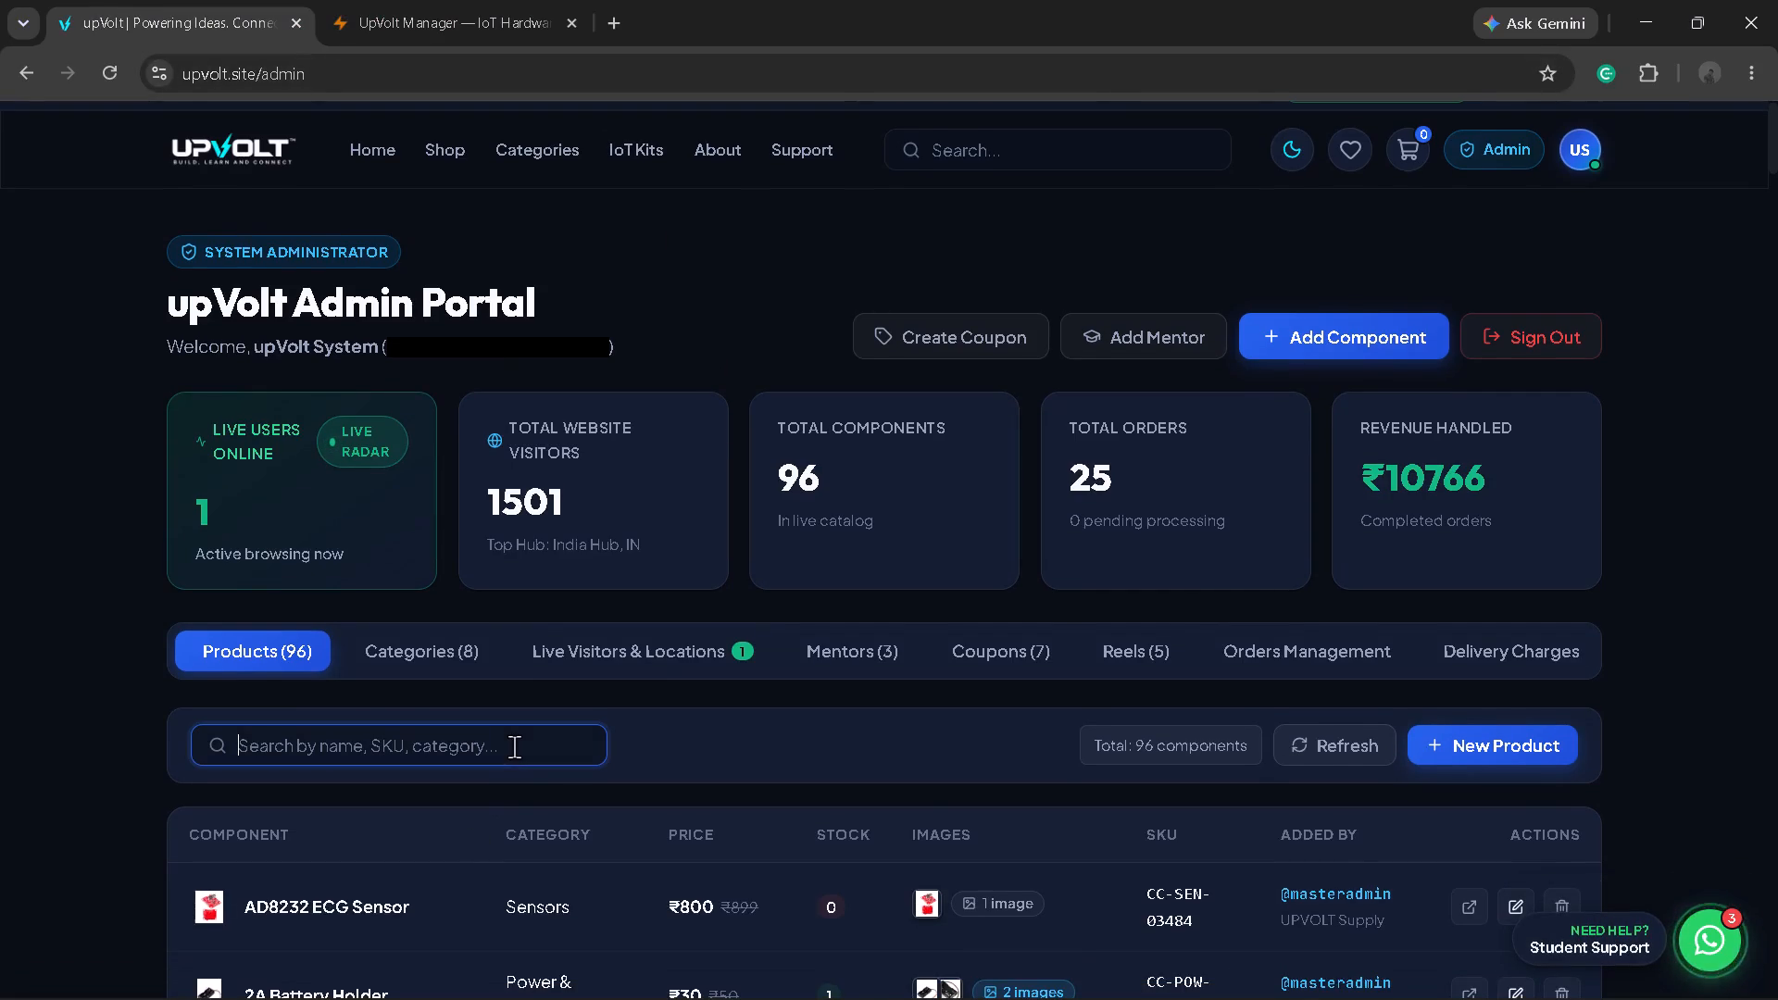
{"action": "type", "text": "bo mo"}
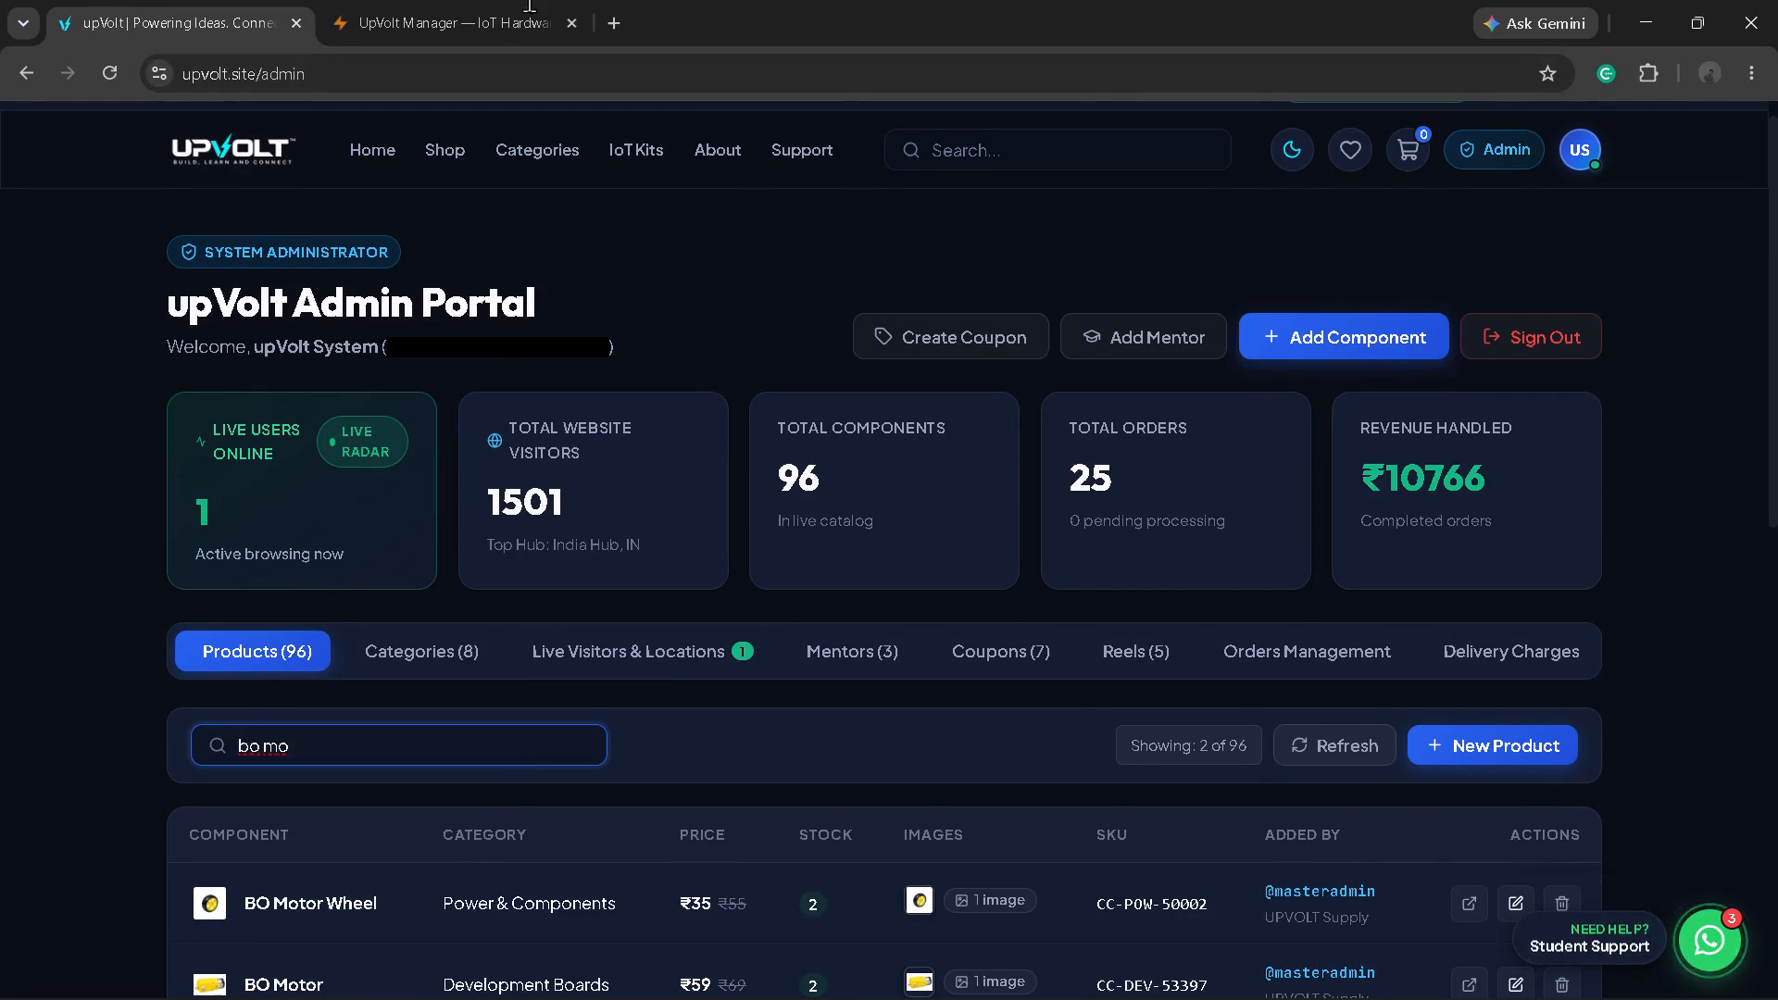
{"action": "left_click", "coordinate": [544, 0]}
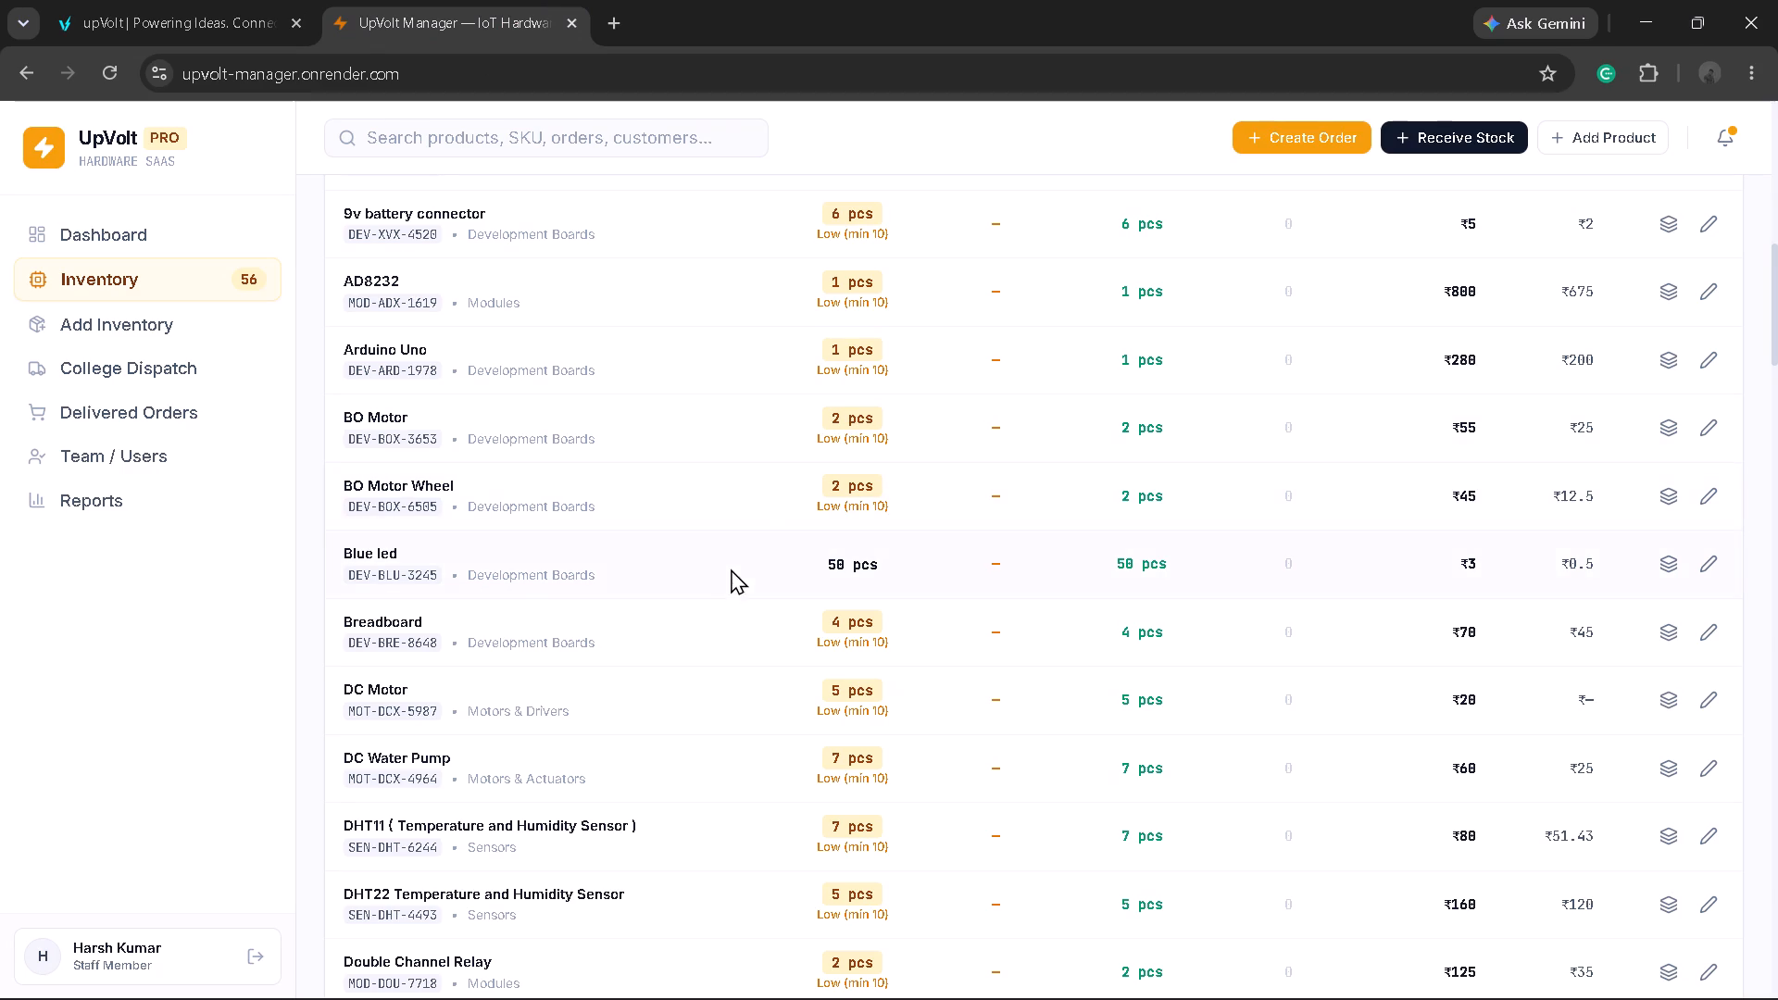
{"action": "left_click", "coordinate": [126, 0]}
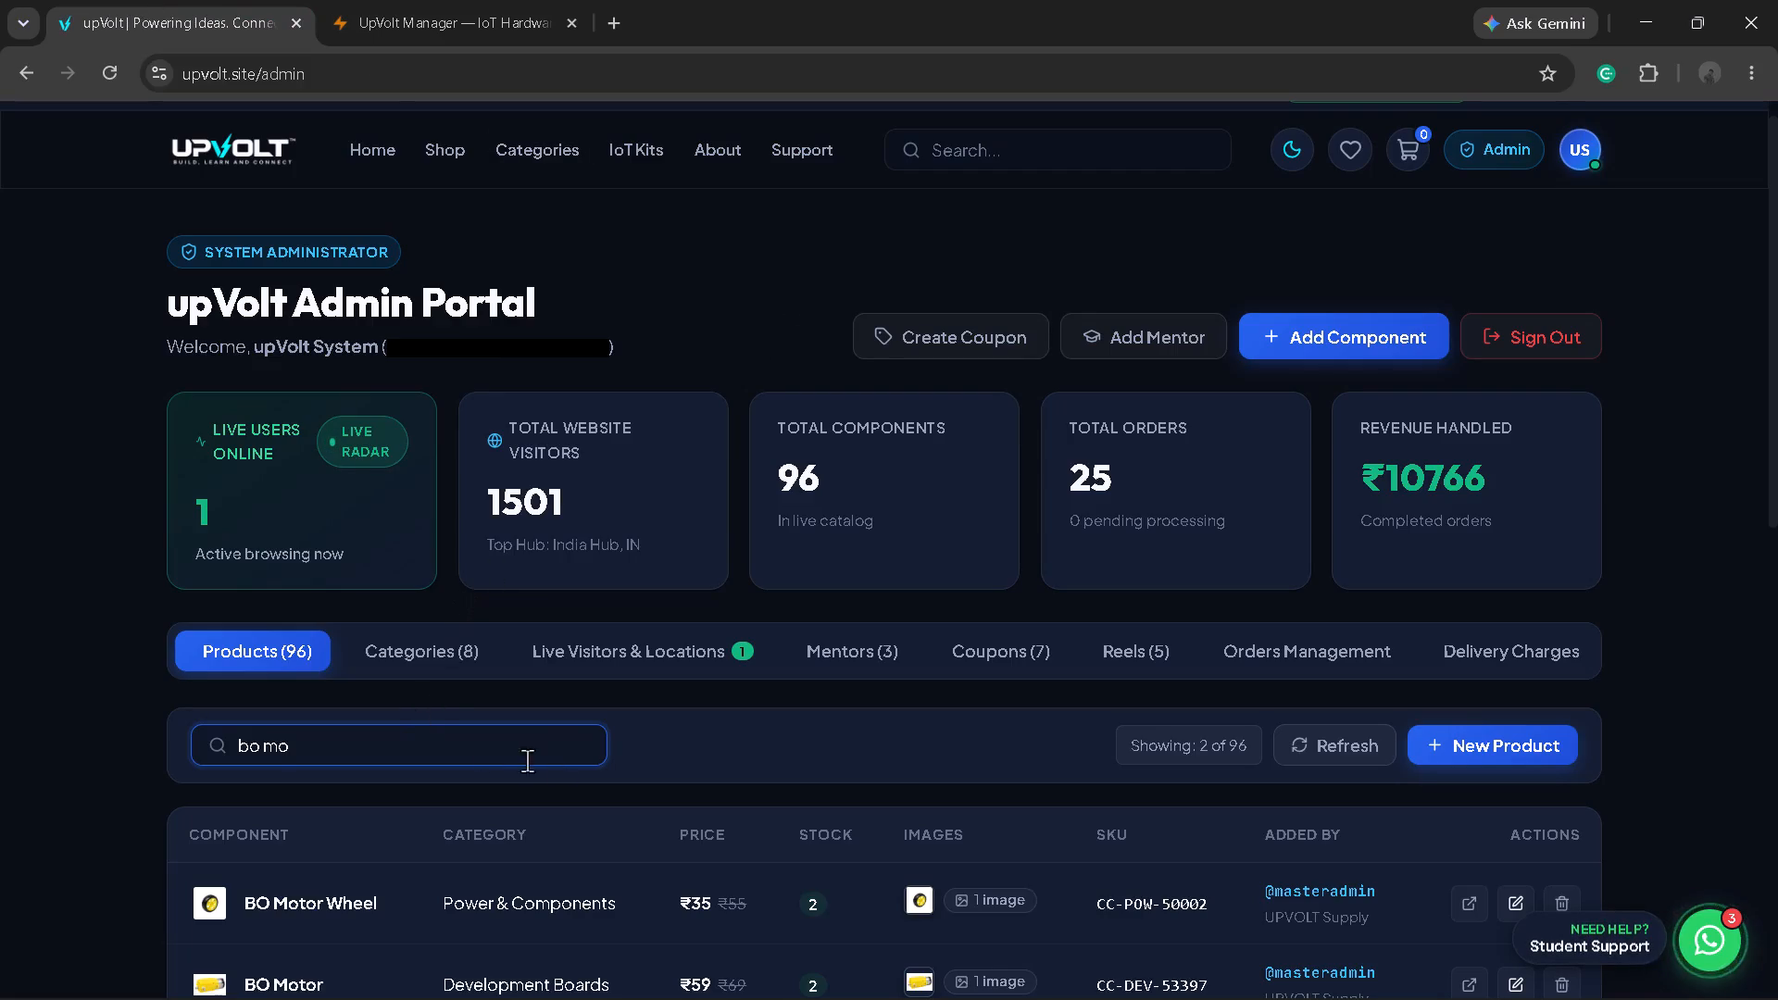
{"action": "scroll", "coordinate": [661, 729], "scroll_direction": "down", "scroll_amount": 1}
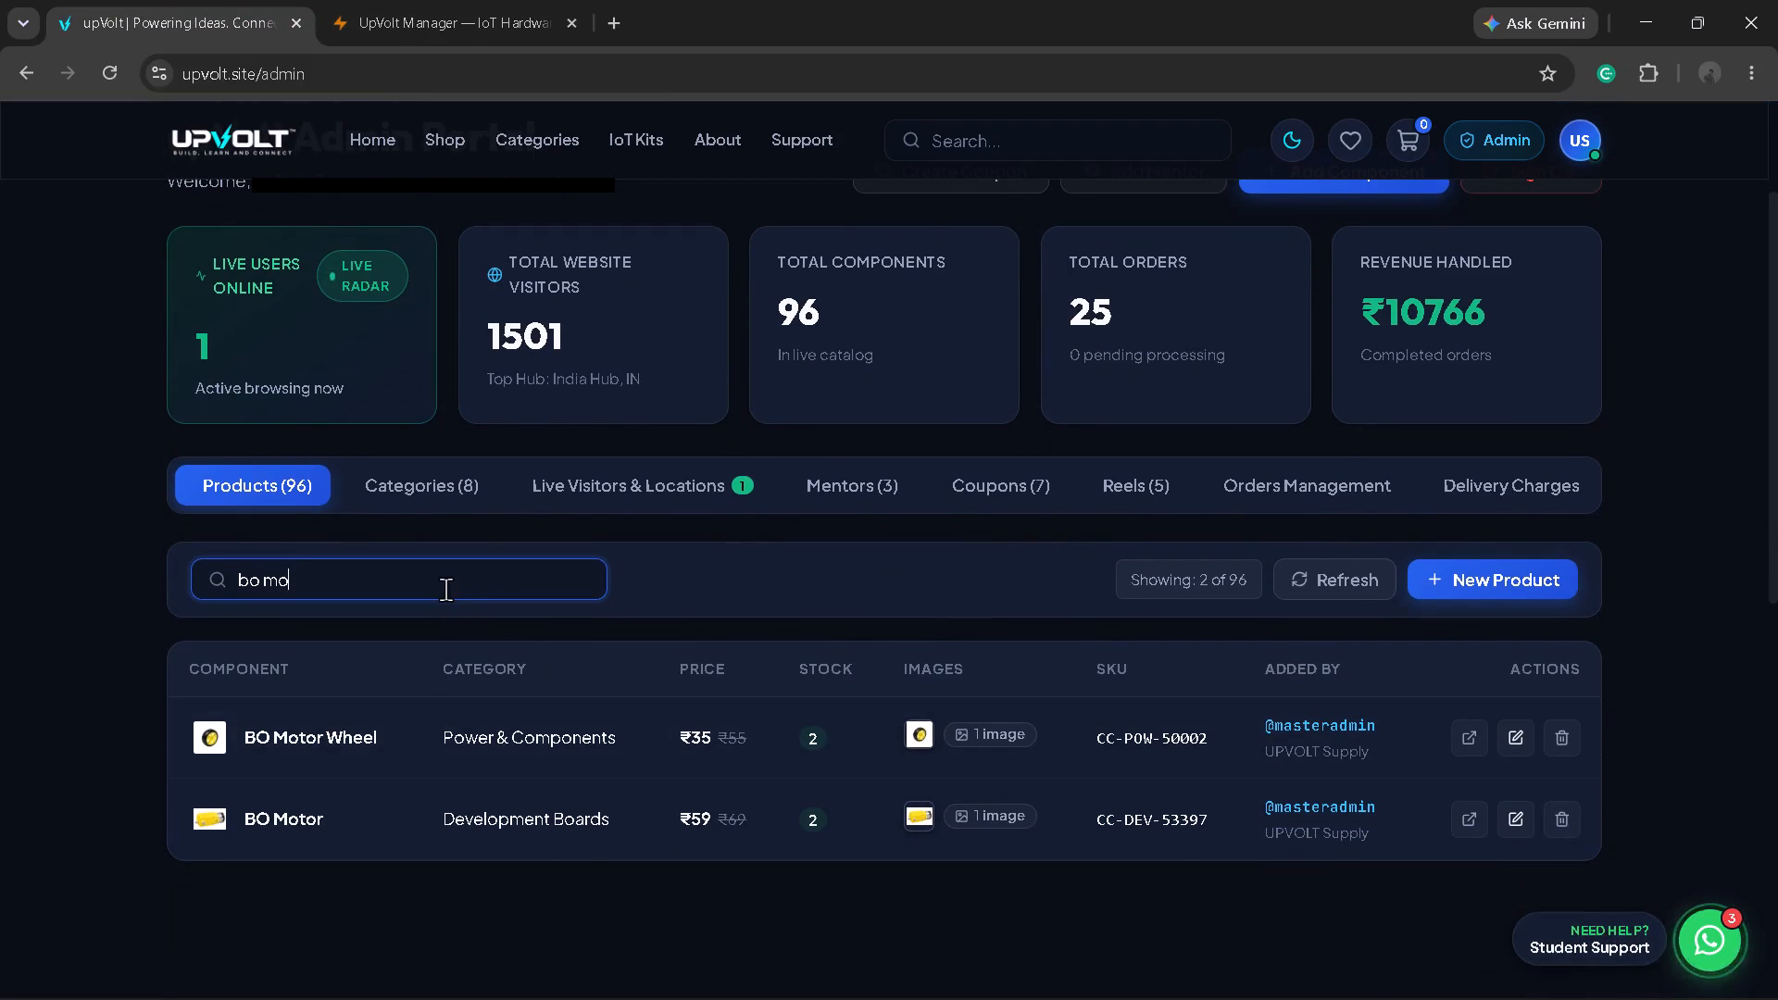
Replace the admin portal's product search text with "bo motor".
{"action": "left_click", "coordinate": [444, 583]}
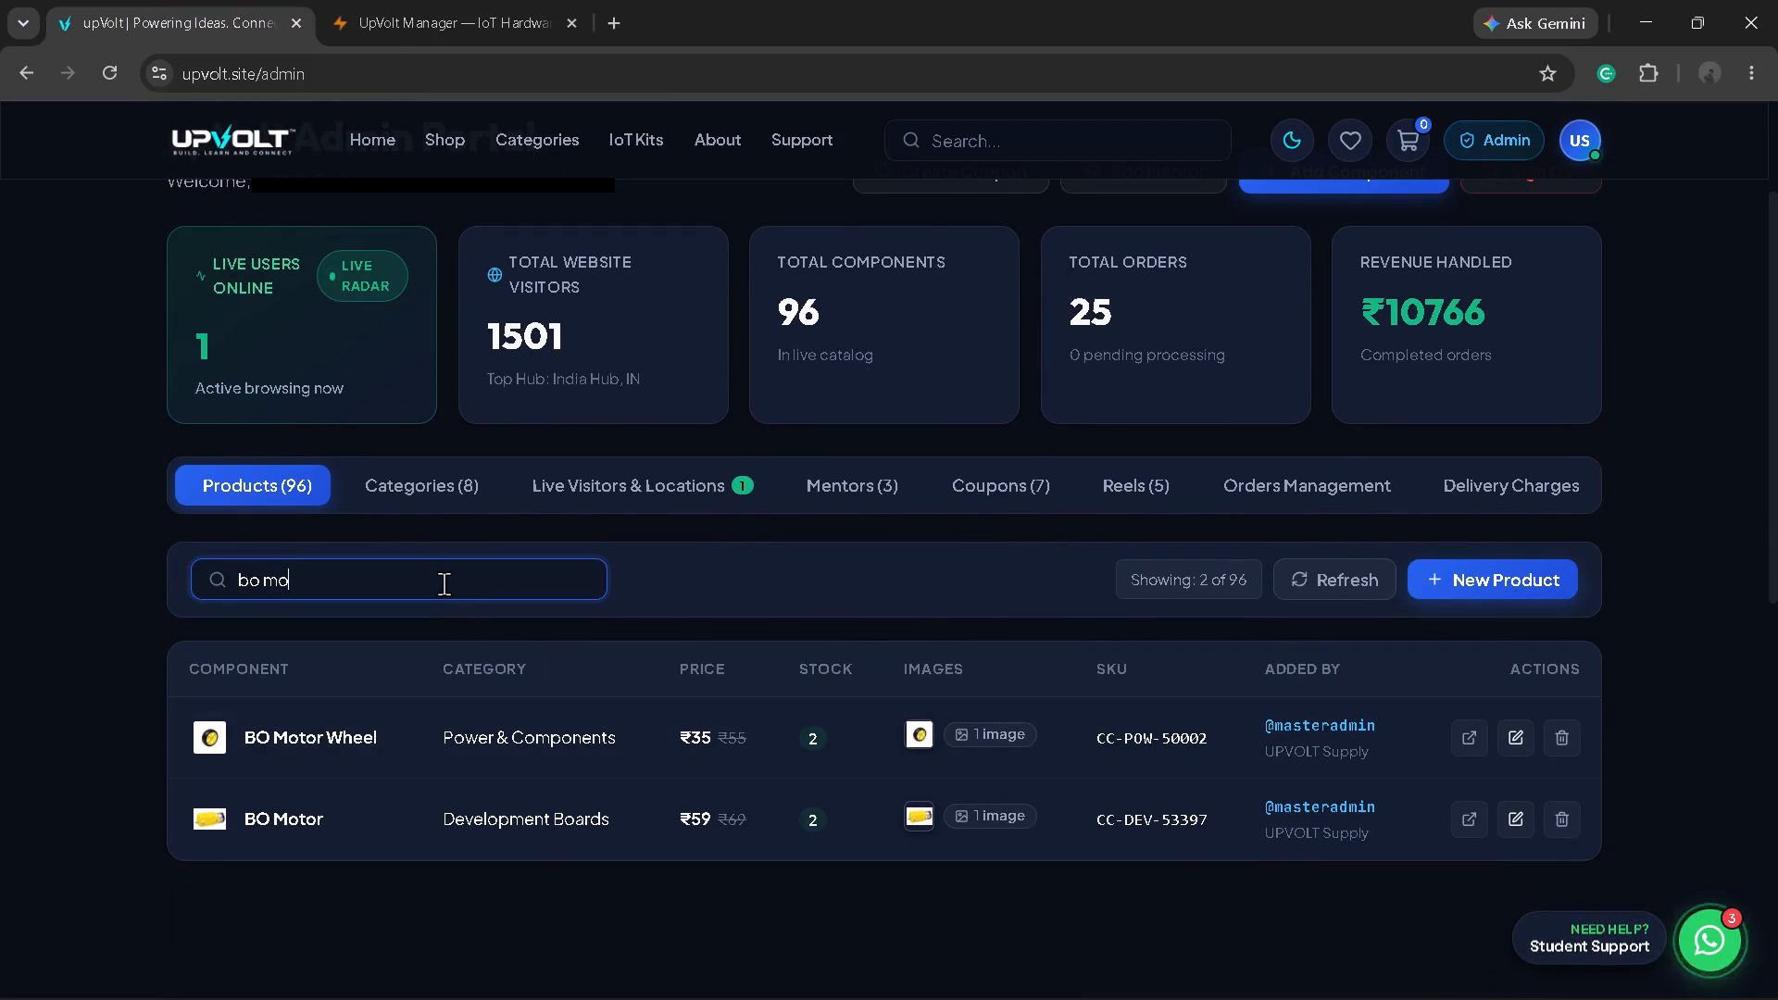
{"action": "key", "text": "BackSpace"}
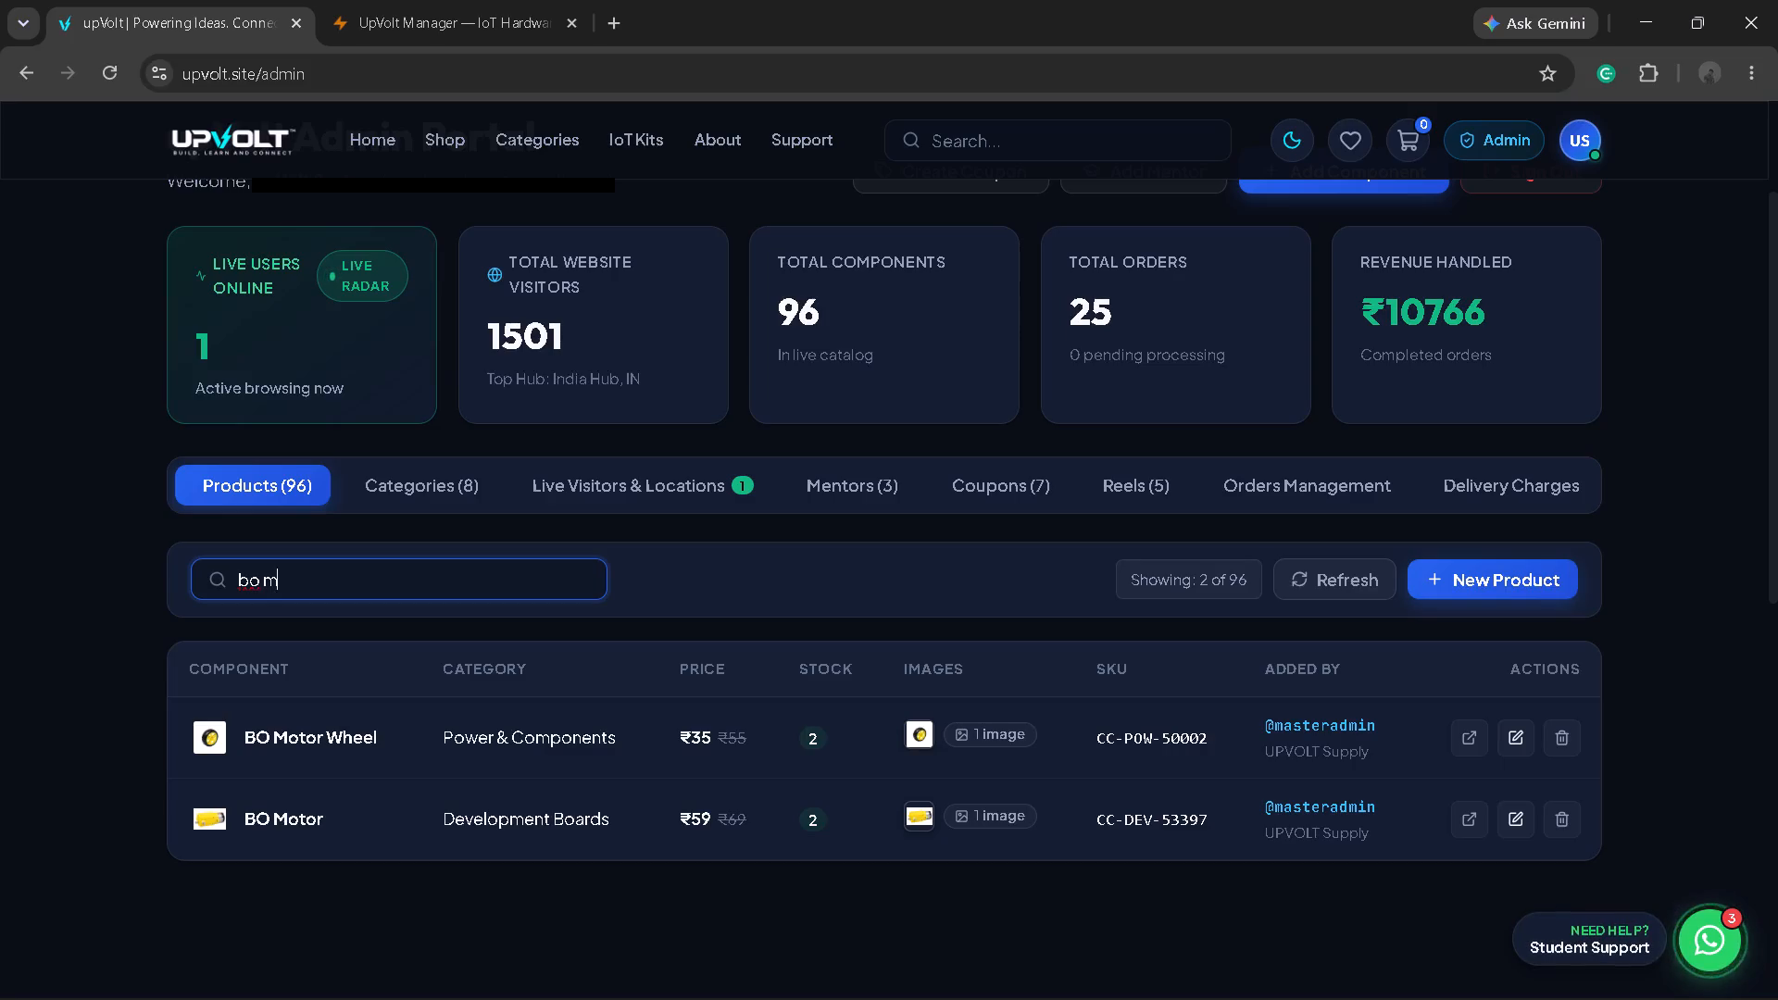
{"action": "key", "text": "BackSpace"}
{"action": "key", "text": "BackSpace"}
{"action": "key", "text": "BackSpace"}
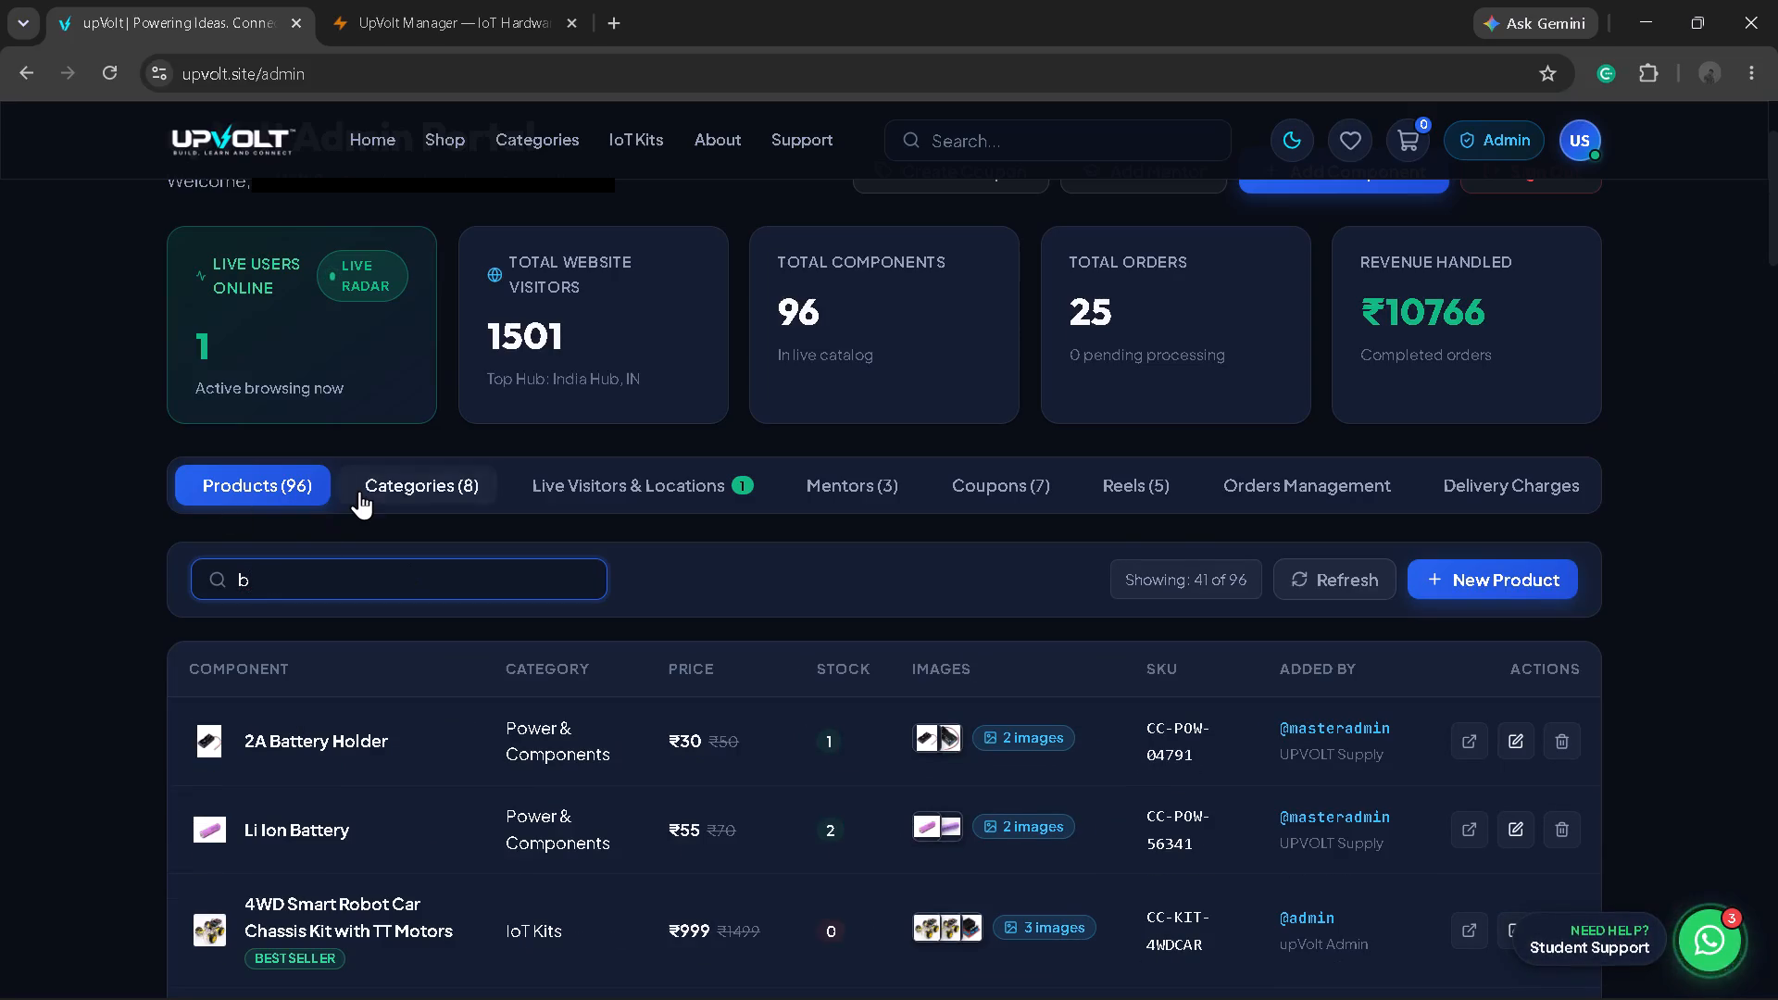
{"action": "key", "text": "BackSpace"}
{"action": "key", "text": "BackSpace"}
{"action": "type", "text": "bo motor"}
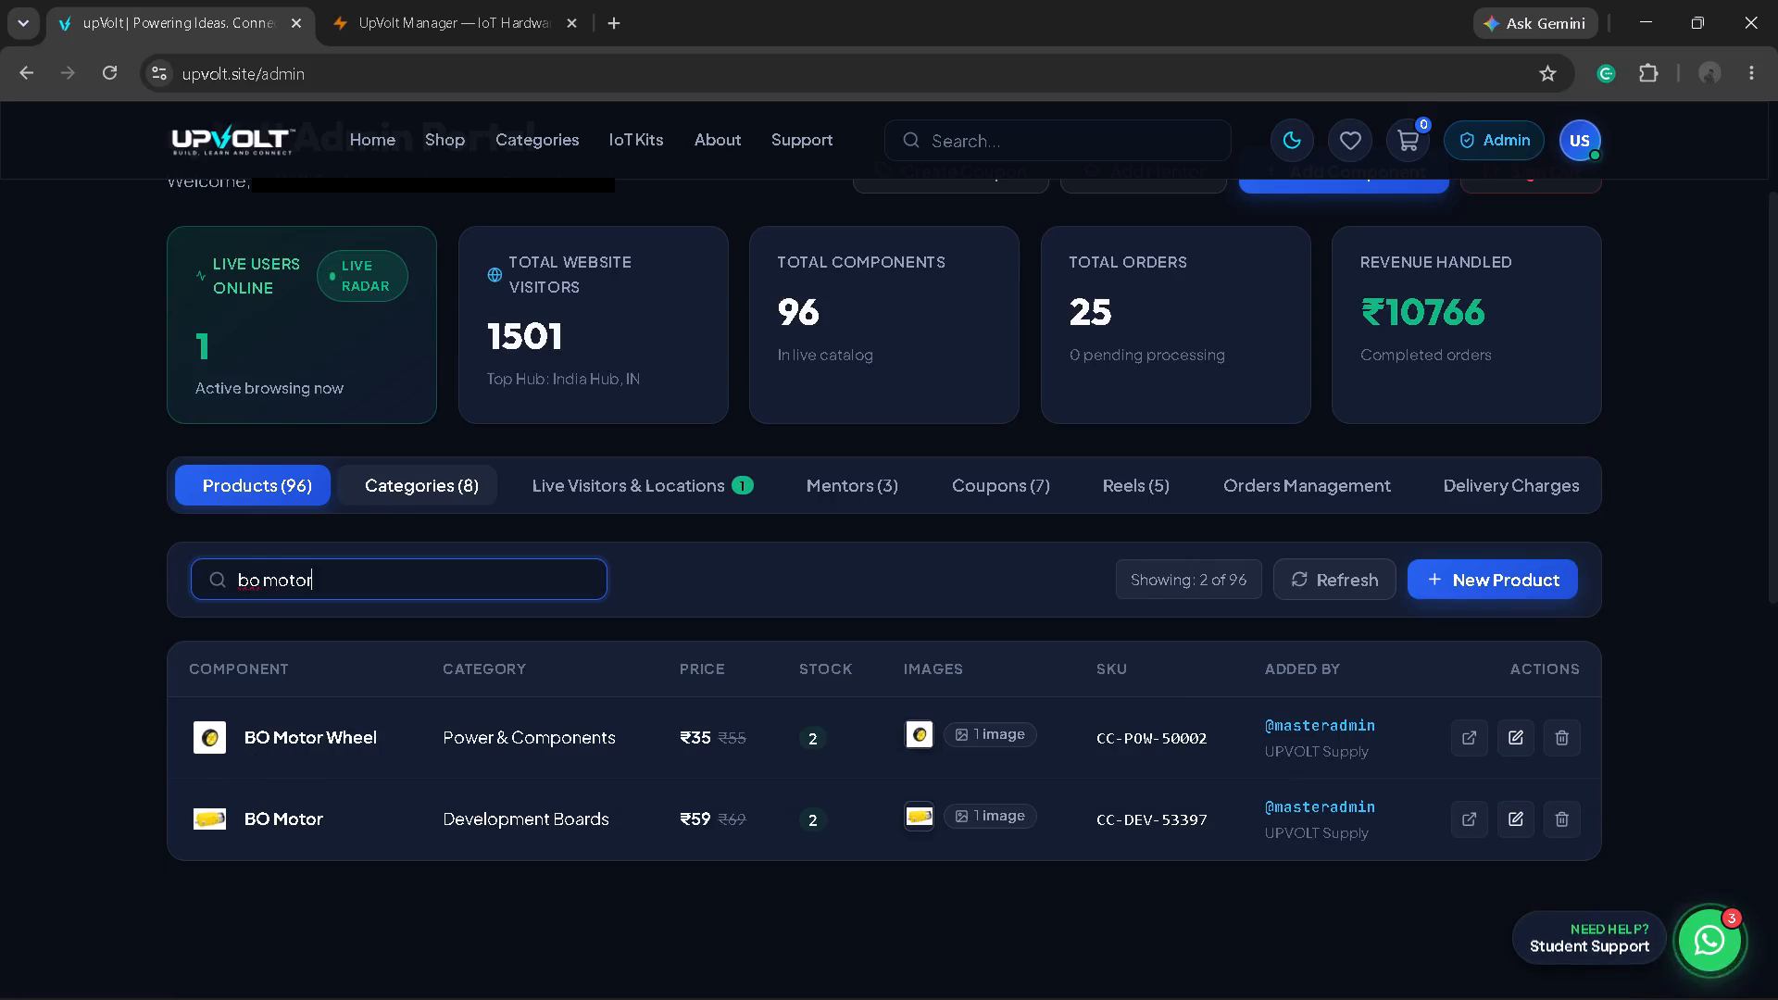
Clear the "bo motor" search text so the admin portal lists all products again.
{"action": "key", "text": "BackSpace"}
{"action": "key", "text": "BackSpace"}
{"action": "key", "text": "BackSpace"}
{"action": "key", "text": "BackSpace"}
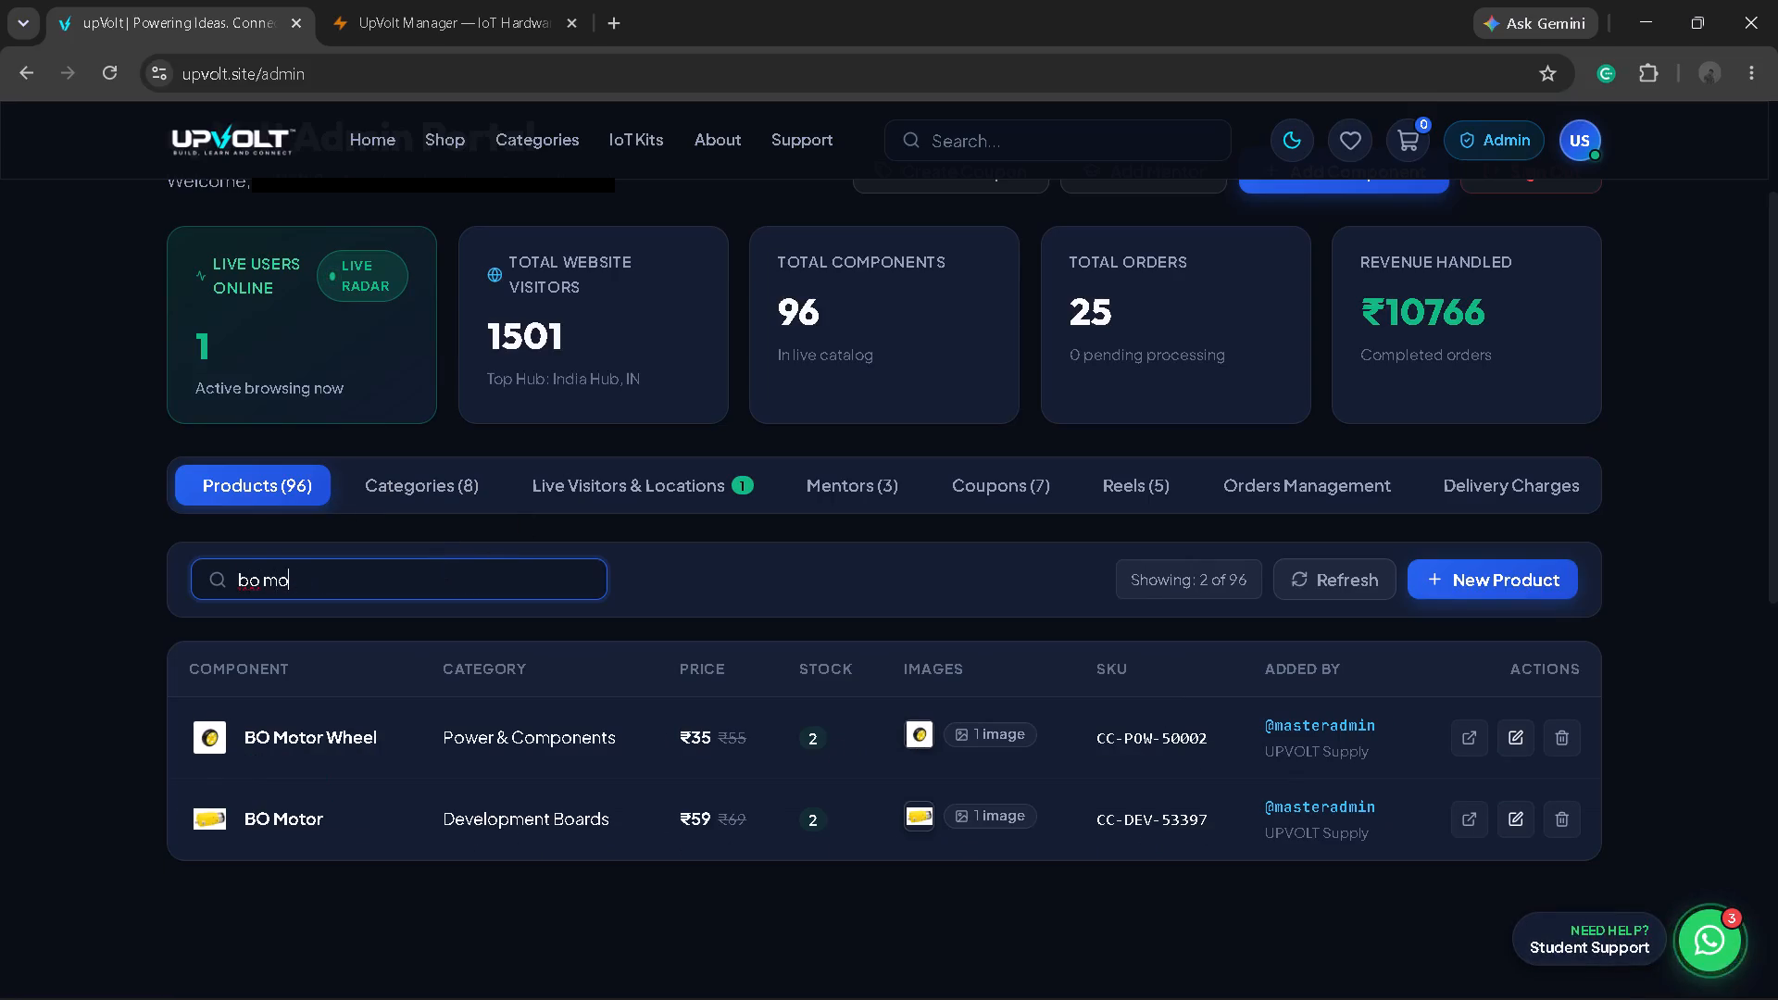
{"action": "left_click", "coordinate": [450, 580]}
{"action": "key", "text": "BackSpace"}
{"action": "key", "text": "BackSpace"}
{"action": "key", "text": "BackSpace"}
{"action": "key", "text": "BackSpace"}
{"action": "key", "text": "BackSpace"}
{"action": "key", "text": "BackSpace"}
{"action": "key", "text": "BackSpace"}
{"action": "key", "text": "BackSpace"}
{"action": "key", "text": "BackSpace"}
{"action": "key", "text": "BackSpace"}
{"action": "key", "text": "BackSpace"}
{"action": "key", "text": "BackSpace"}
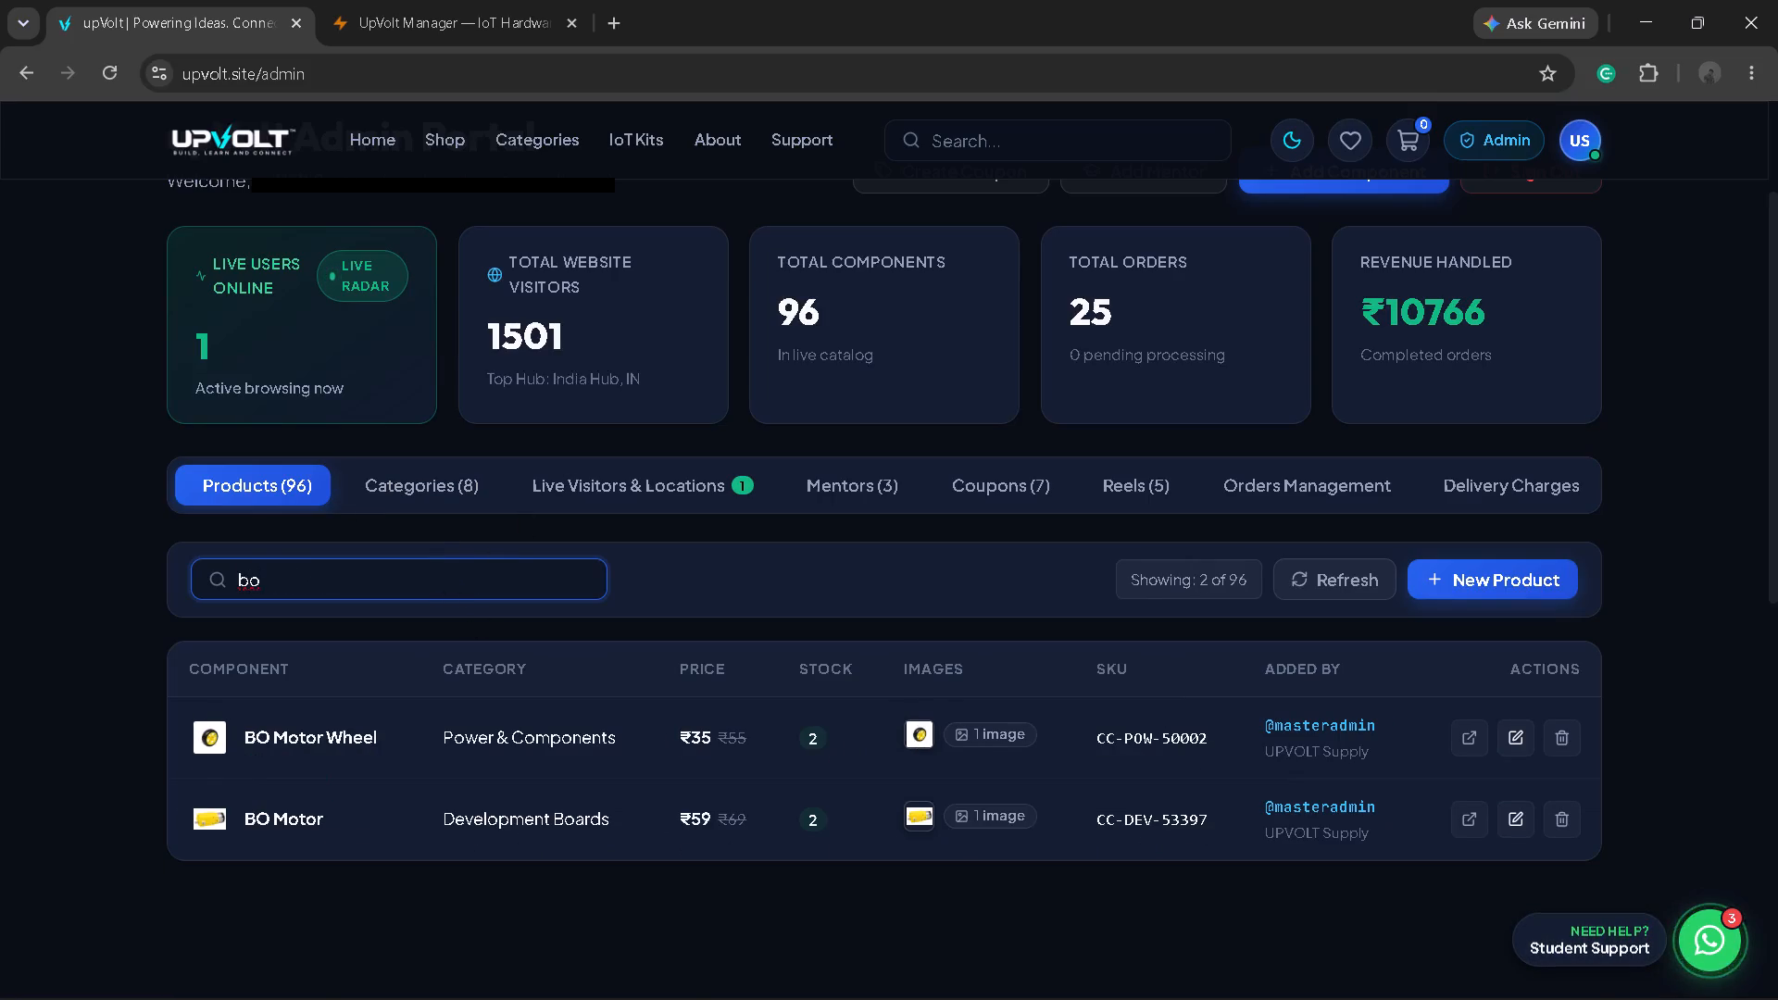
Examine stock and prices in the admin portal's product list from AD8232 ECG Sensor down to TP5046 Charging module.
{"action": "scroll", "coordinate": [870, 598], "scroll_direction": "down", "scroll_amount": 2}
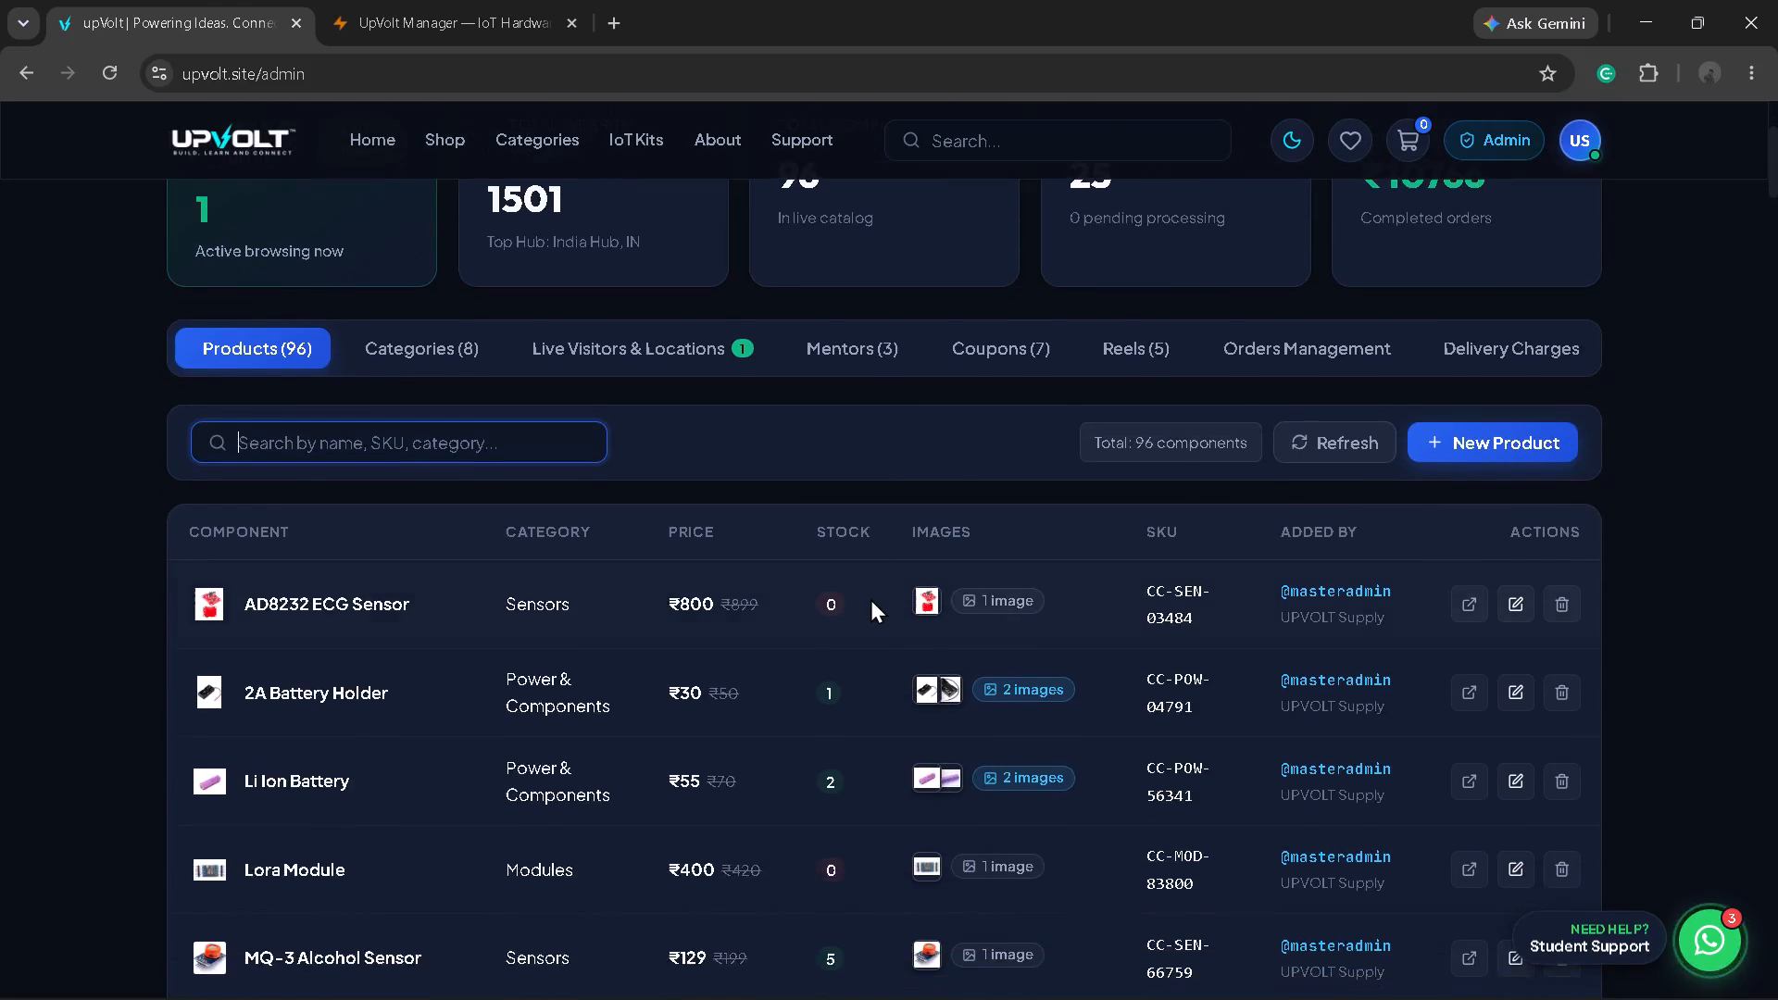
{"action": "scroll", "coordinate": [870, 598], "scroll_direction": "down", "scroll_amount": 3}
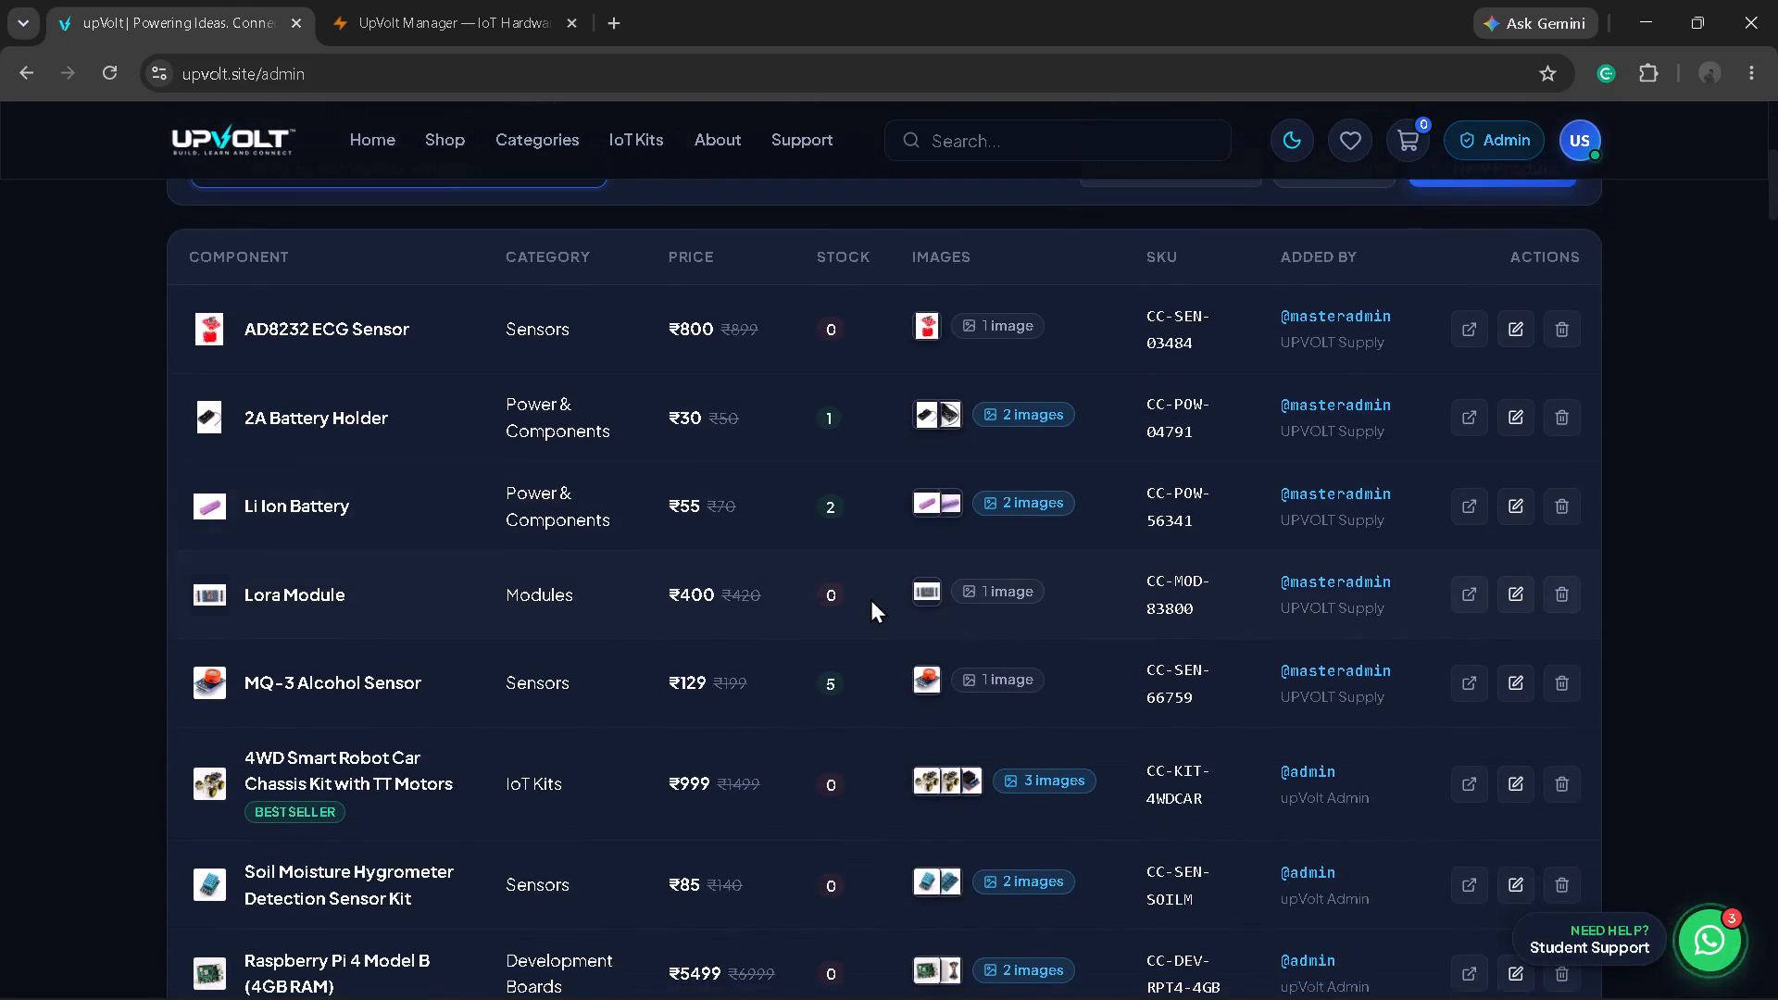
{"action": "scroll", "coordinate": [870, 598], "scroll_direction": "down", "scroll_amount": 2}
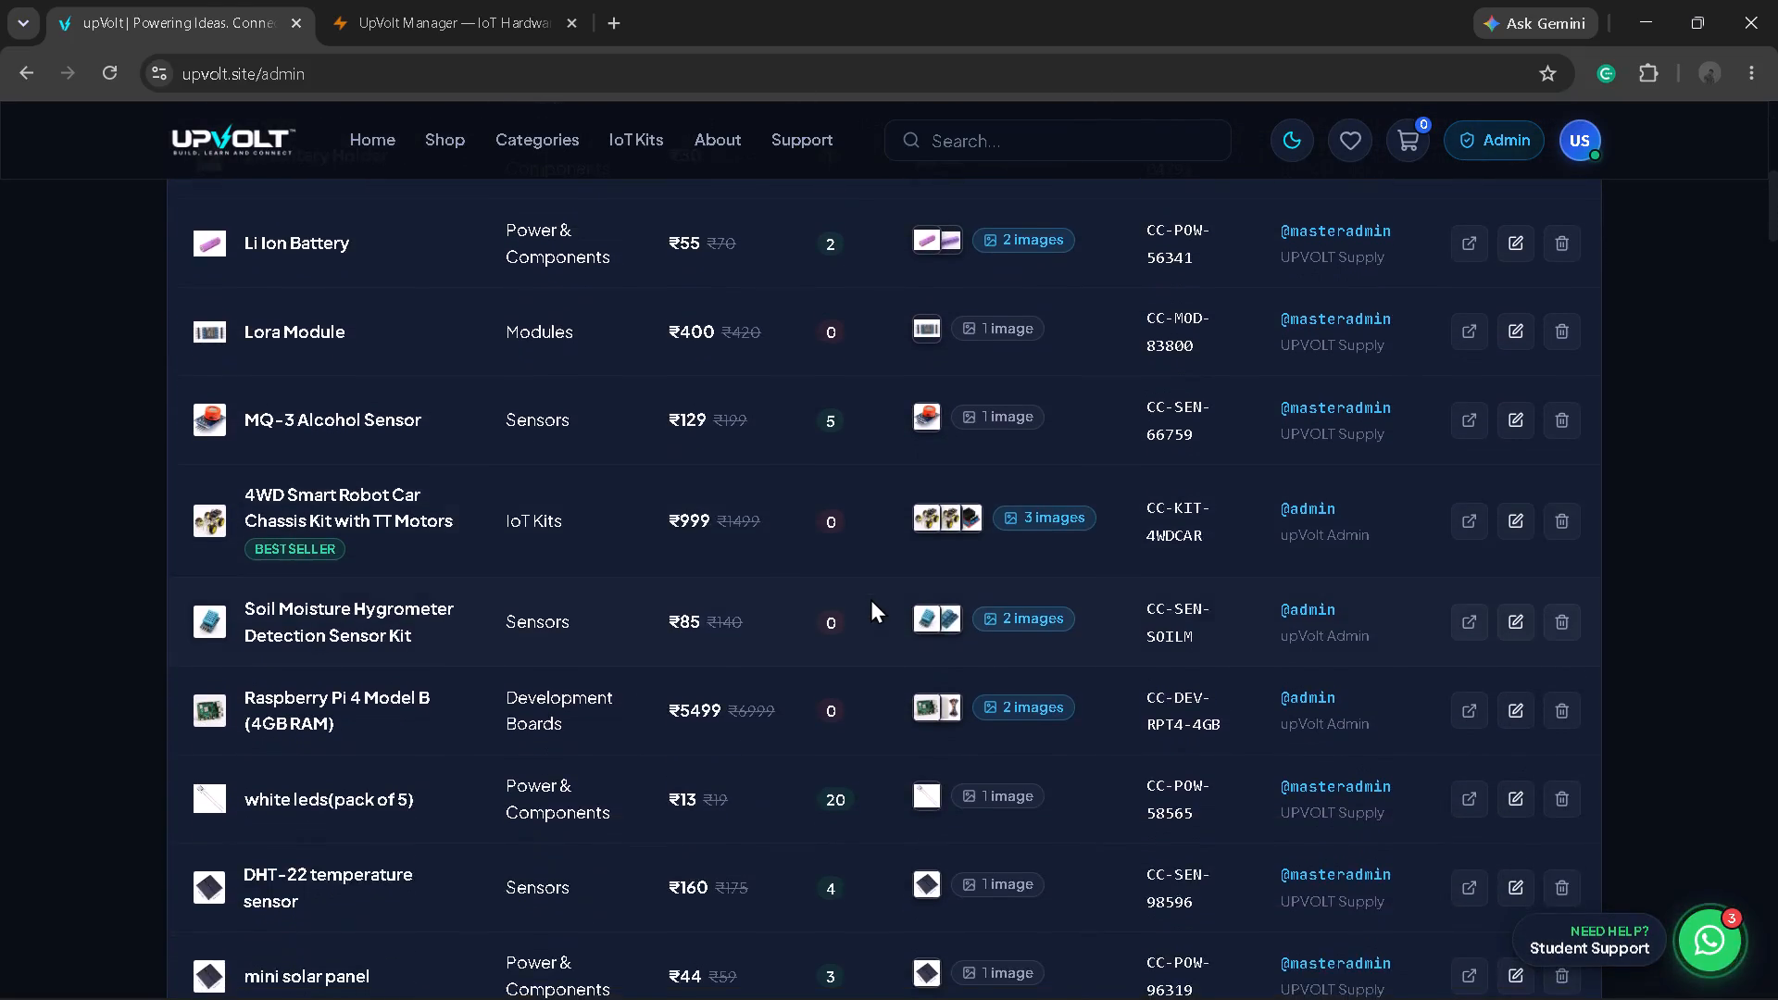
{"action": "scroll", "coordinate": [870, 598], "scroll_direction": "down", "scroll_amount": 2}
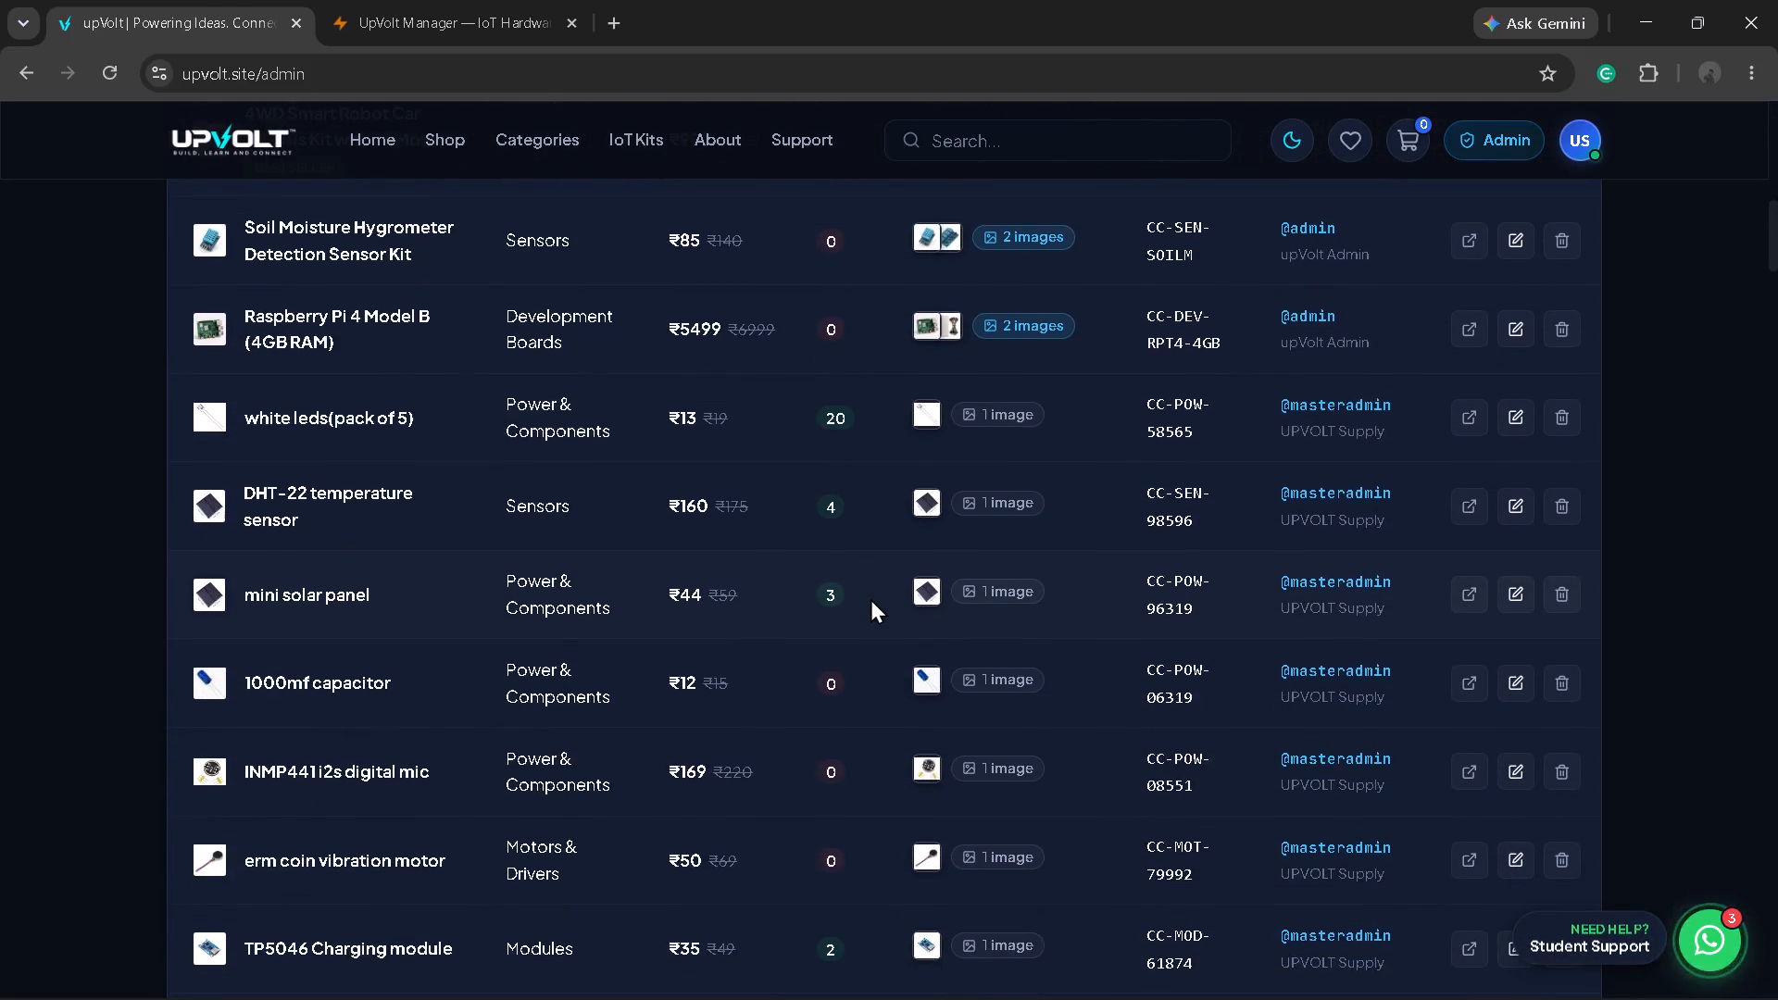
{"action": "scroll", "coordinate": [870, 598], "scroll_direction": "down", "scroll_amount": 1}
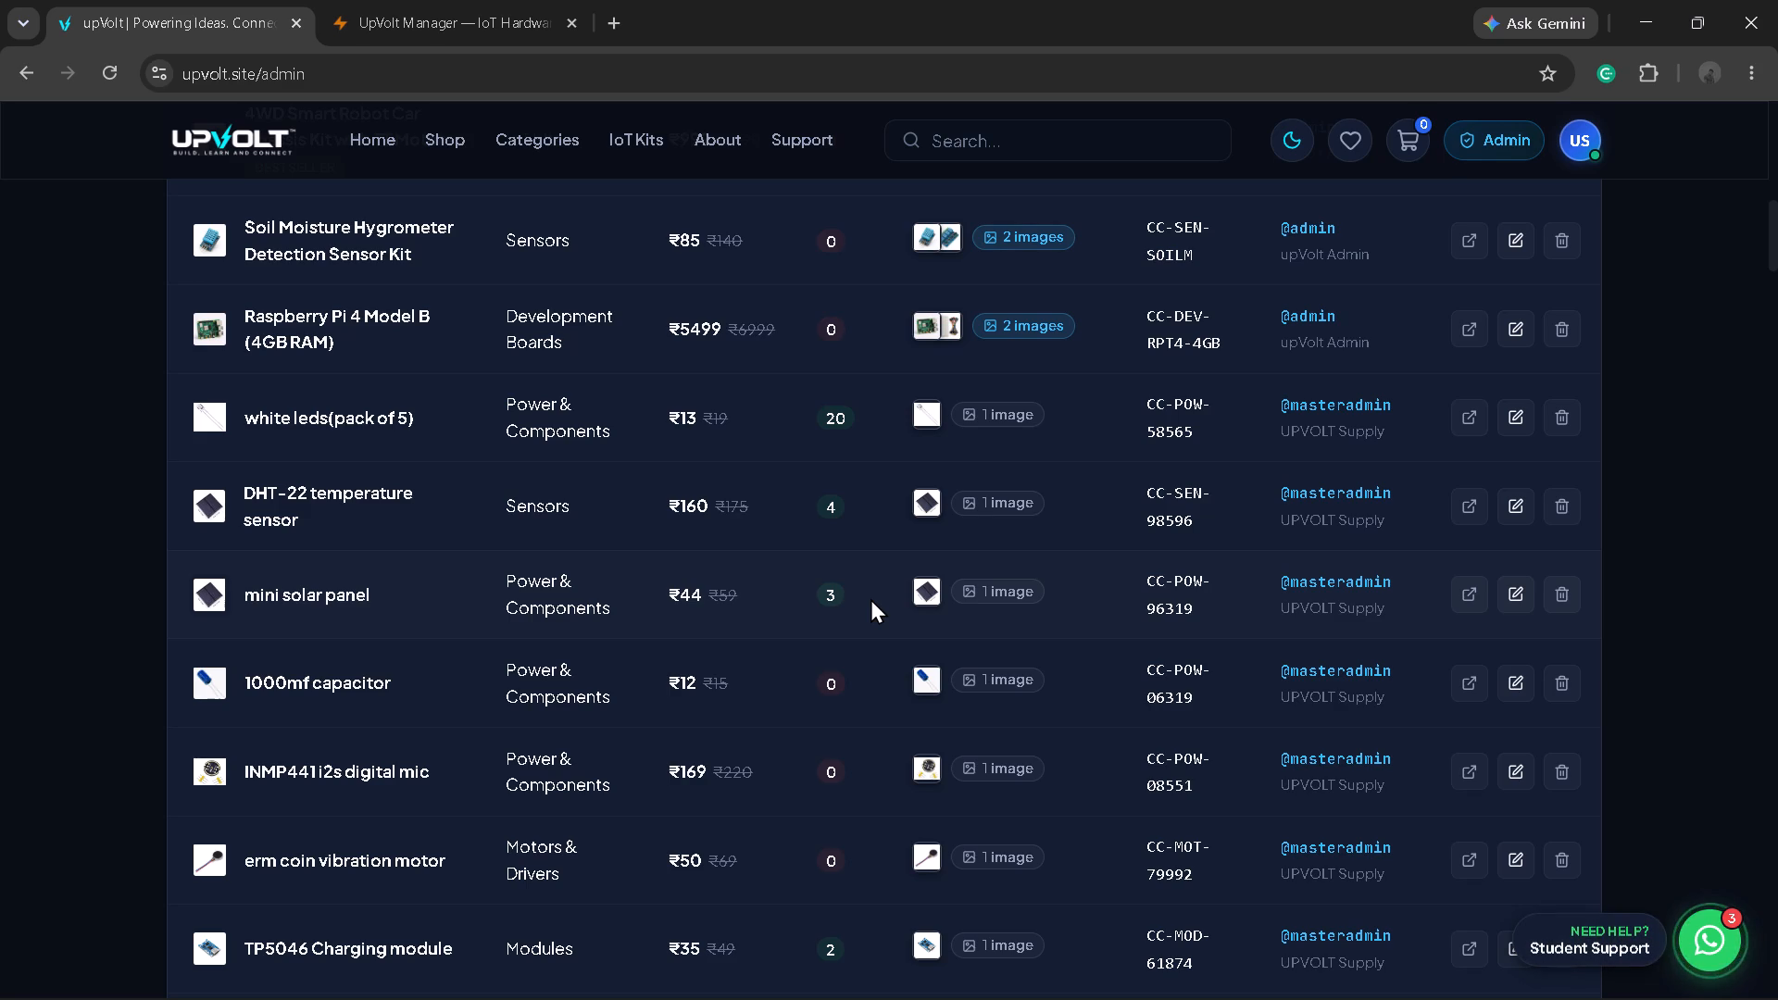
Switch to UpVolt Manager and search for "dht" and "dht 22" to check the DHT22 sensor's stock.
{"action": "left_click", "coordinate": [423, 0]}
{"action": "left_click", "coordinate": [506, 143]}
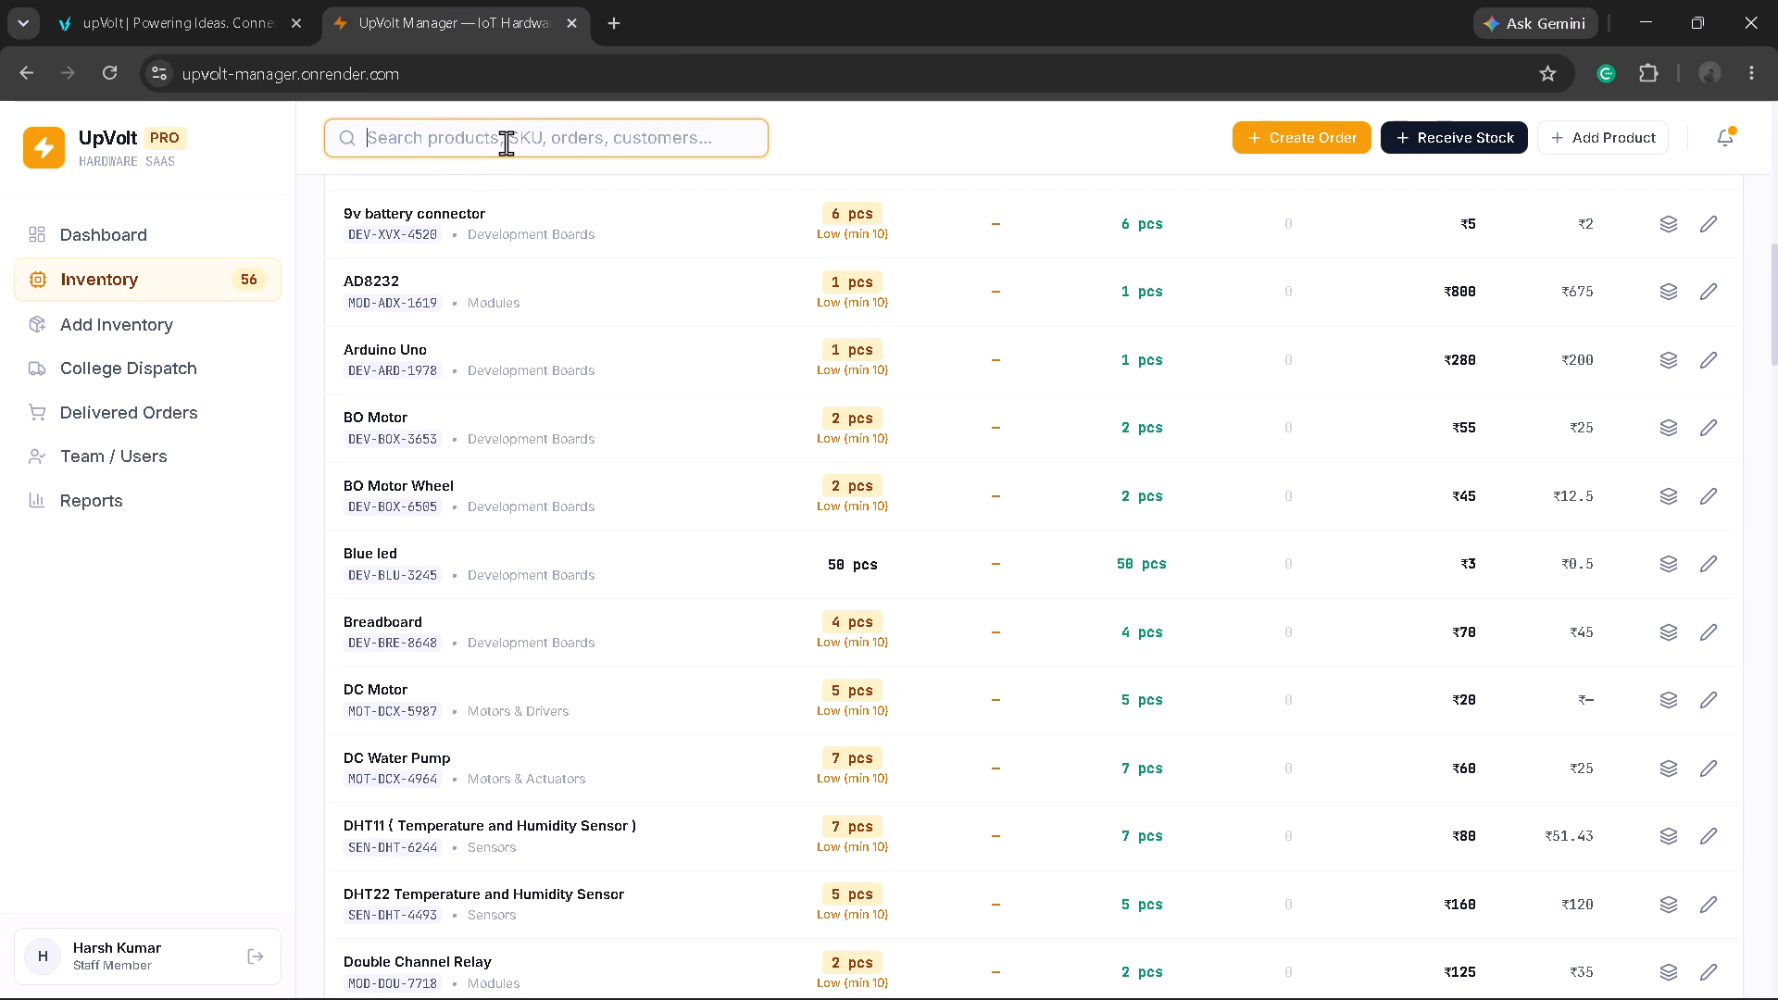
{"action": "type", "text": "dht"}
{"action": "key", "text": "space"}
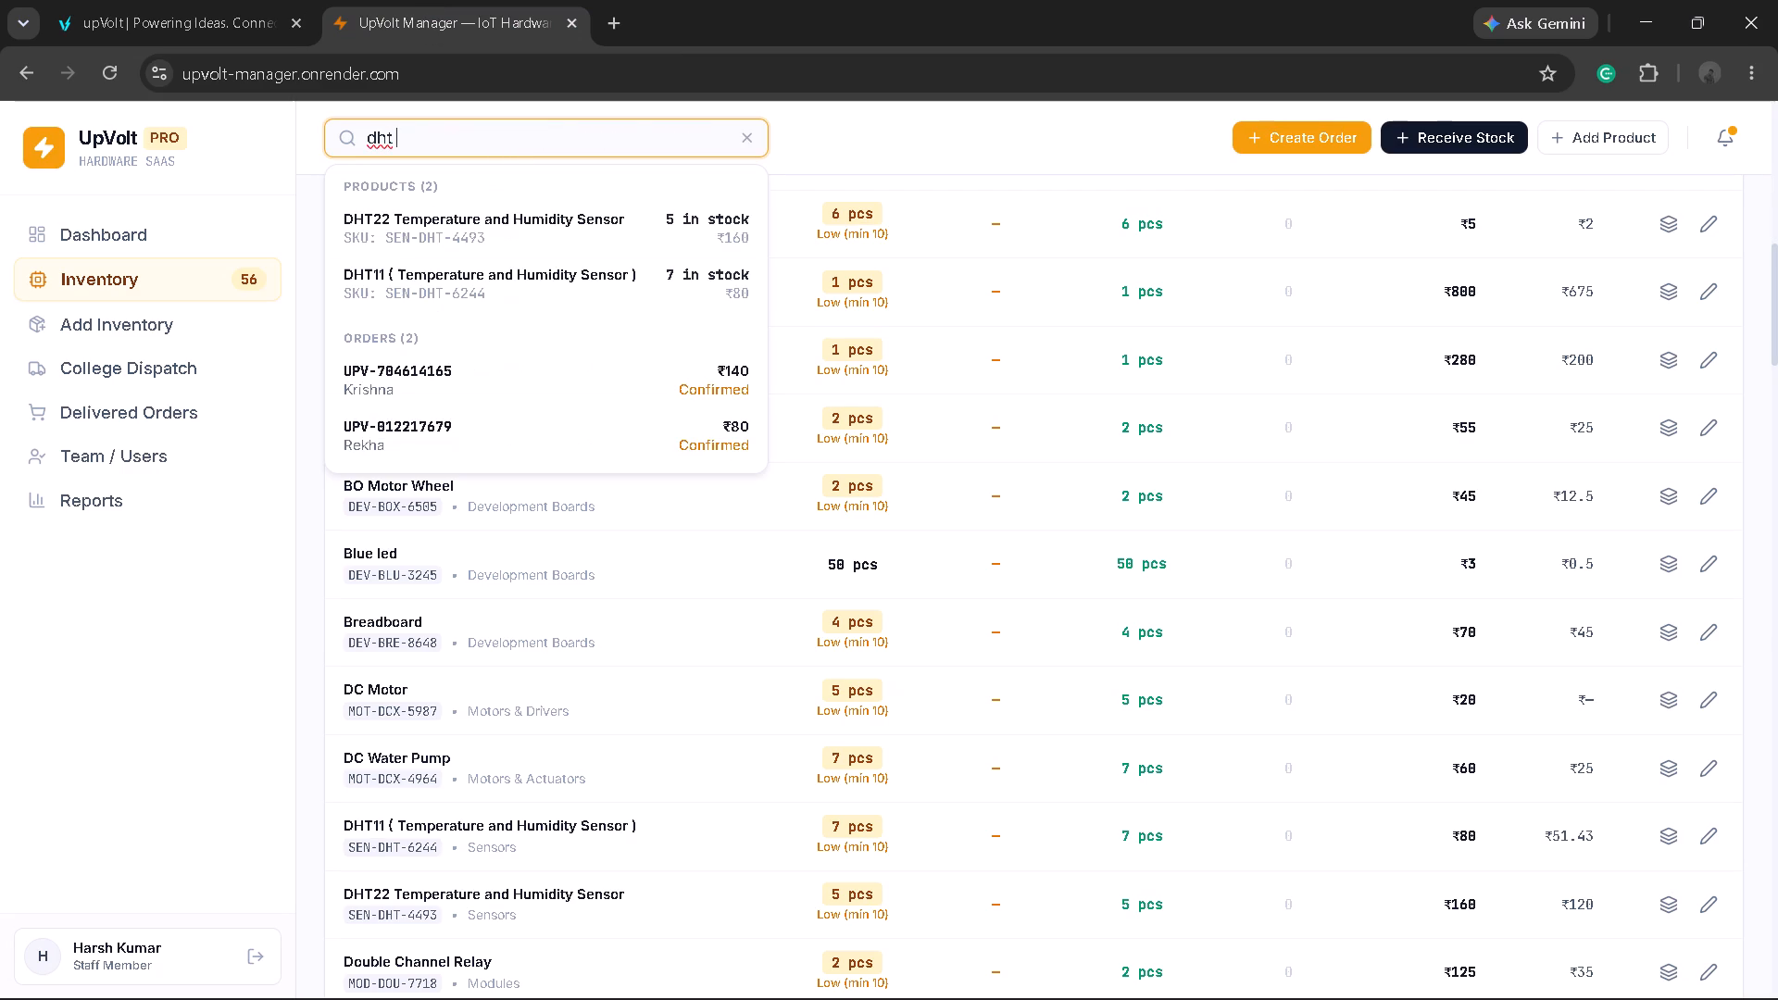
{"action": "type", "text": "22"}
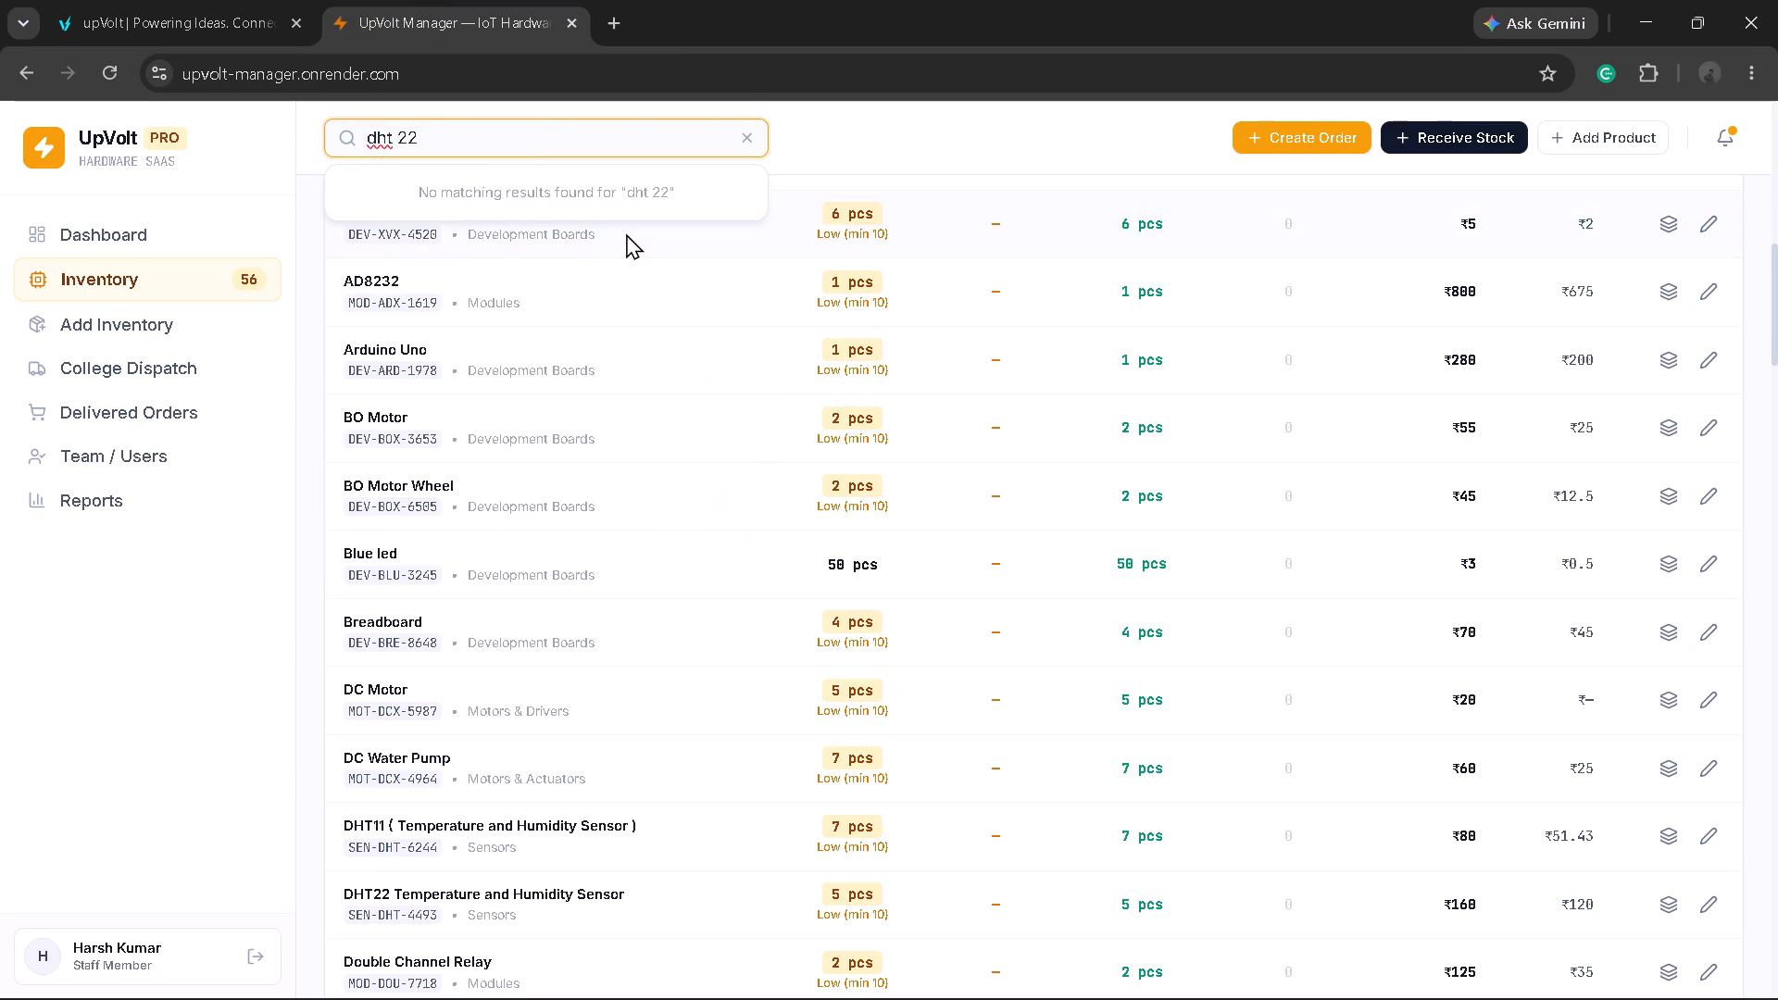
{"action": "key", "text": "BackSpace"}
{"action": "key", "text": "BackSpace"}
{"action": "key", "text": "BackSpace"}
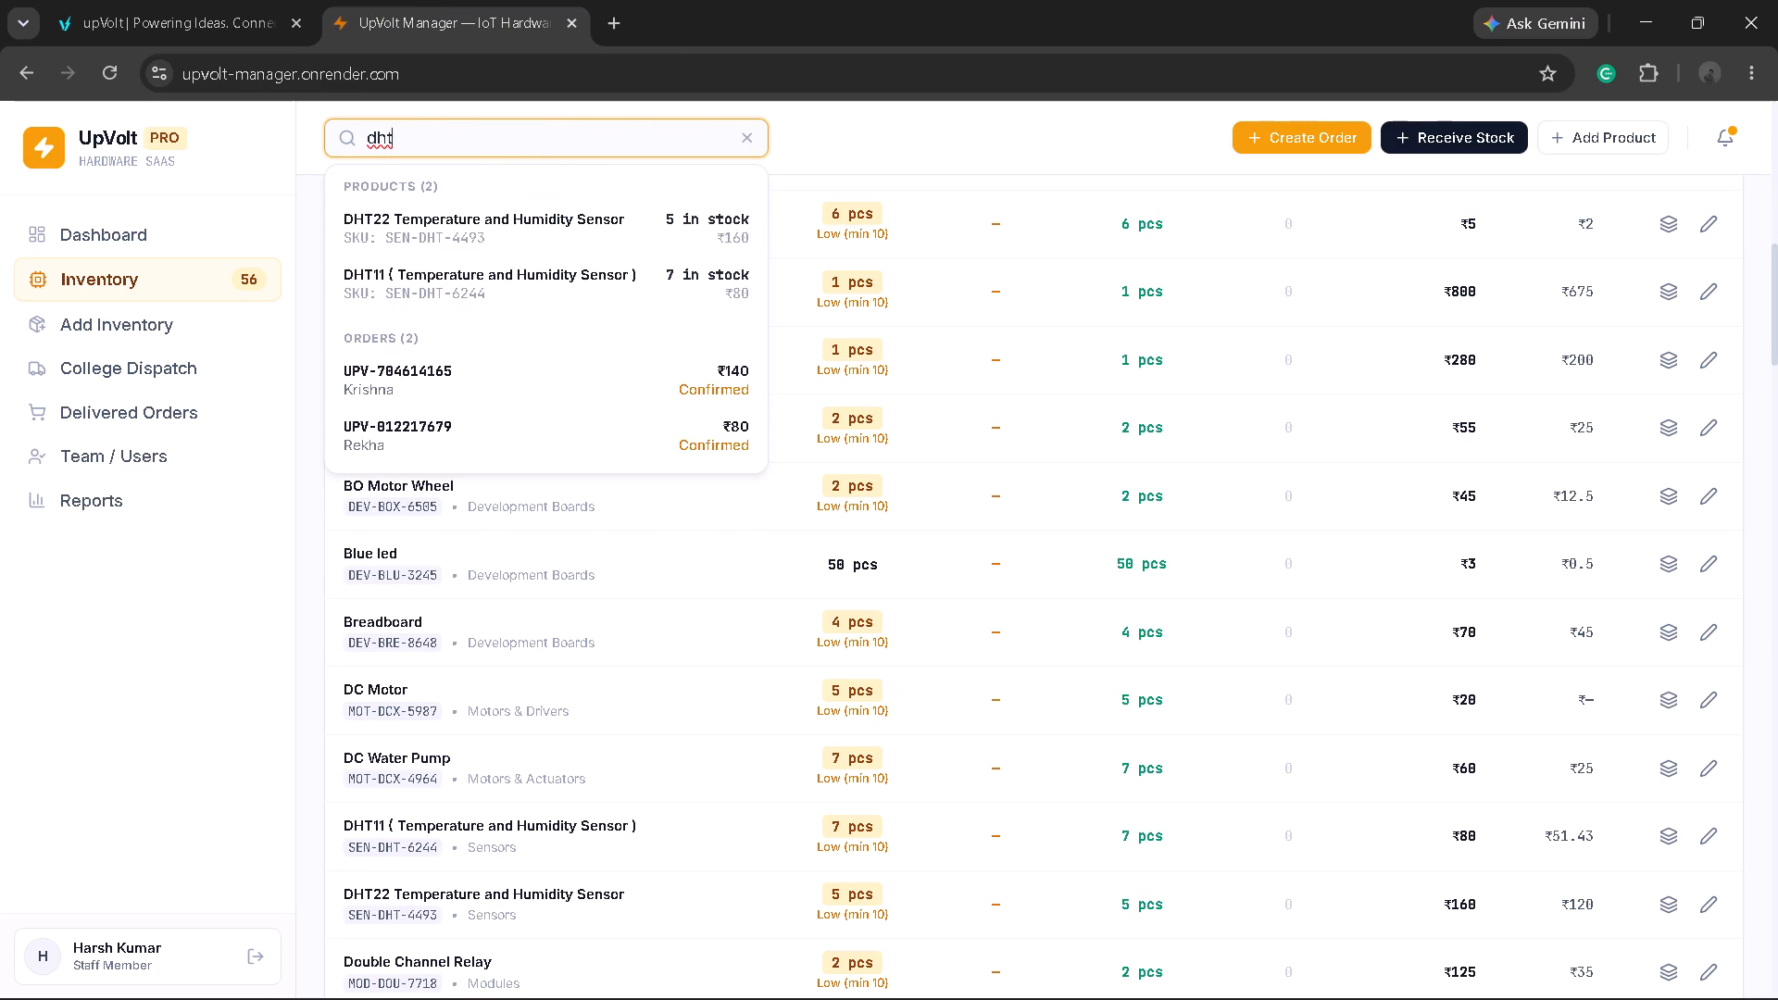
{"action": "key", "text": "space"}
Clear the "dht" text from the UpVolt Manager search.
{"action": "key", "text": "BackSpace"}
{"action": "key", "text": "BackSpace"}
{"action": "key", "text": "BackSpace"}
{"action": "key", "text": "BackSpace"}
{"action": "key", "text": "BackSpace"}
{"action": "key", "text": "BackSpace"}
{"action": "key", "text": "BackSpace"}
{"action": "key", "text": "BackSpace"}
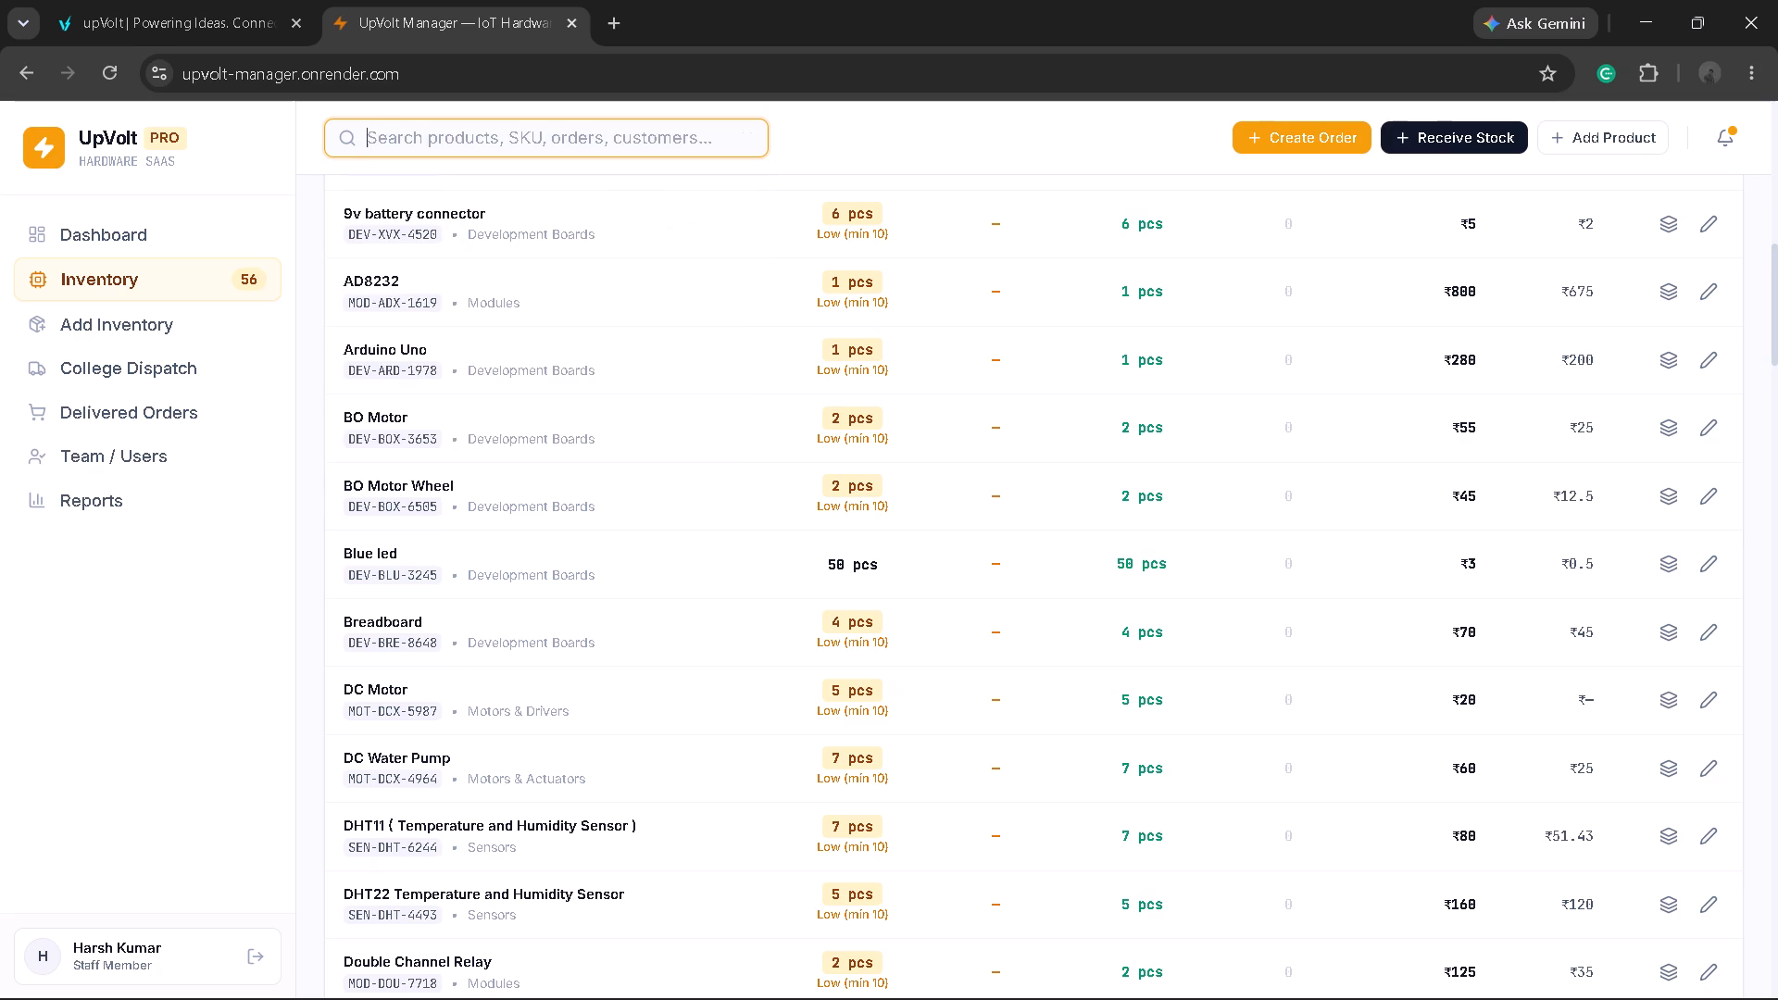
Return to the upVolt admin portal and examine product stock from DHT-22 temperature sensor down to Flame Sensor Module.
{"action": "left_click", "coordinate": [222, 0]}
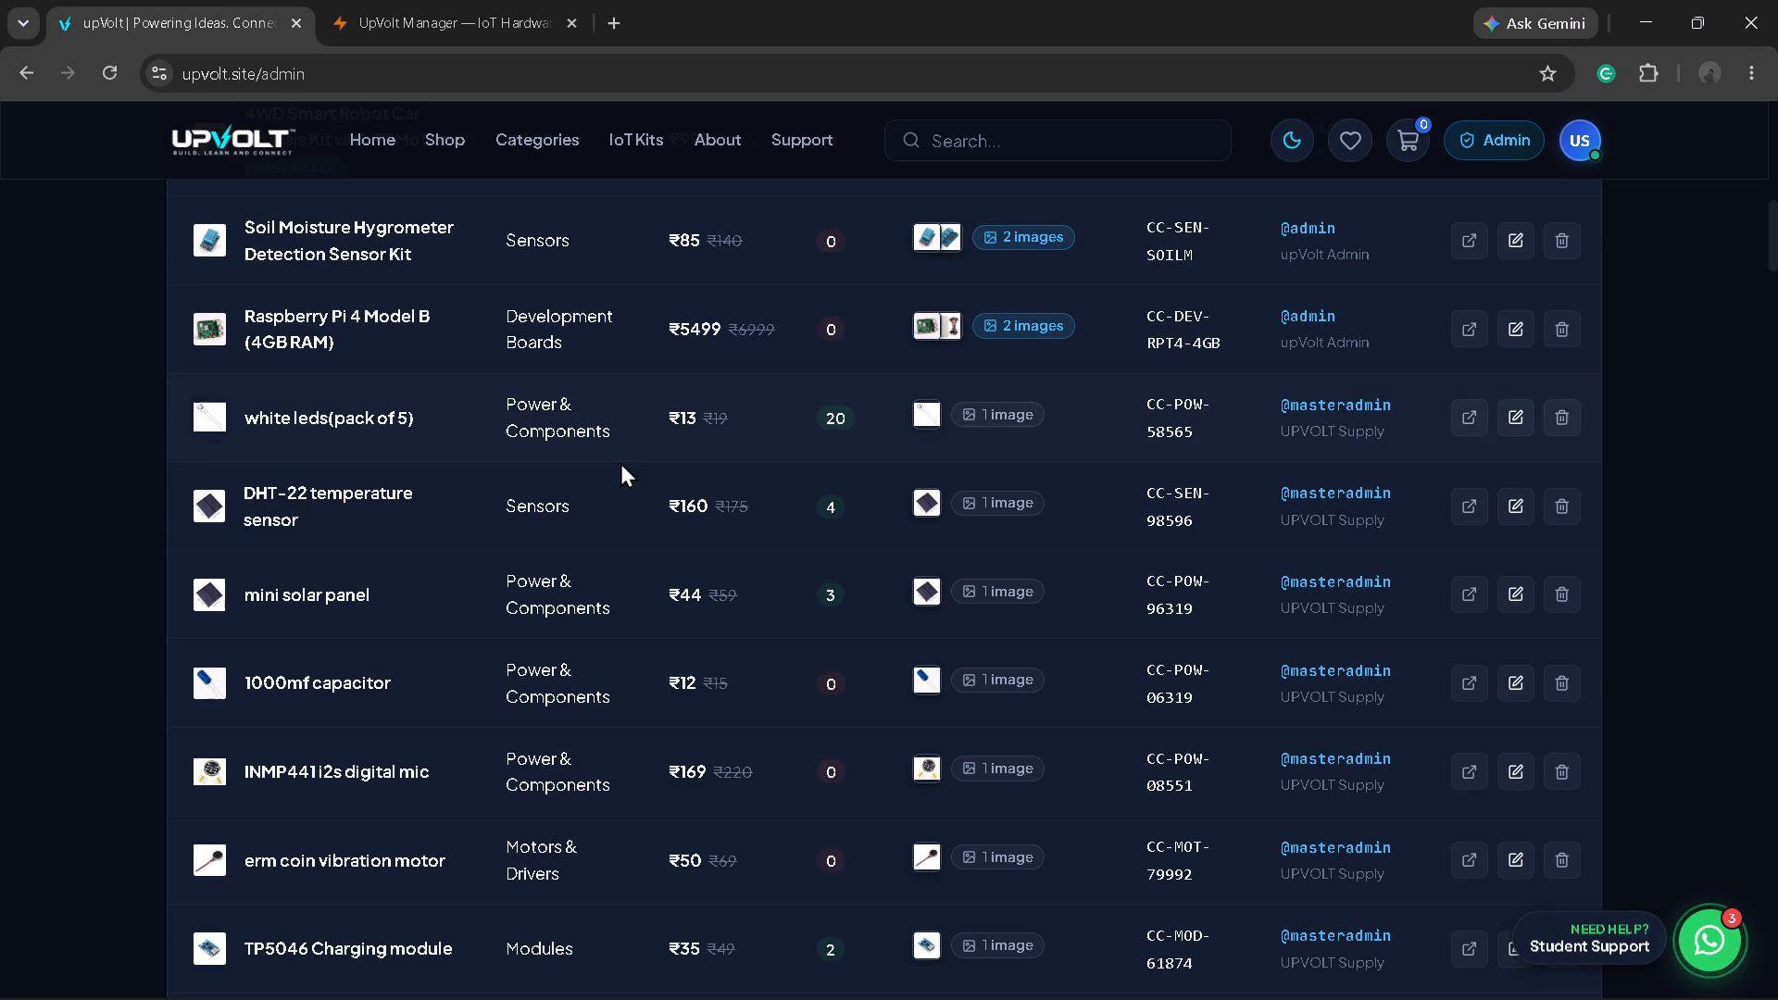
{"action": "scroll", "coordinate": [781, 586], "scroll_direction": "down", "scroll_amount": 1}
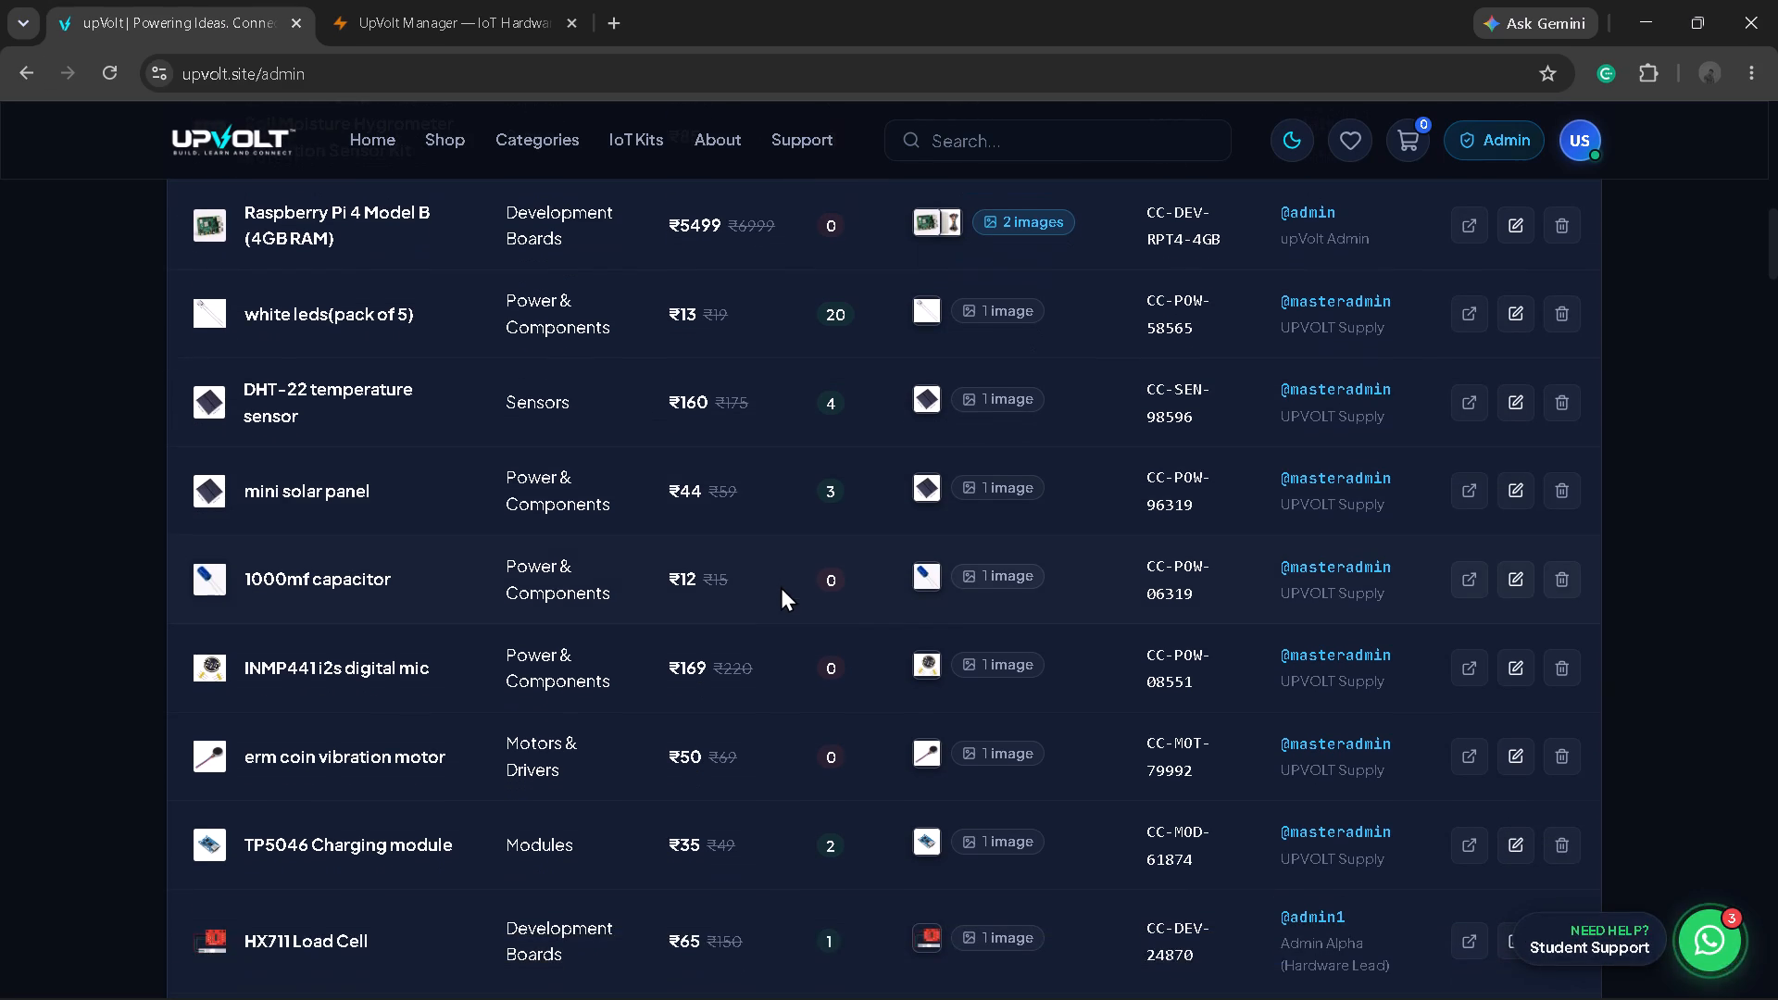
{"action": "scroll", "coordinate": [781, 586], "scroll_direction": "down", "scroll_amount": 1}
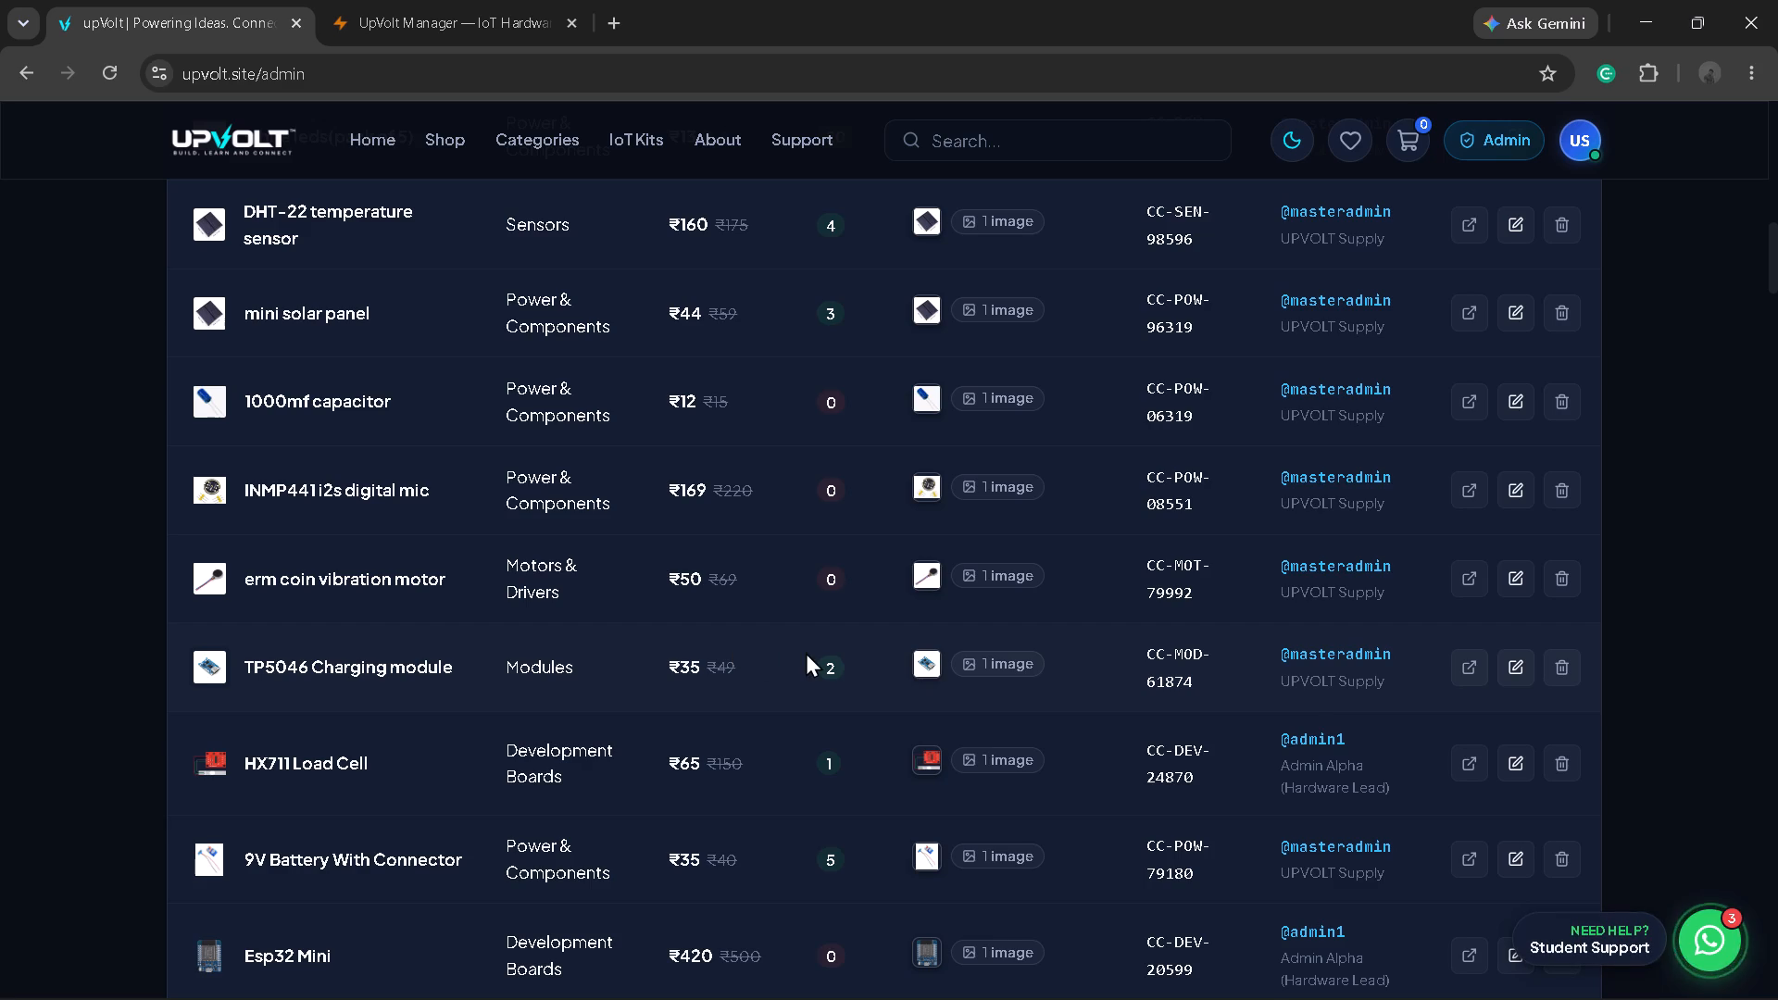
{"action": "scroll", "coordinate": [806, 652], "scroll_direction": "down", "scroll_amount": 1}
{"action": "left_click_drag", "start_coordinate": [826, 647], "coordinate": [841, 927]}
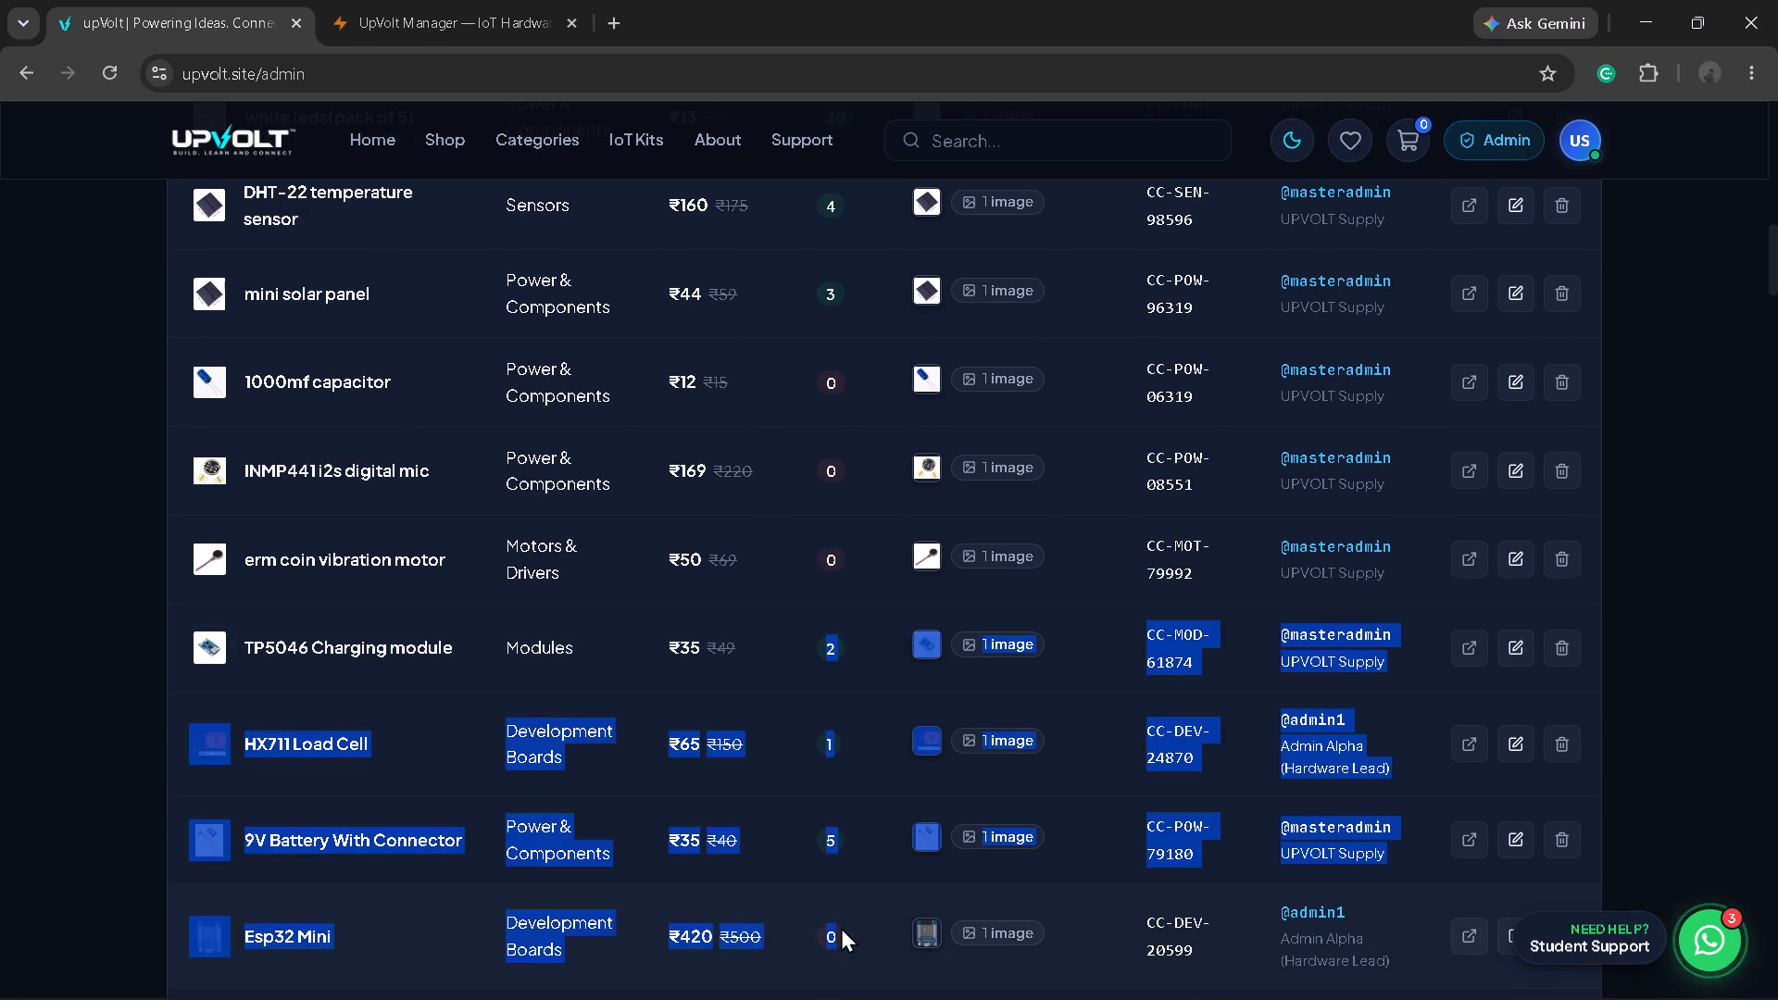
{"action": "left_click_drag", "start_coordinate": [841, 927], "coordinate": [827, 636]}
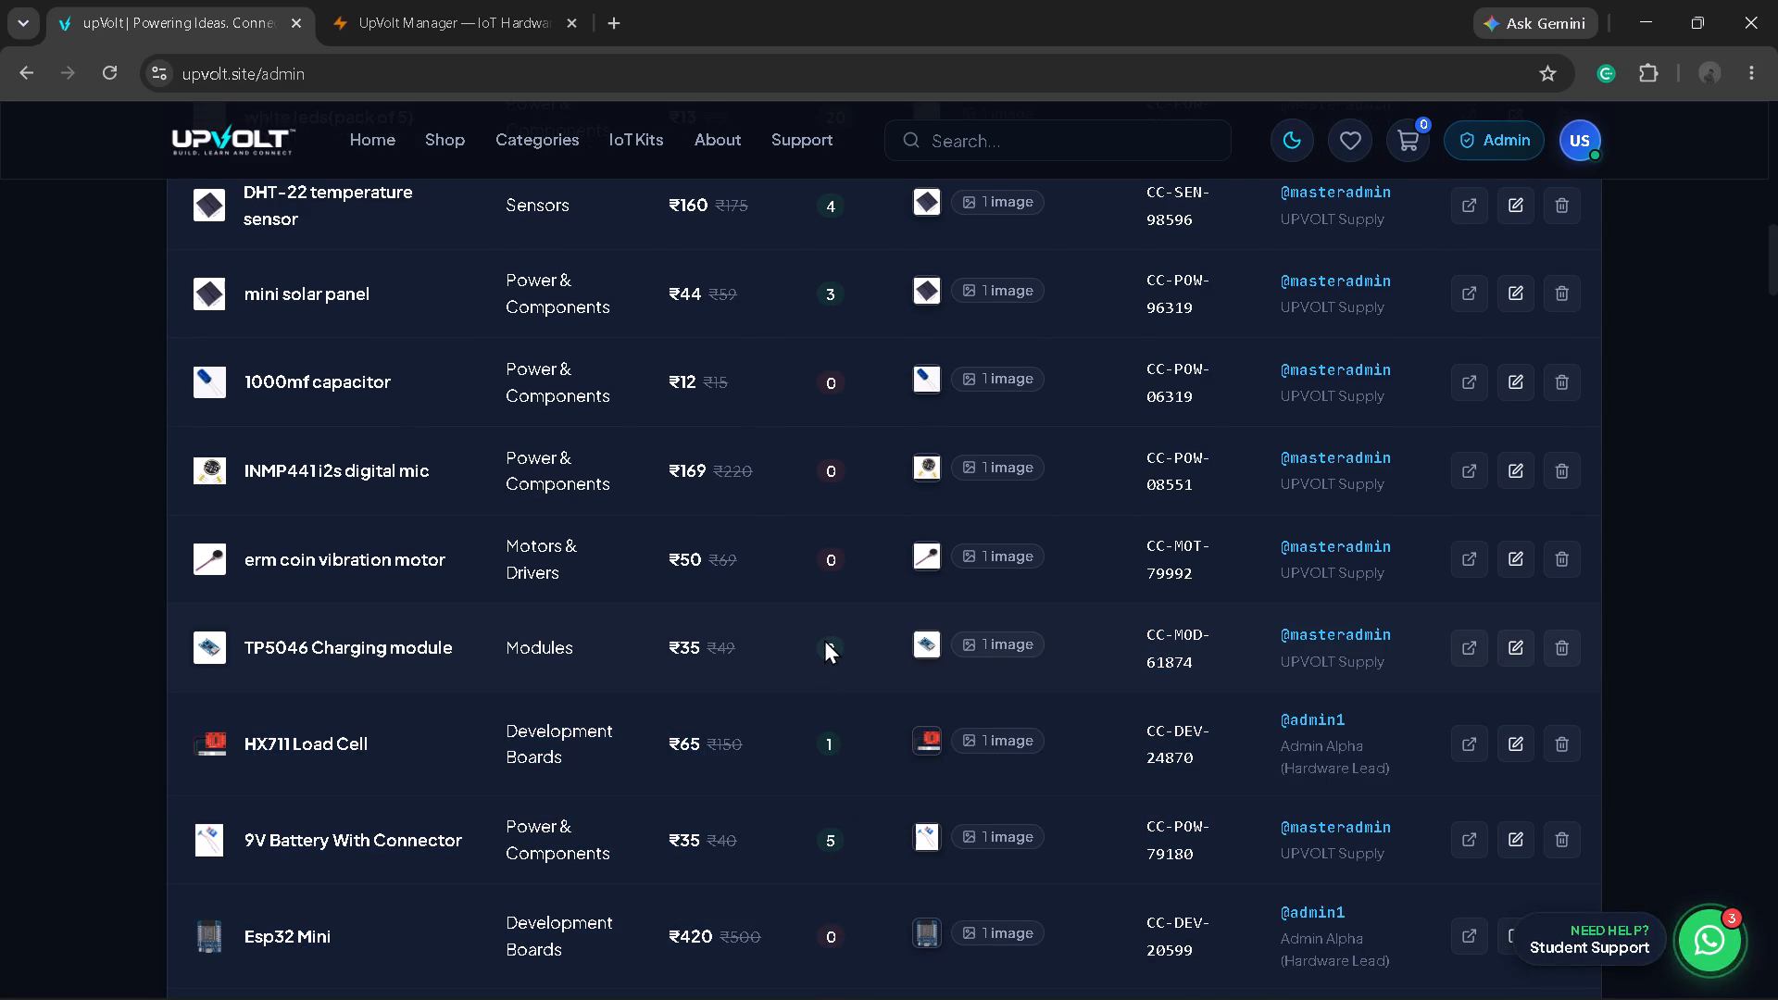
{"action": "left_click_drag", "start_coordinate": [823, 639], "coordinate": [852, 906]}
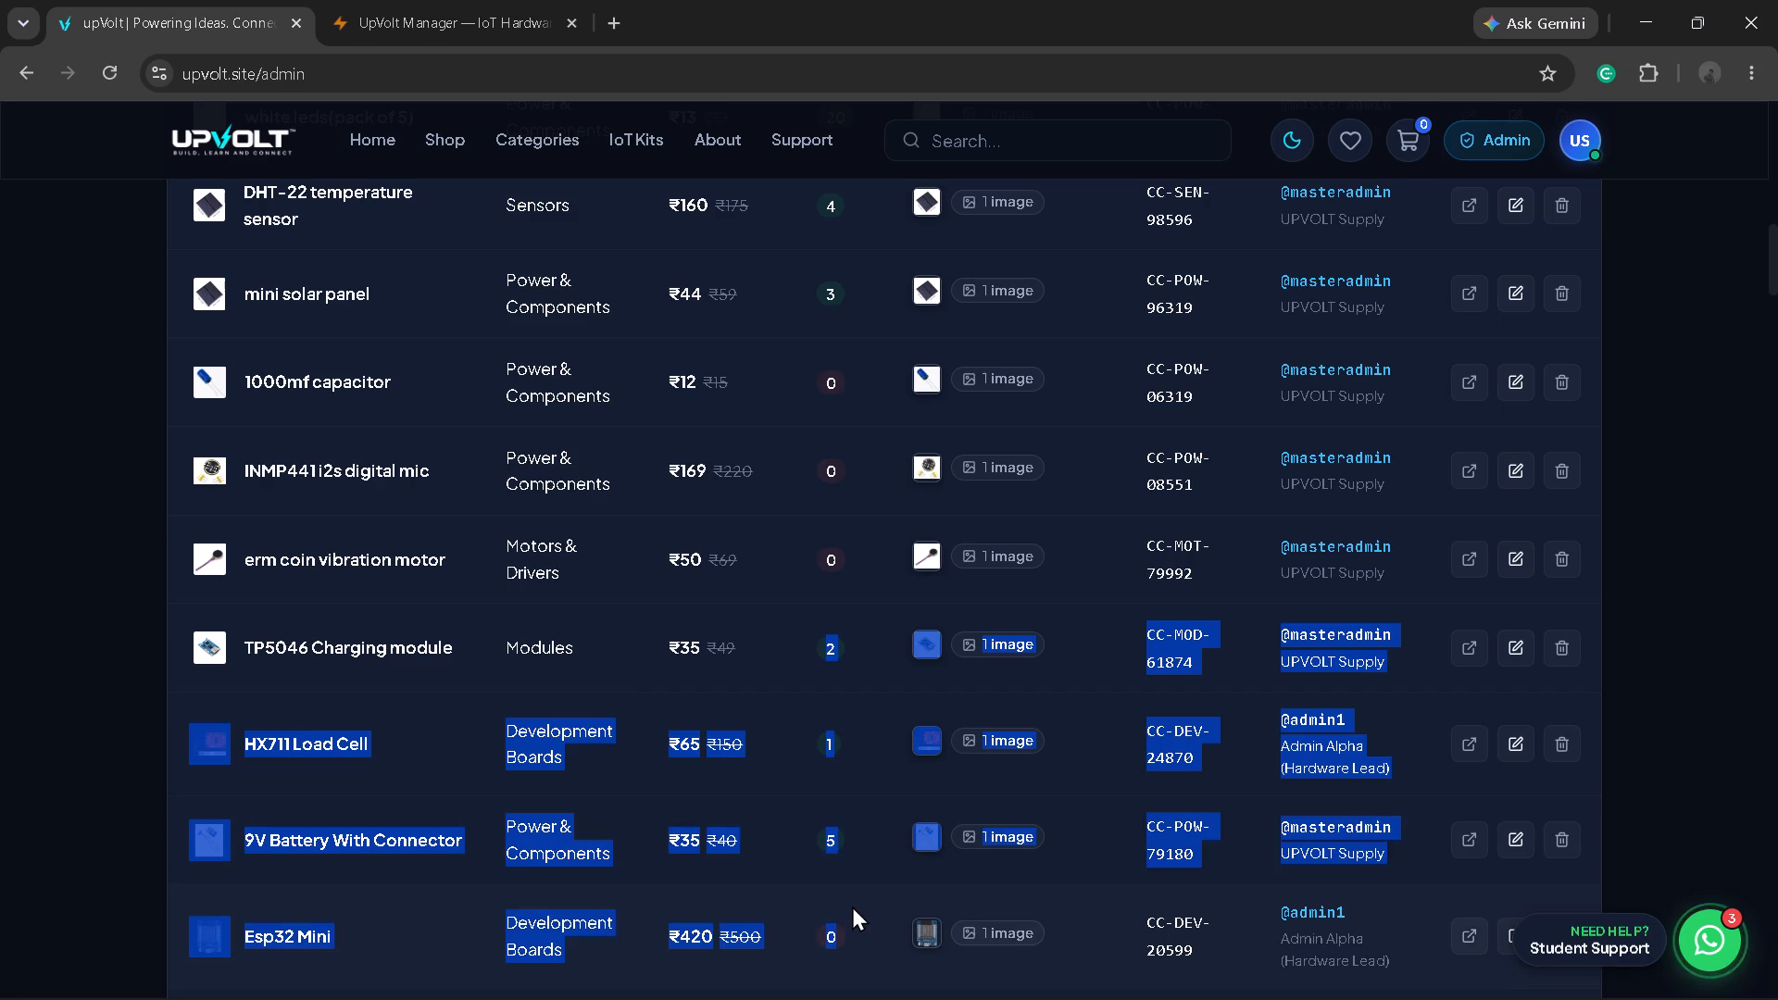
{"action": "left_click_drag", "start_coordinate": [852, 906], "coordinate": [849, 909]}
{"action": "left_click", "coordinate": [881, 819]}
{"action": "scroll", "coordinate": [881, 819], "scroll_direction": "down", "scroll_amount": 1}
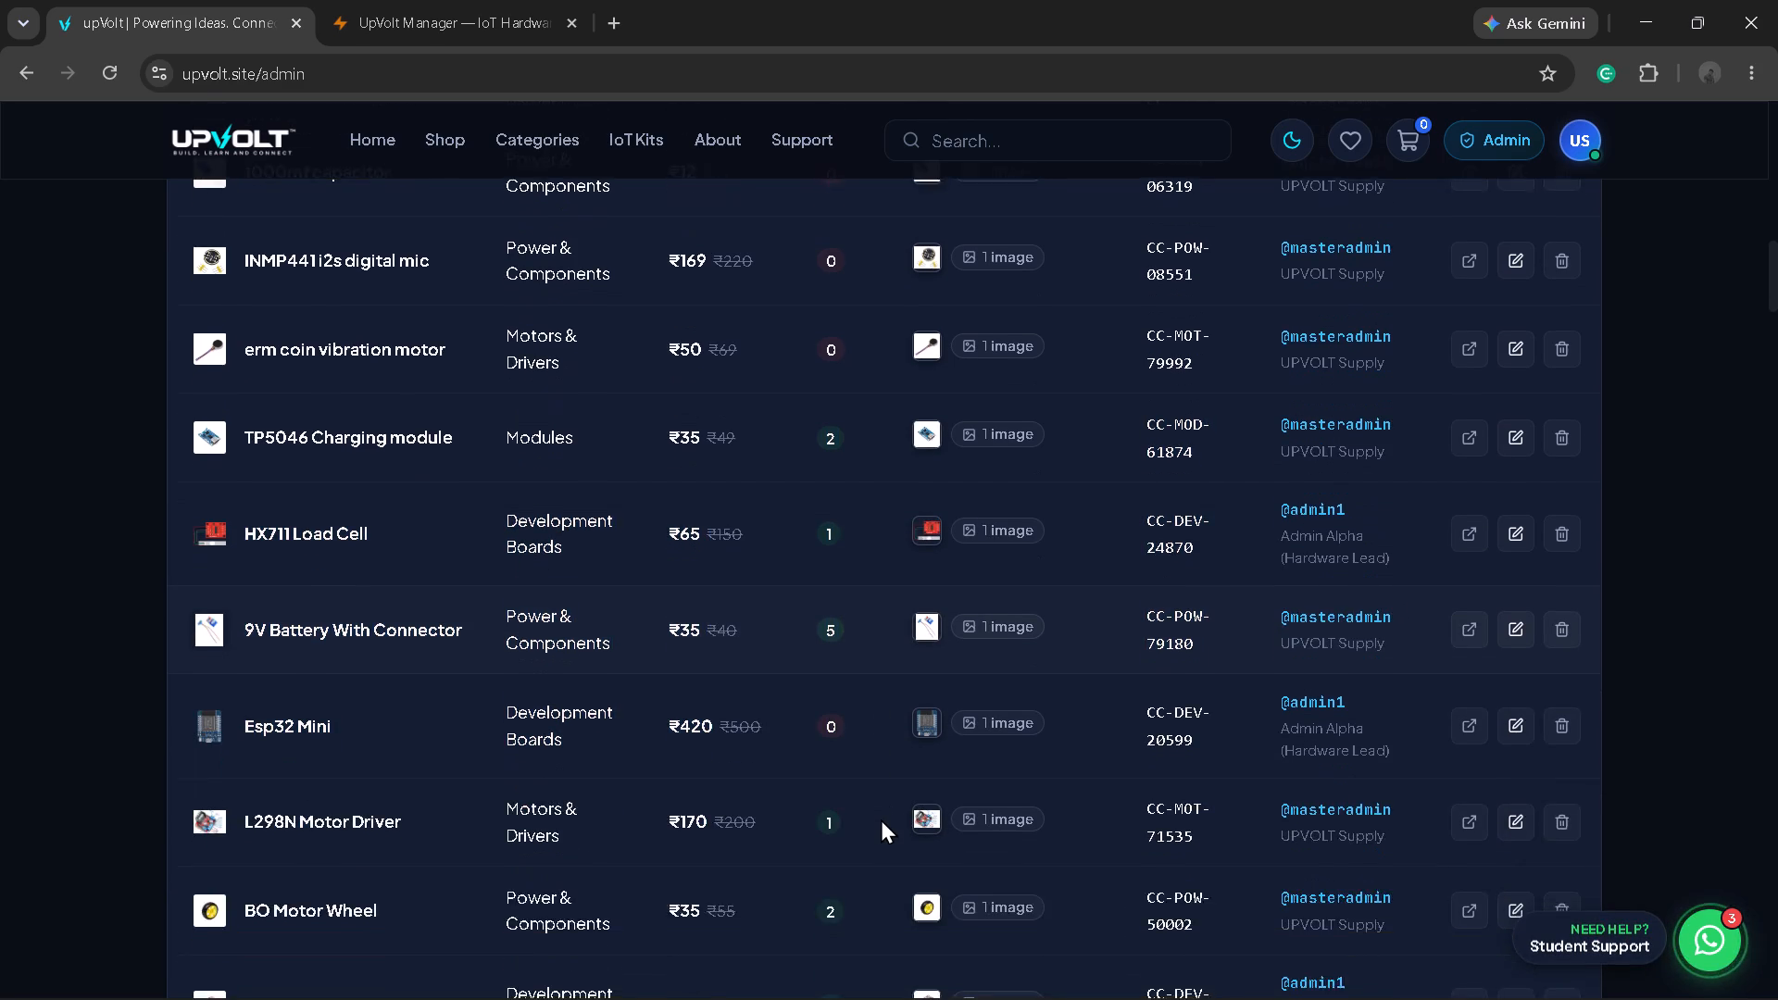
{"action": "scroll", "coordinate": [881, 819], "scroll_direction": "down", "scroll_amount": 4}
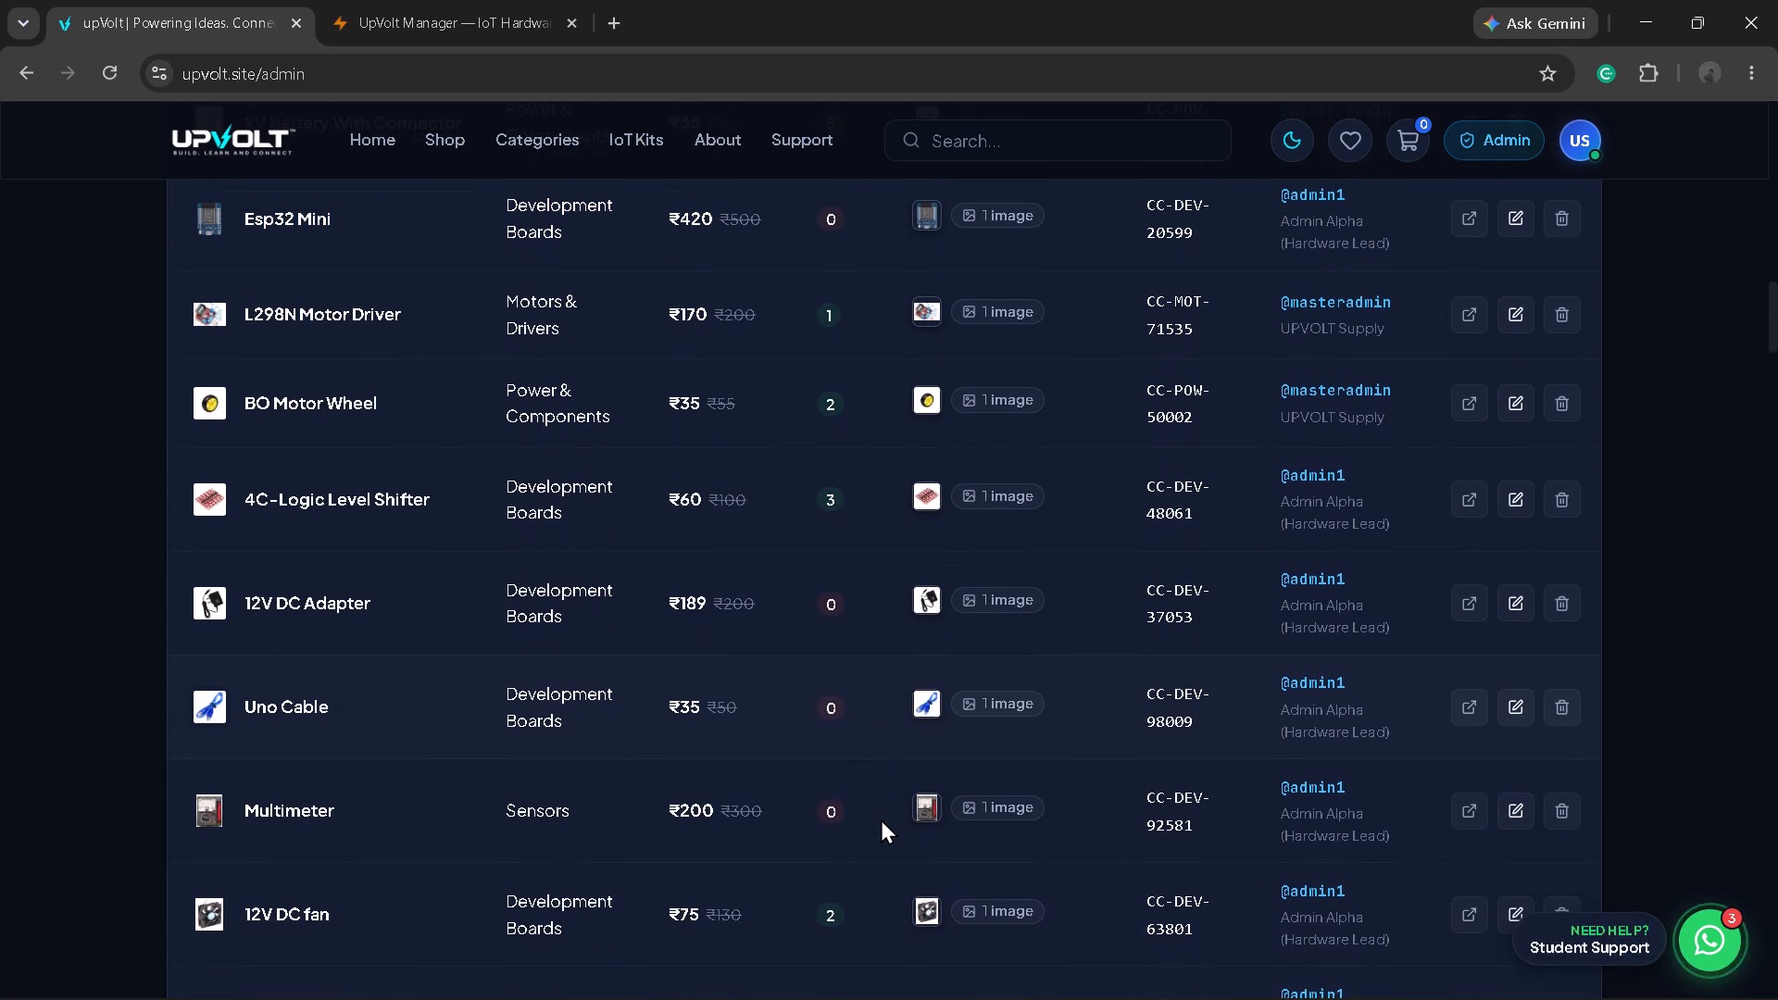
{"action": "scroll", "coordinate": [881, 819], "scroll_direction": "down", "scroll_amount": 4}
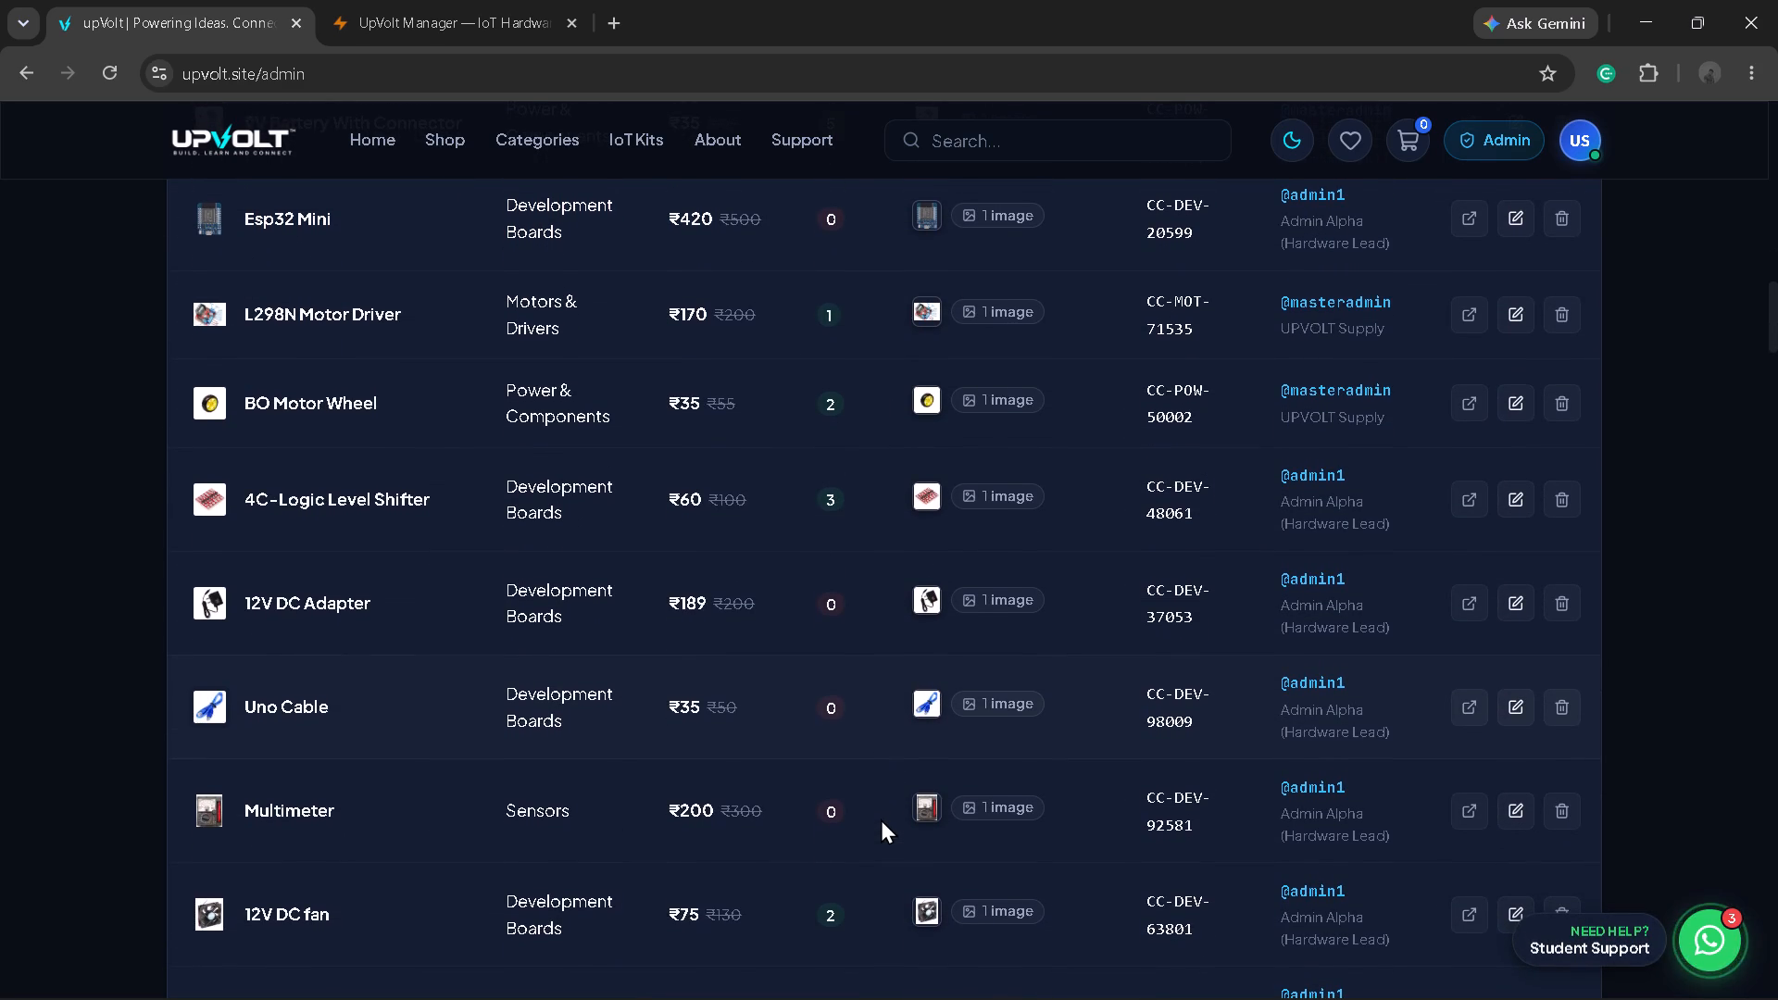
{"action": "scroll", "coordinate": [881, 819], "scroll_direction": "down", "scroll_amount": 4}
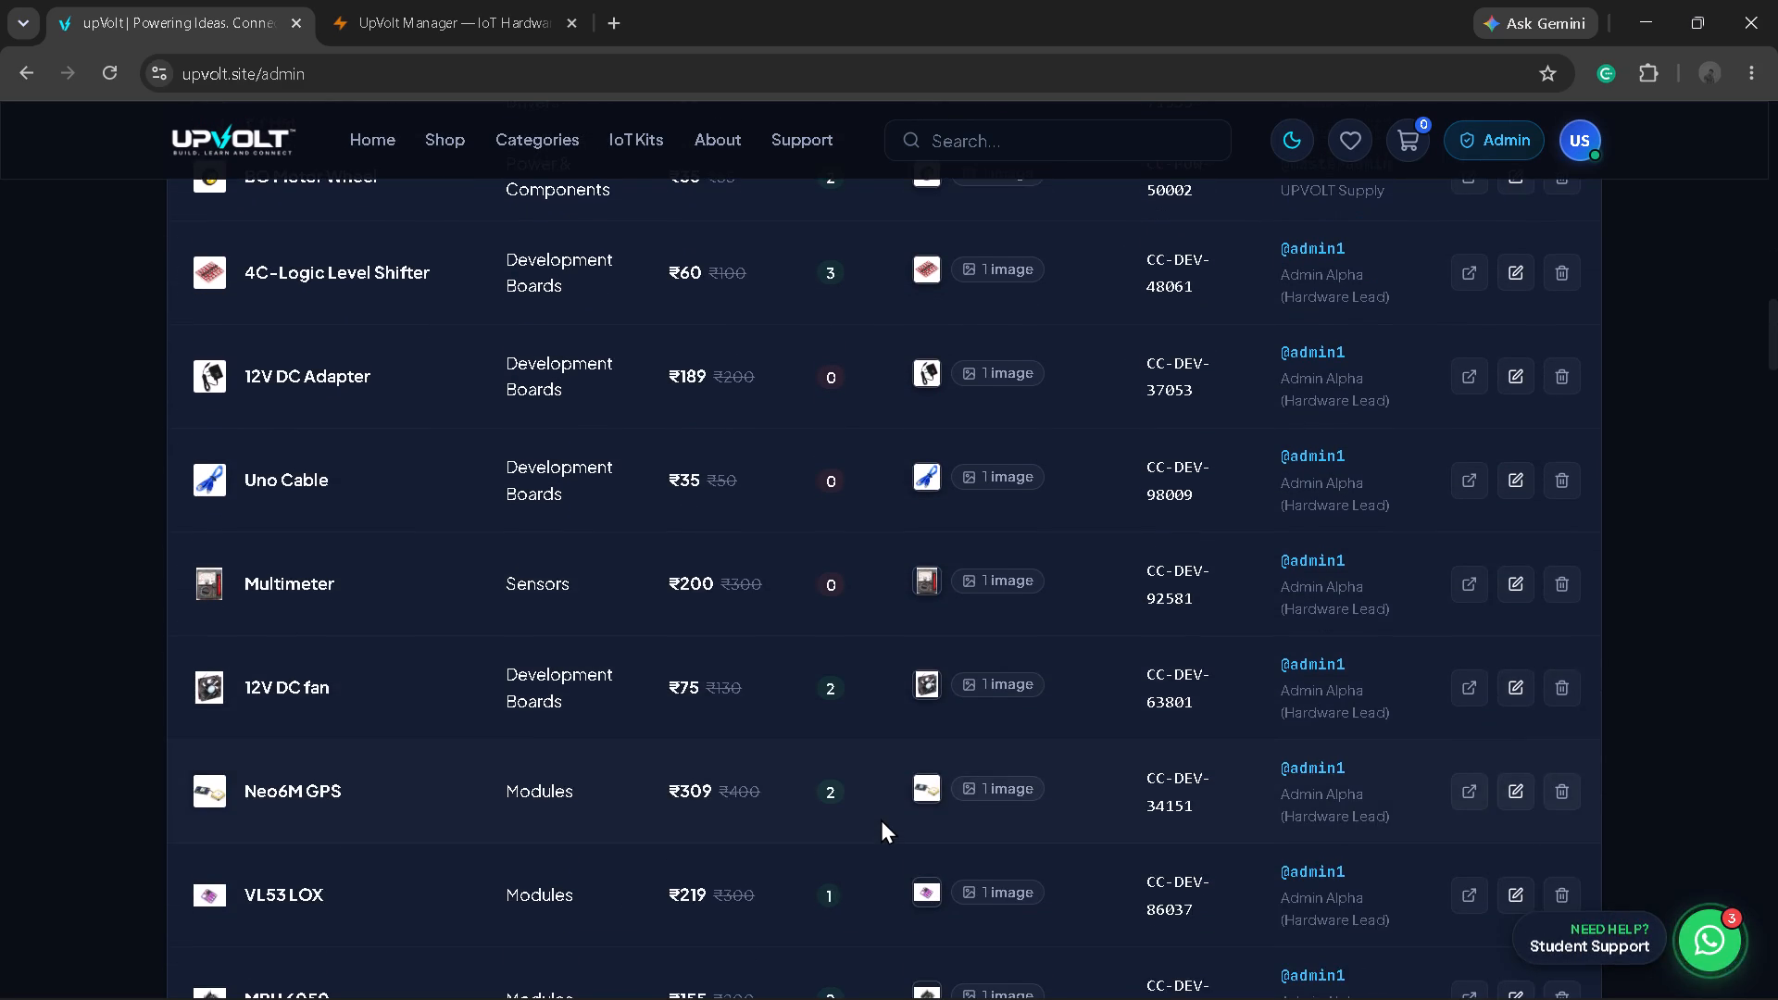
{"action": "scroll", "coordinate": [881, 819], "scroll_direction": "down", "scroll_amount": 3}
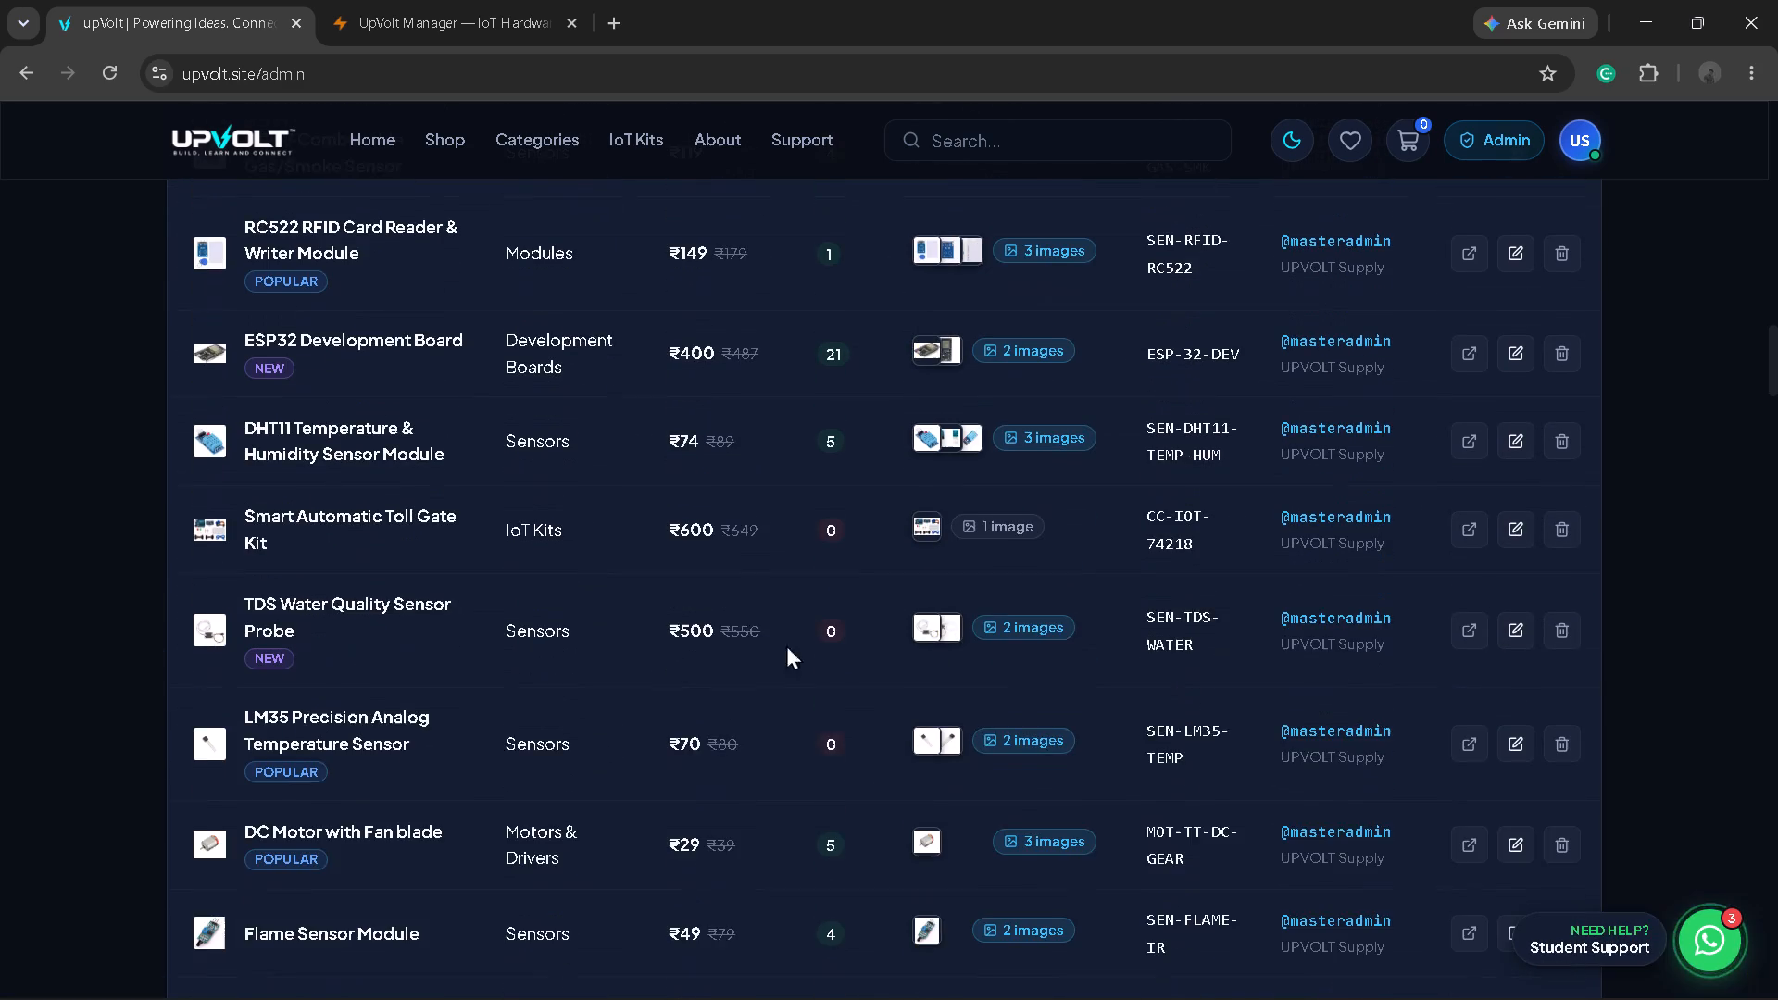
Switch to UpVolt Manager and examine the inventory's stock quantities from 1000mF 25V capacitor down past IN4007.
{"action": "left_click", "coordinate": [494, 2]}
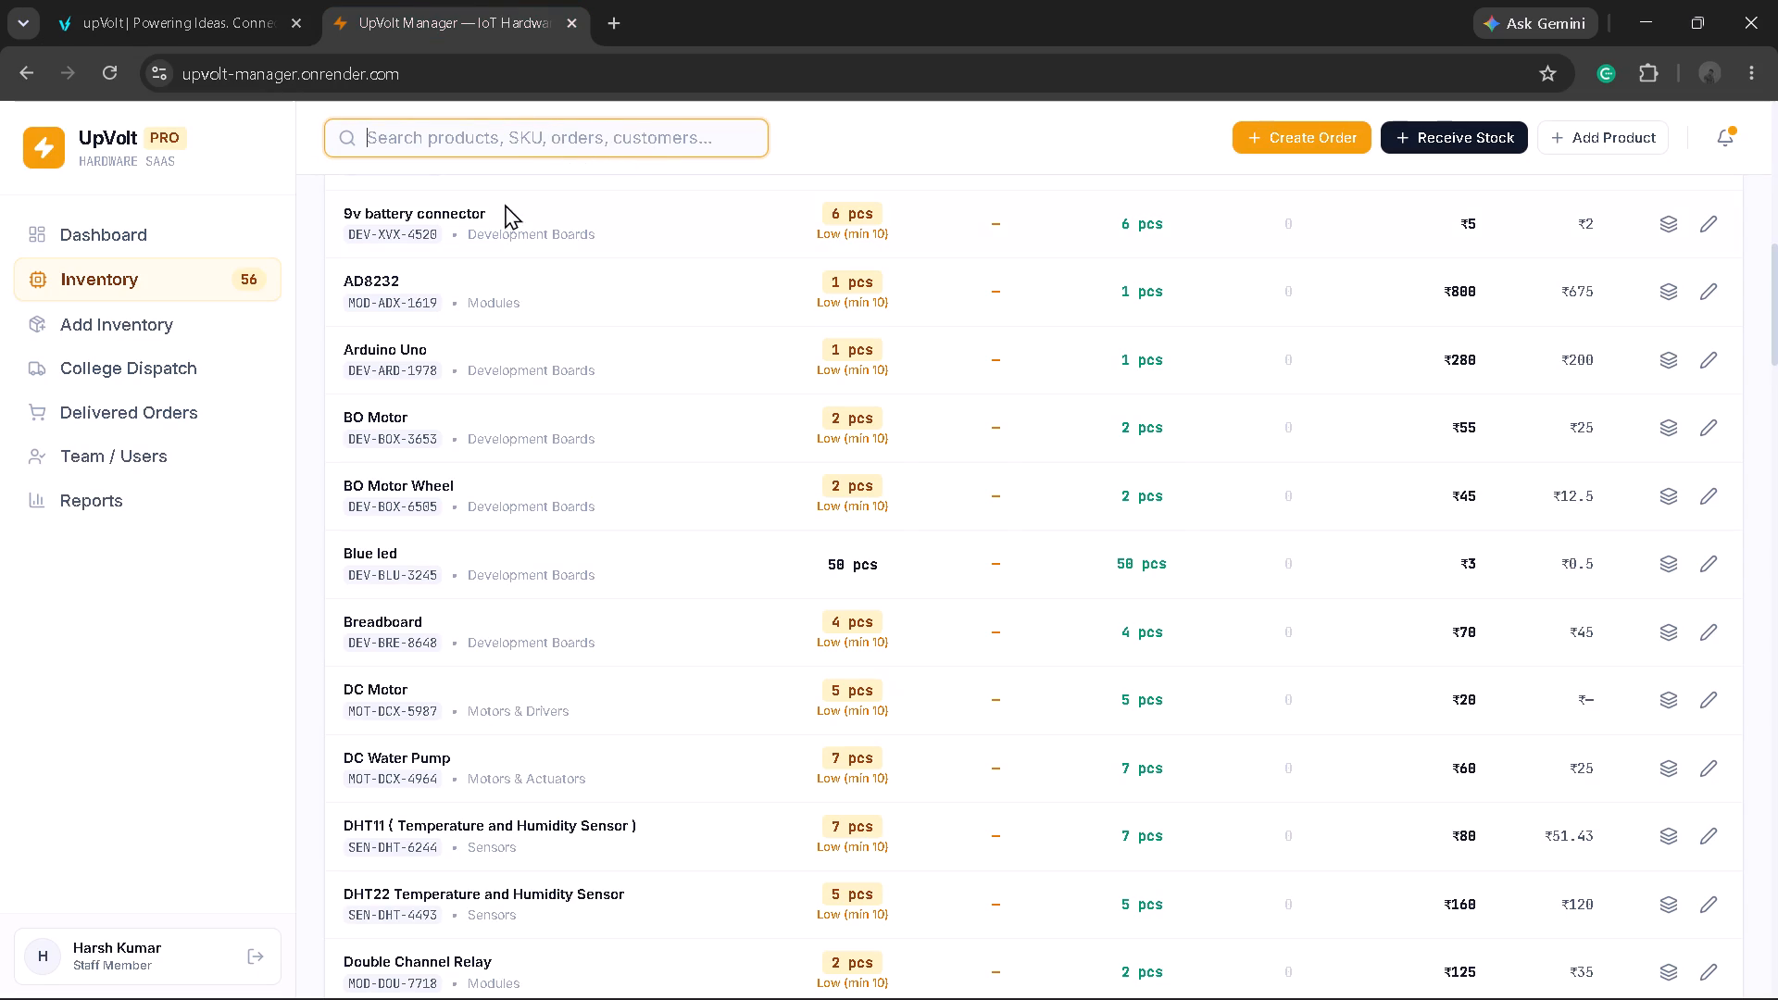
{"action": "scroll", "coordinate": [512, 247], "scroll_direction": "up", "scroll_amount": 4}
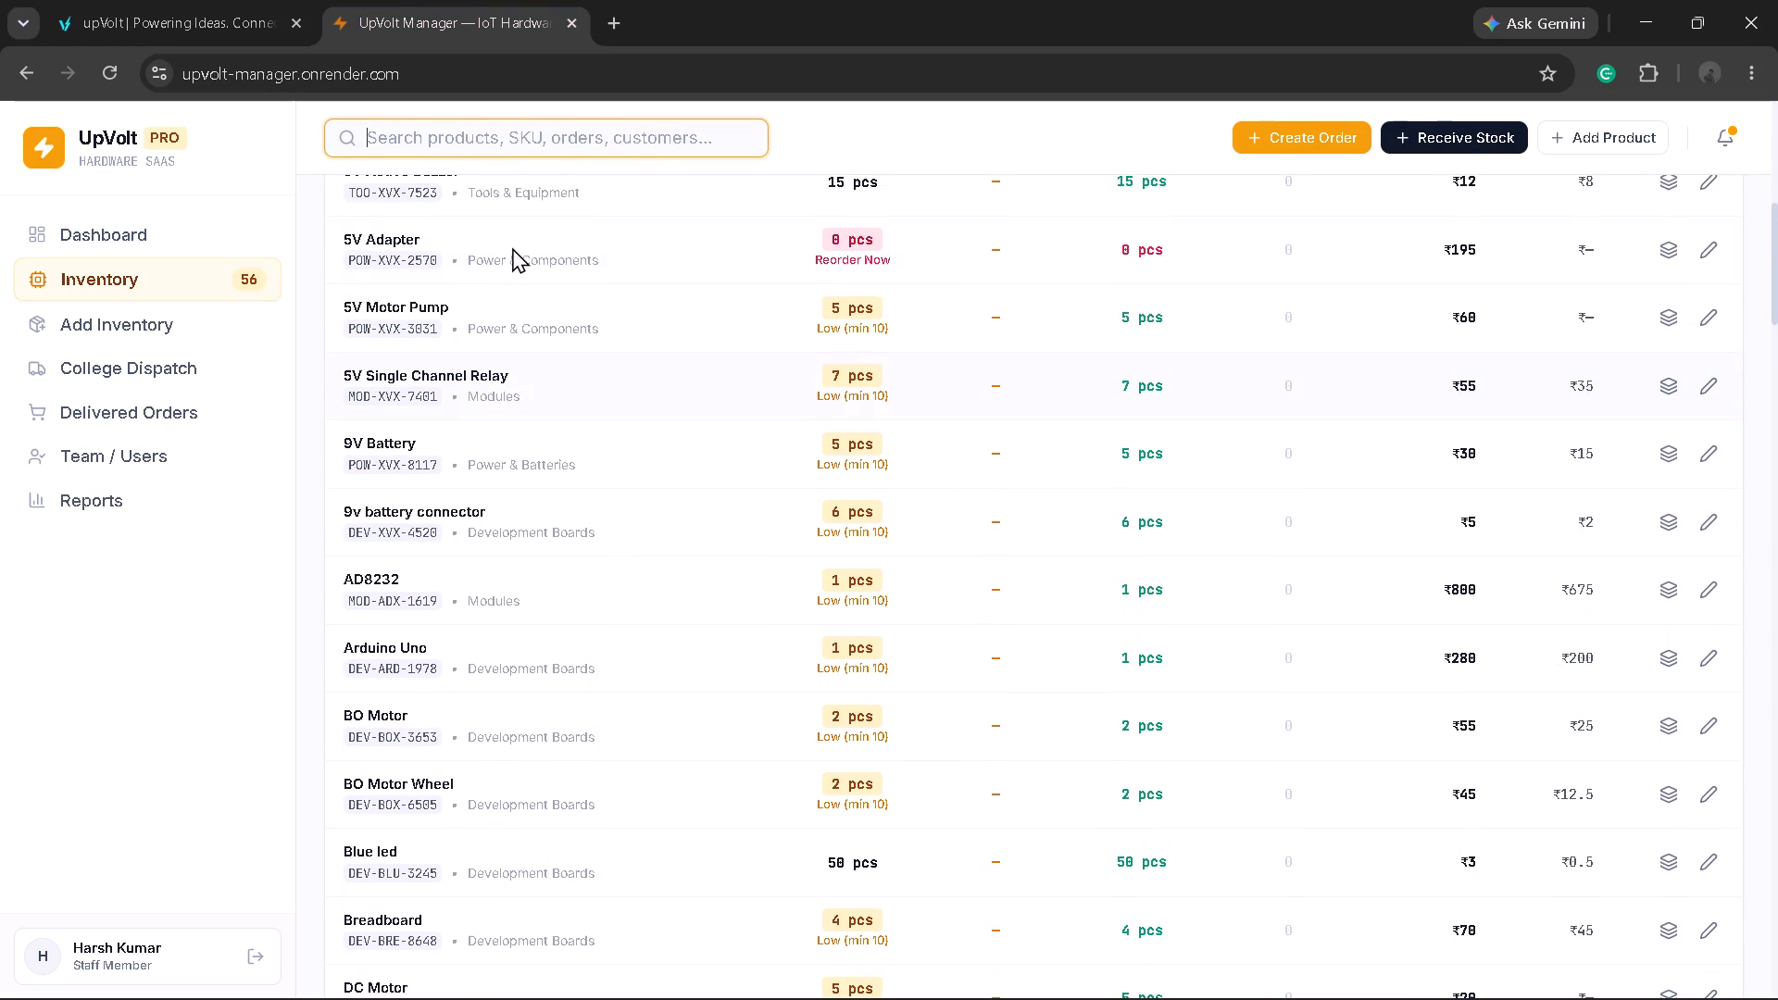
{"action": "scroll", "coordinate": [510, 305], "scroll_direction": "up", "scroll_amount": 3}
{"action": "scroll", "coordinate": [560, 444], "scroll_direction": "down", "scroll_amount": 1}
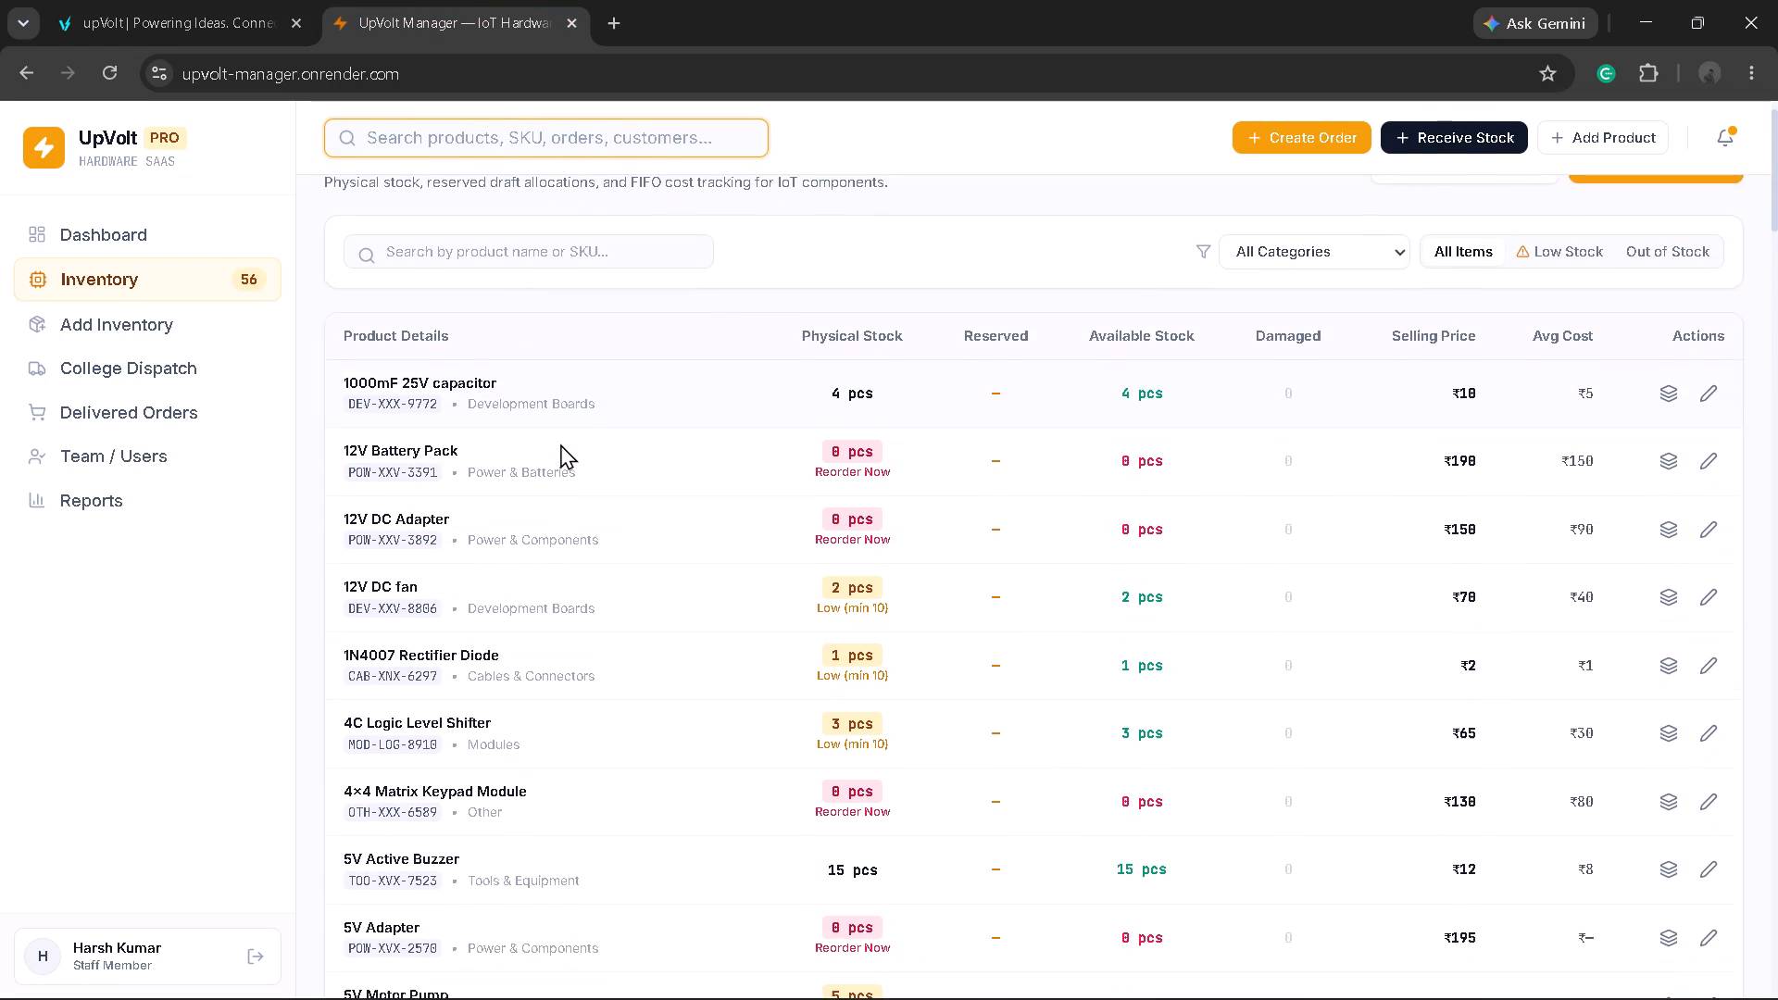
{"action": "scroll", "coordinate": [560, 444], "scroll_direction": "down", "scroll_amount": 2}
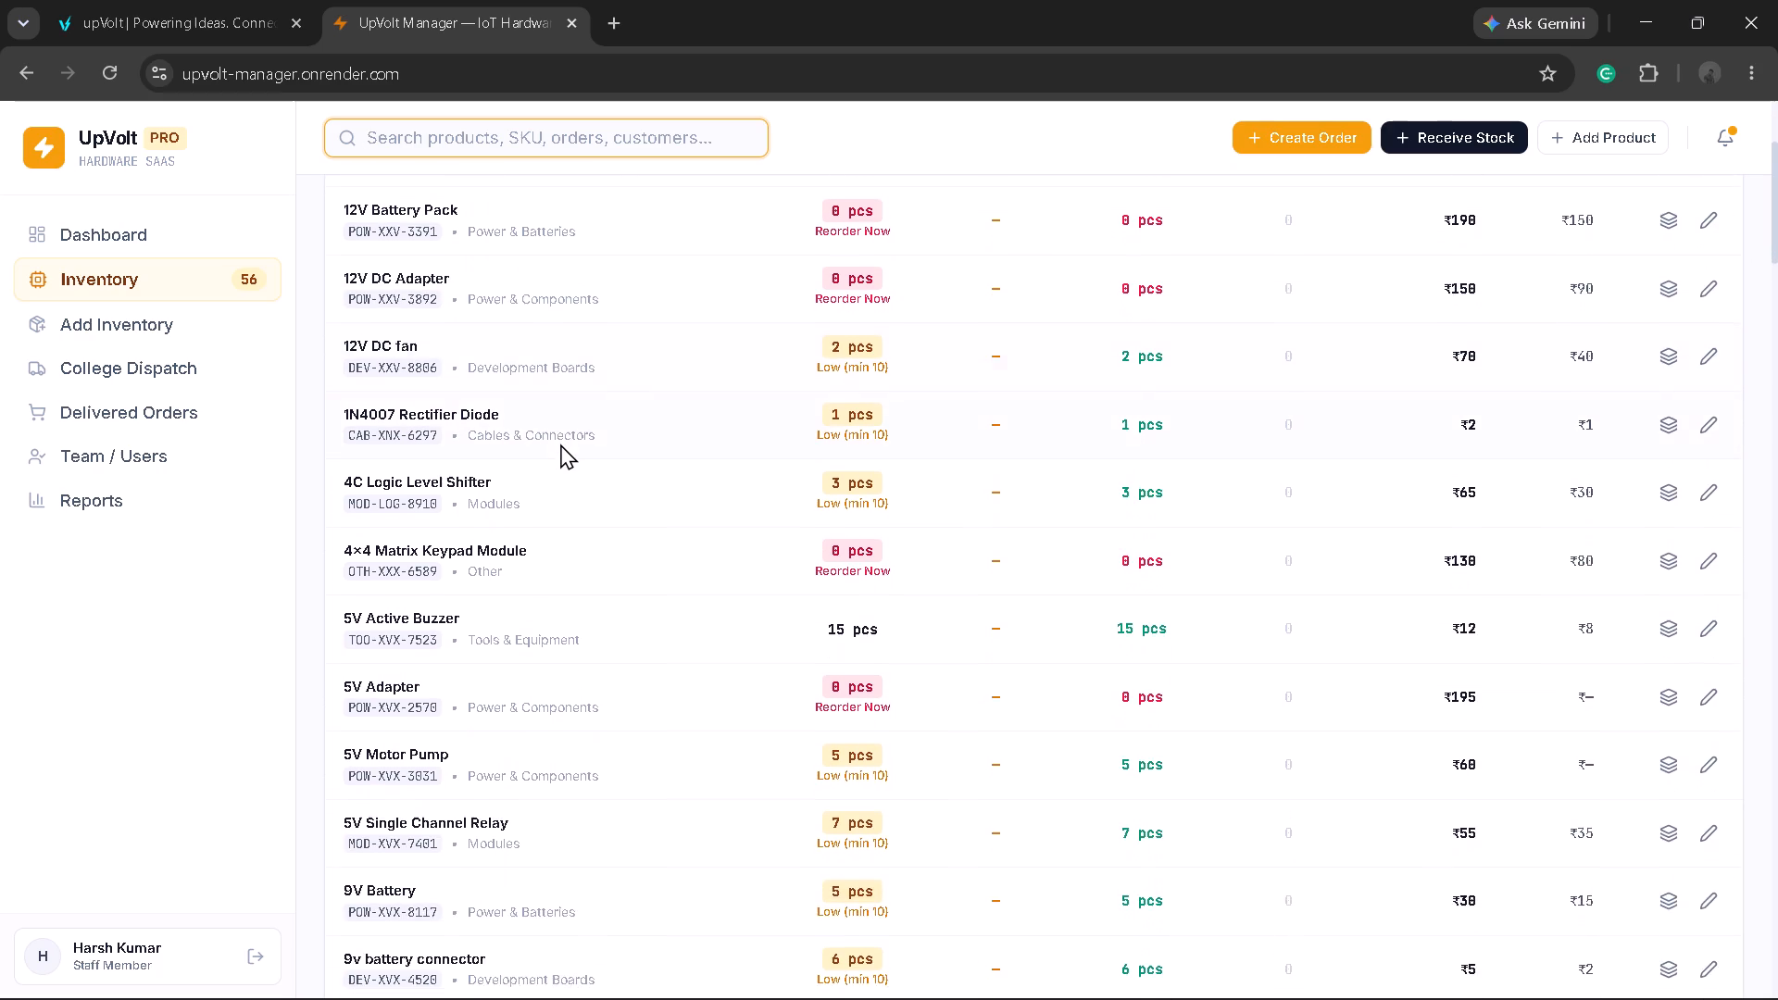
{"action": "scroll", "coordinate": [560, 444], "scroll_direction": "down", "scroll_amount": 1}
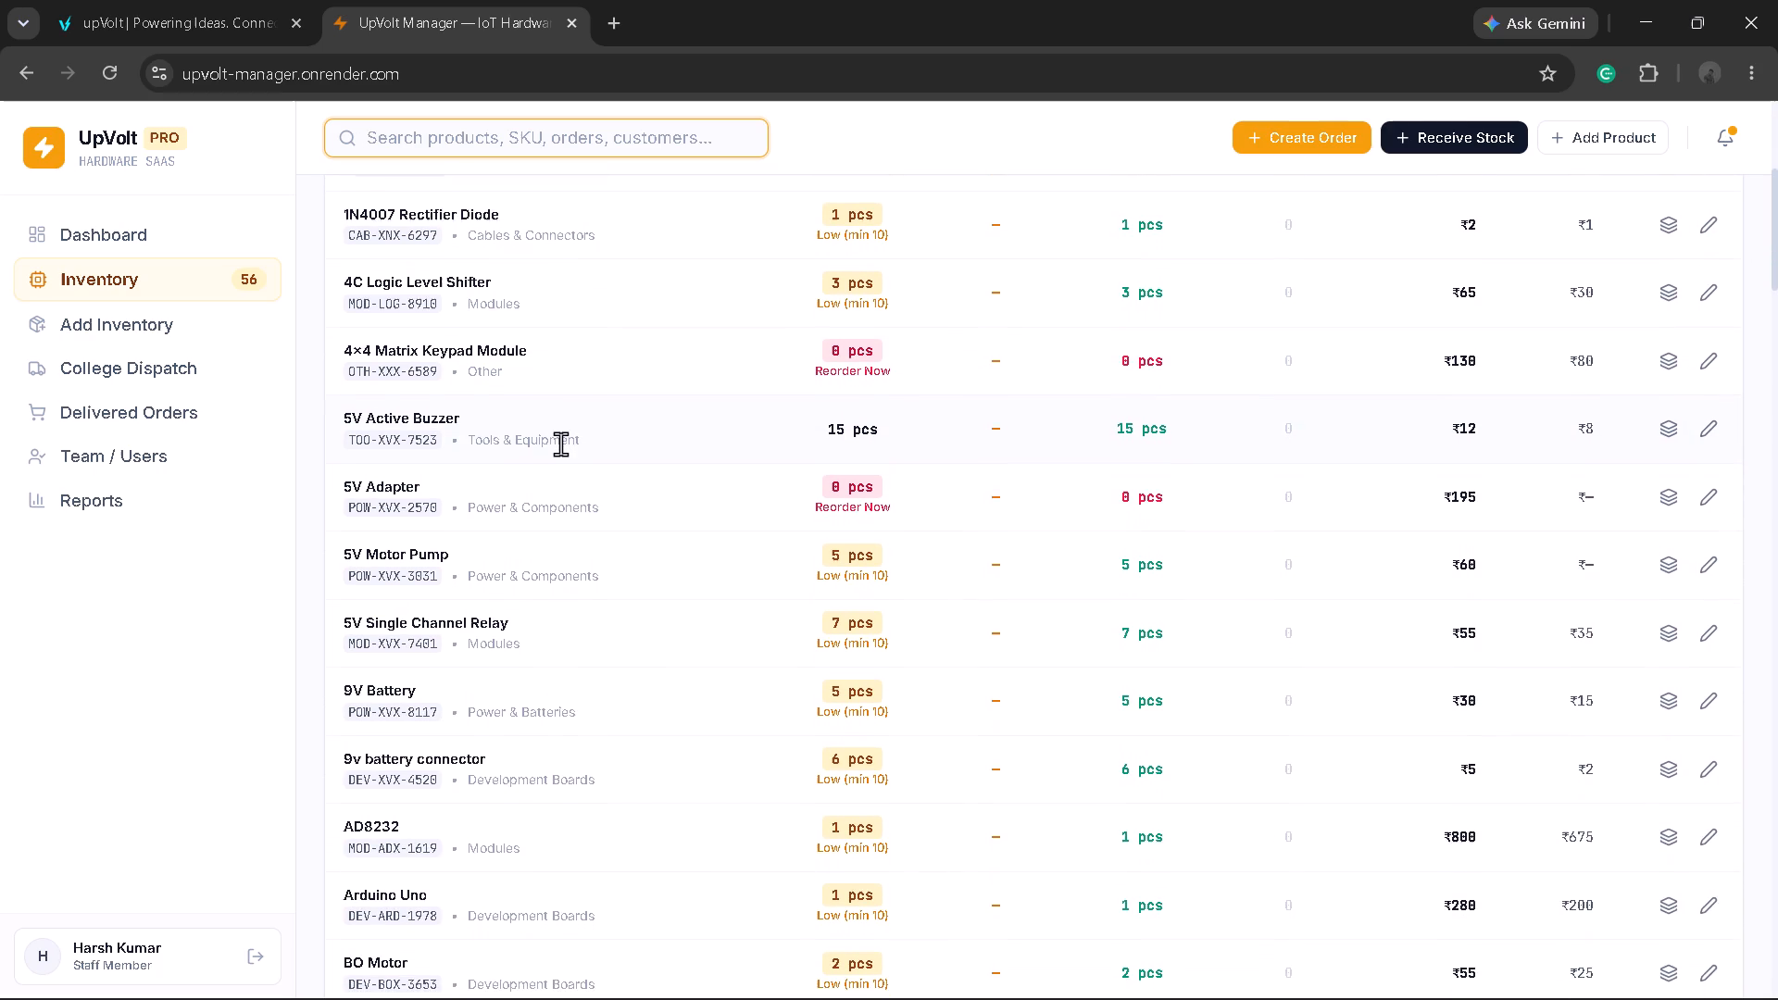
{"action": "scroll", "coordinate": [560, 444], "scroll_direction": "down", "scroll_amount": 1}
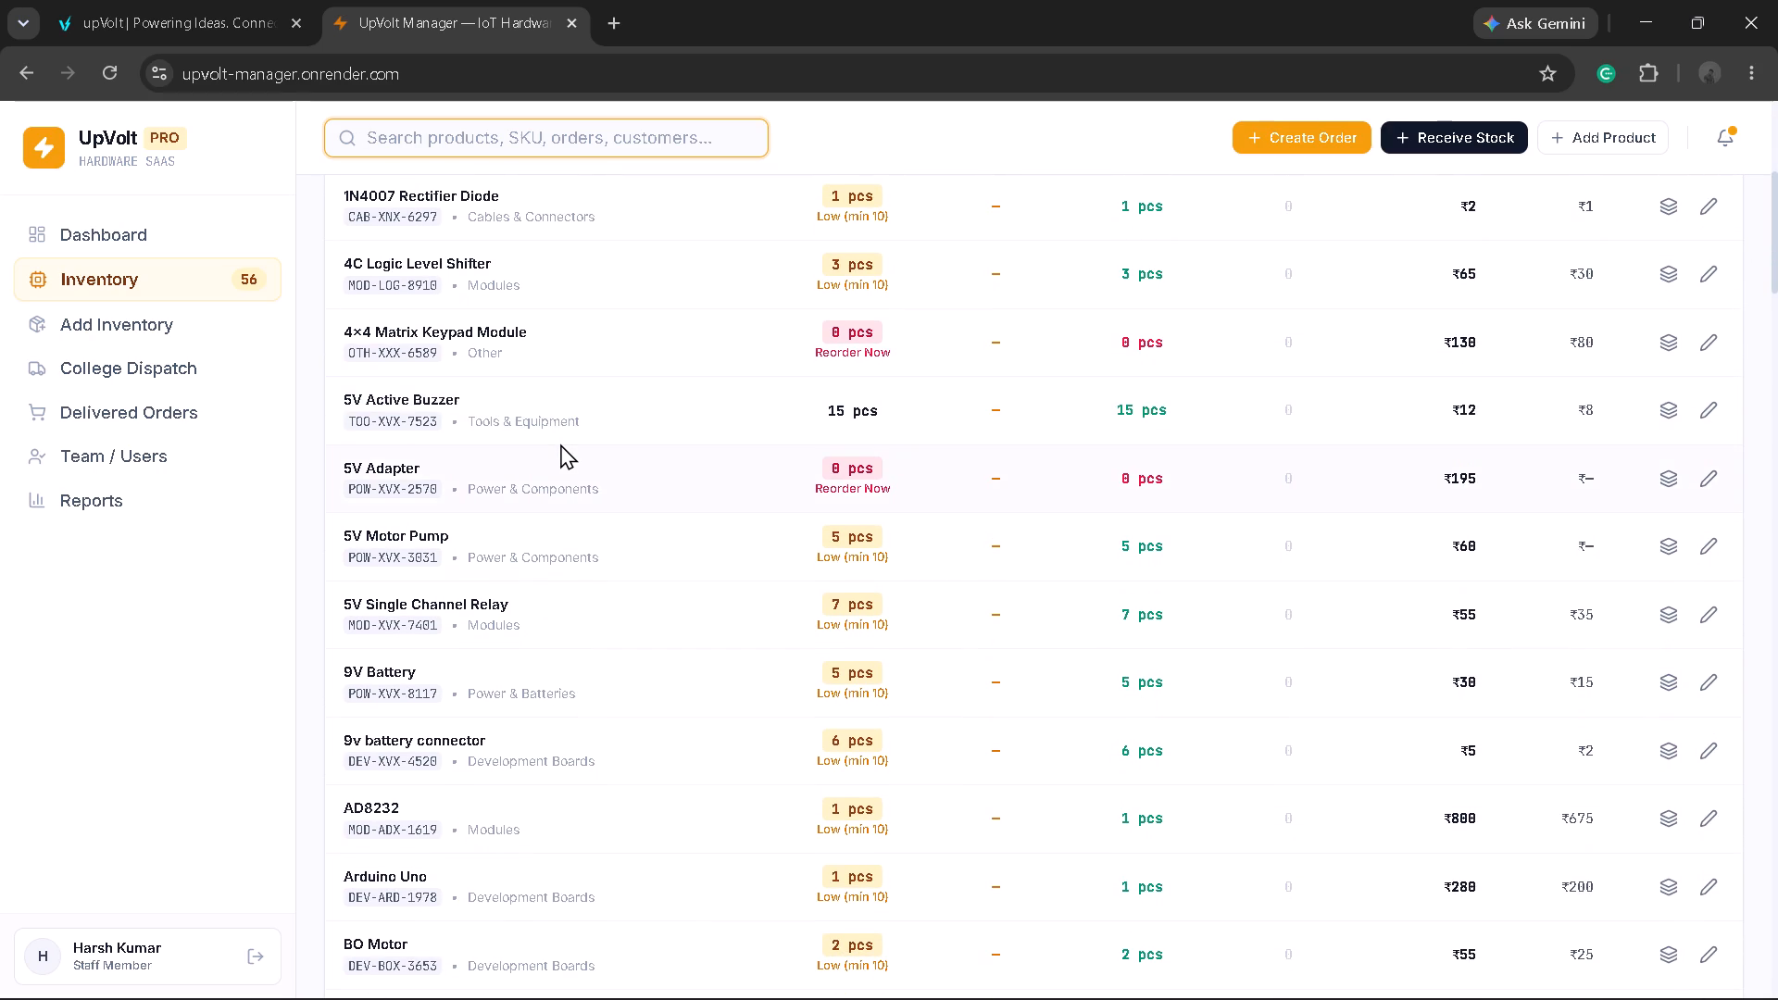
{"action": "scroll", "coordinate": [560, 444], "scroll_direction": "down", "scroll_amount": 2}
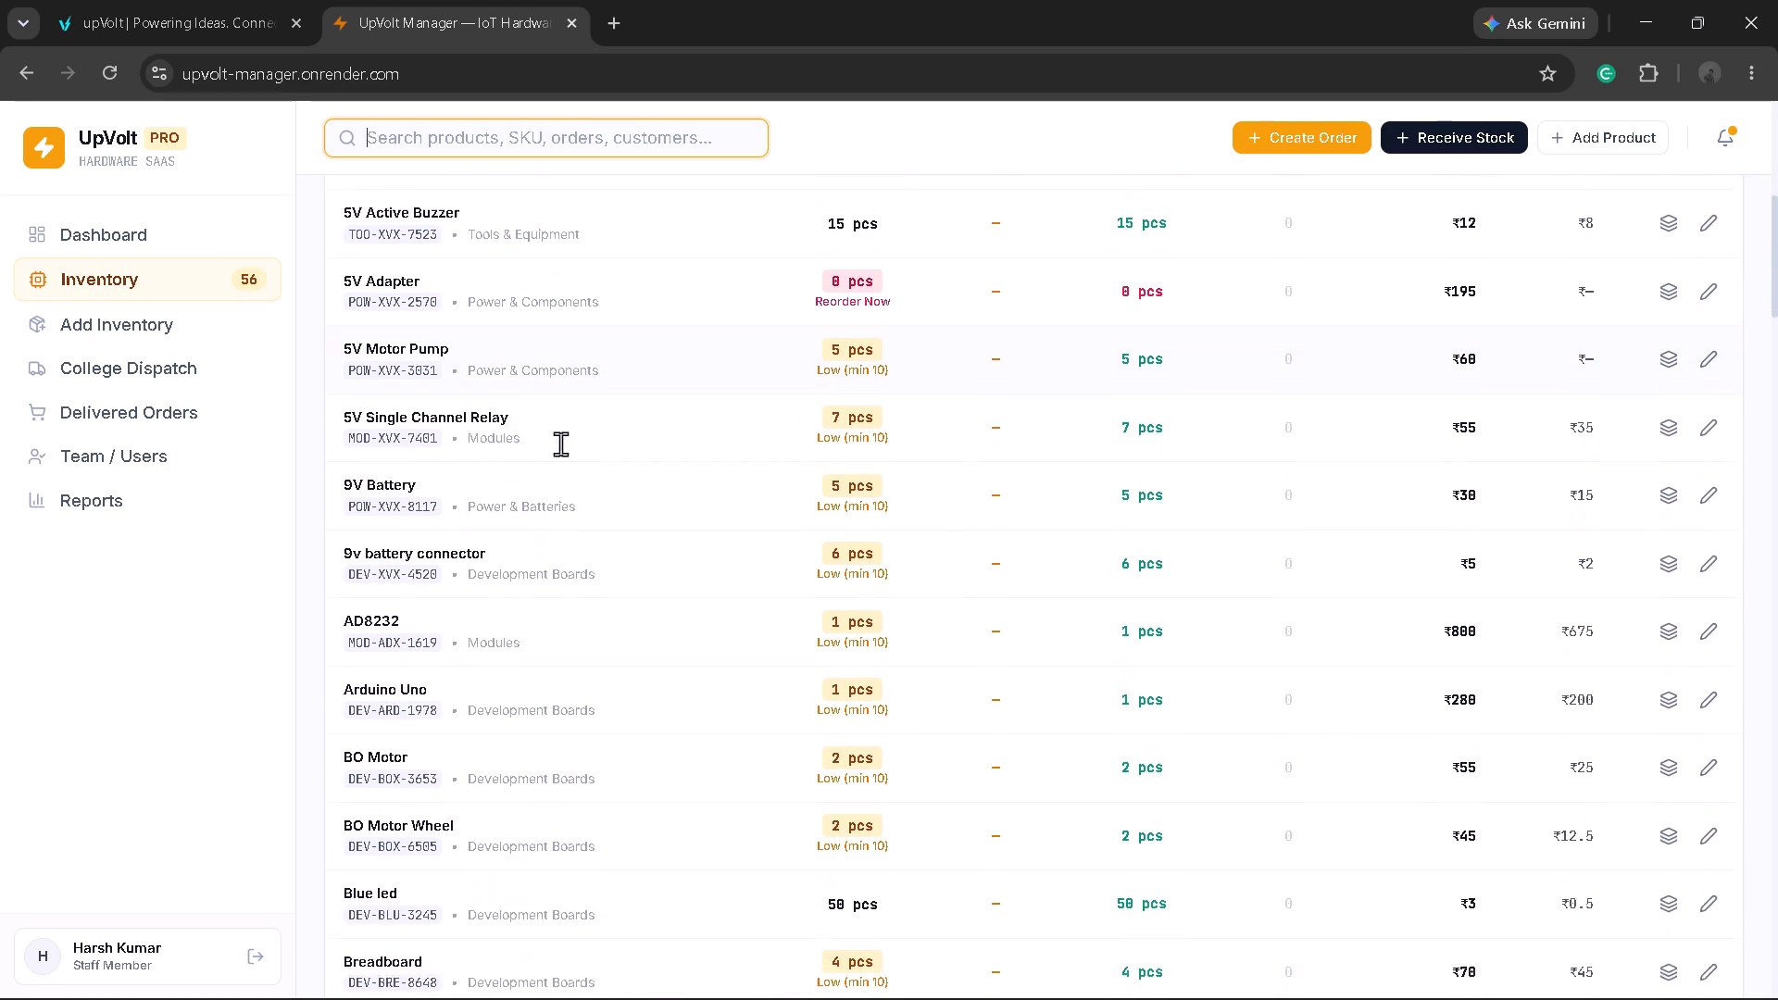
{"action": "scroll", "coordinate": [560, 444], "scroll_direction": "down", "scroll_amount": 2}
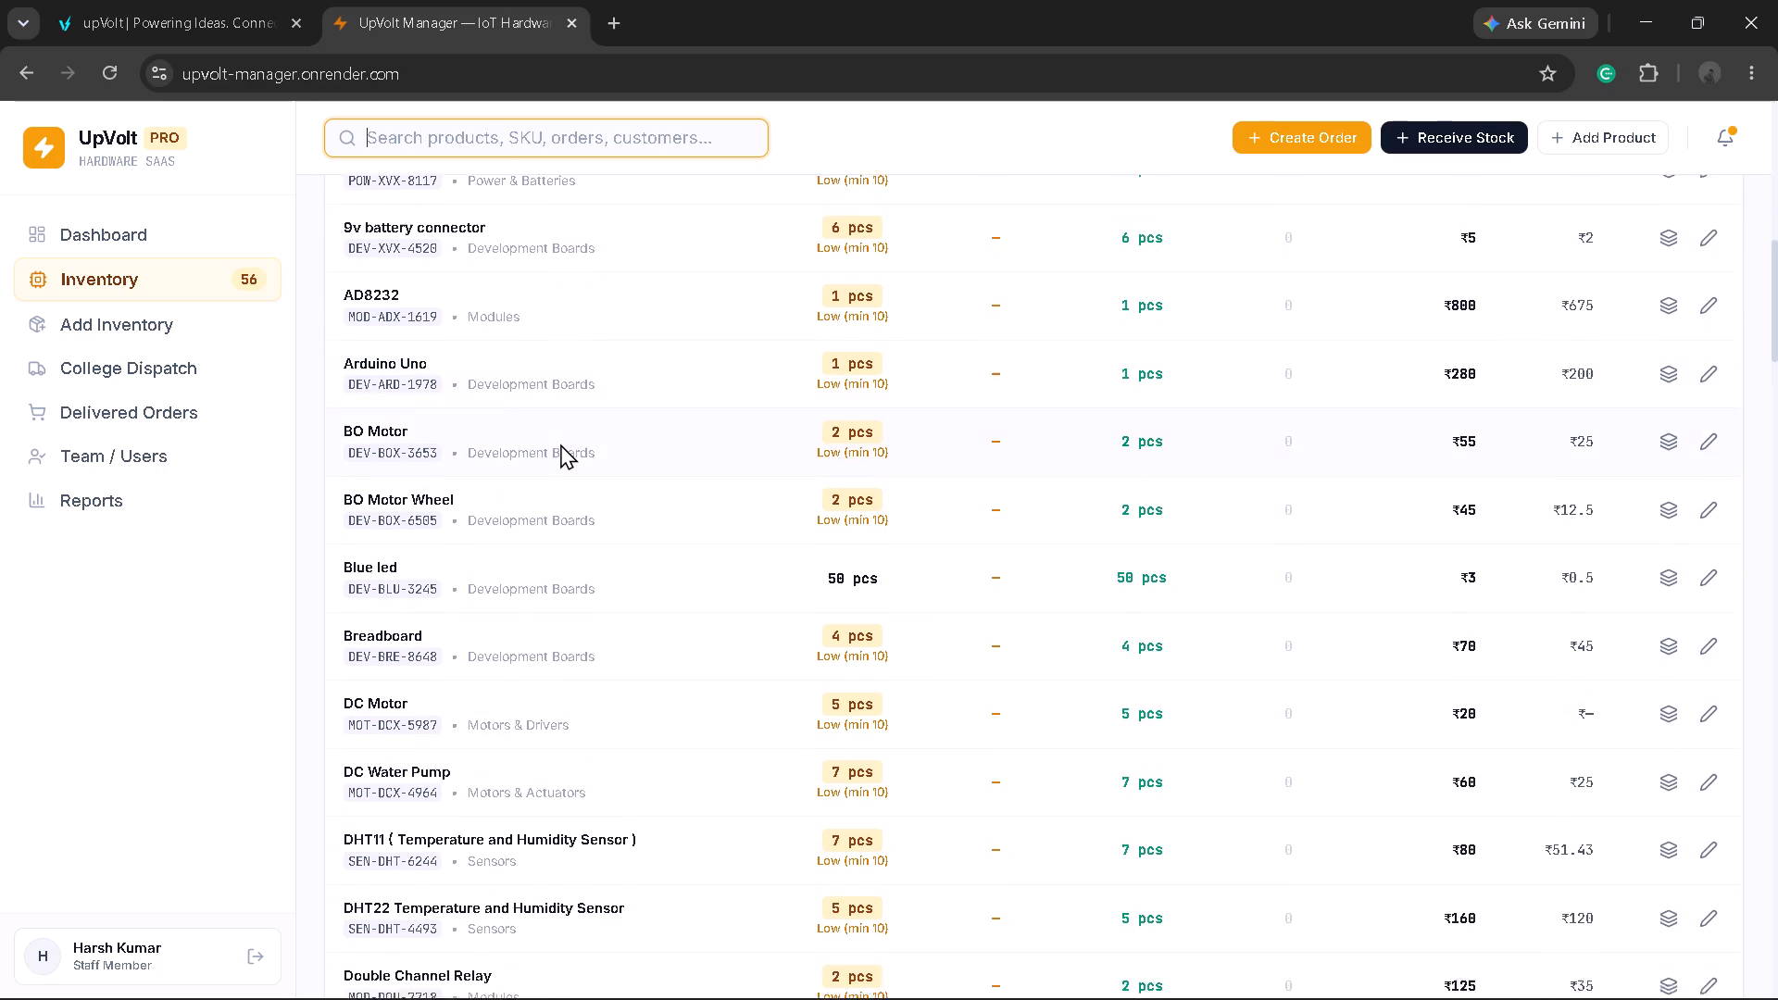
{"action": "scroll", "coordinate": [560, 444], "scroll_direction": "down", "scroll_amount": 2}
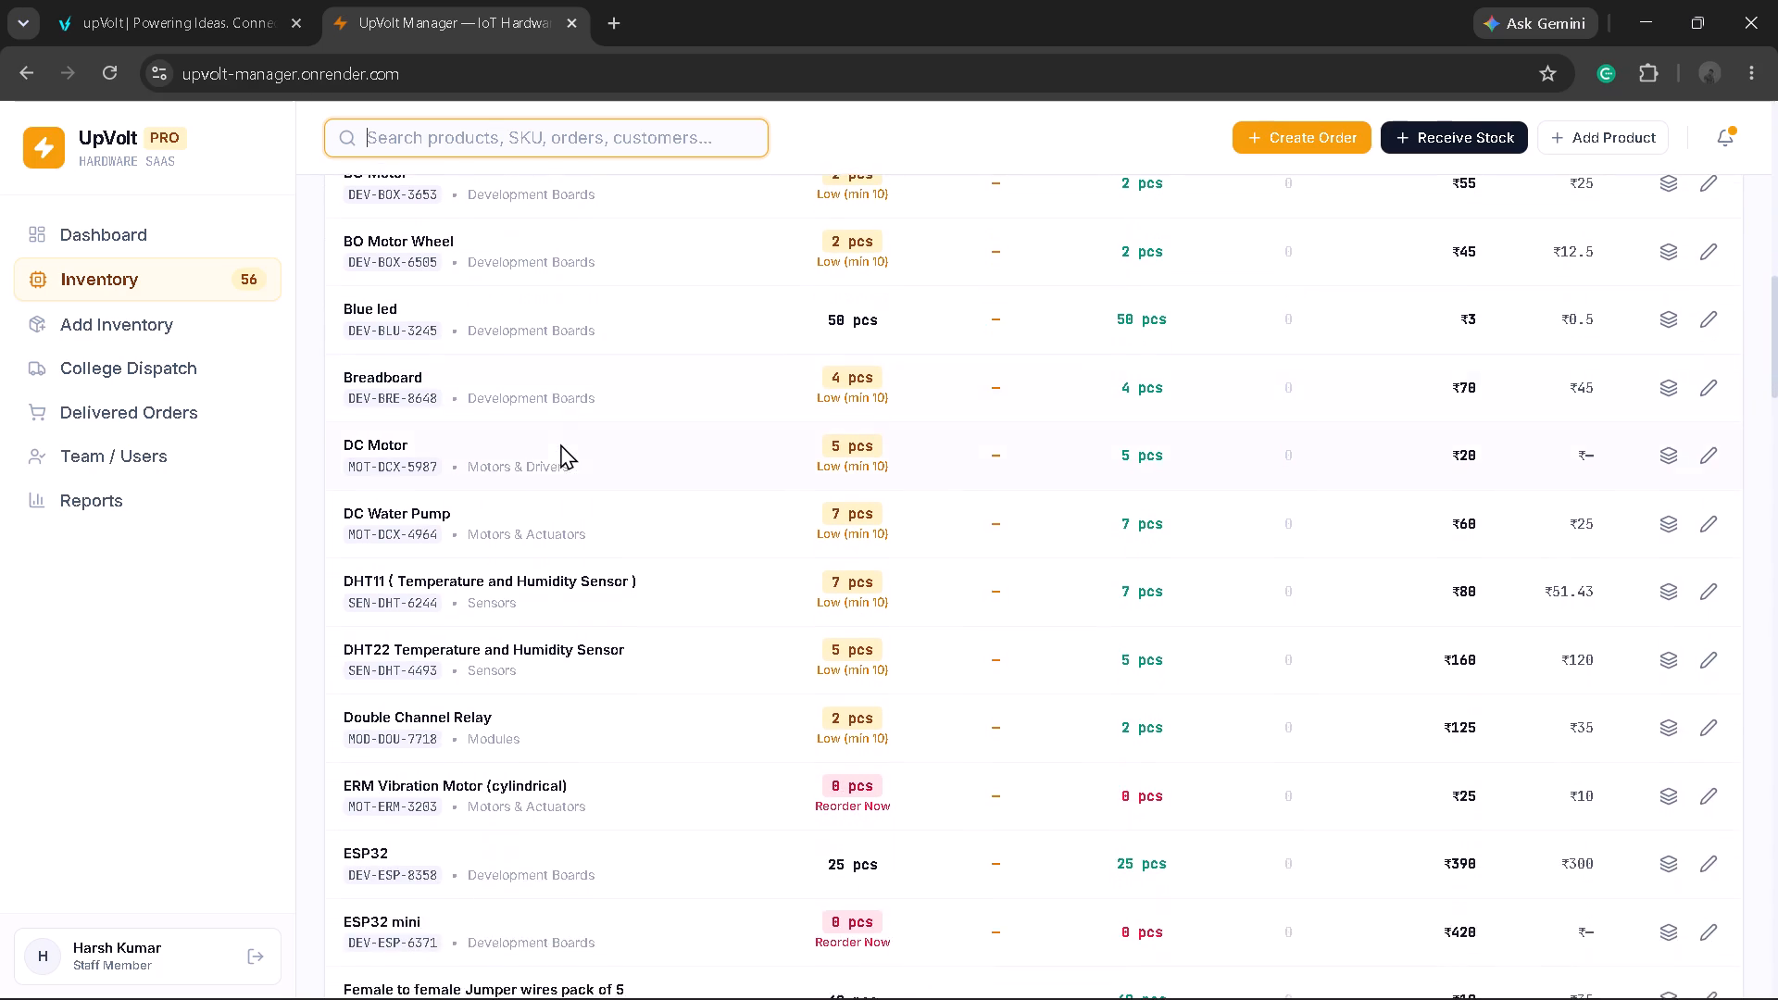
{"action": "scroll", "coordinate": [560, 444], "scroll_direction": "down", "scroll_amount": 2}
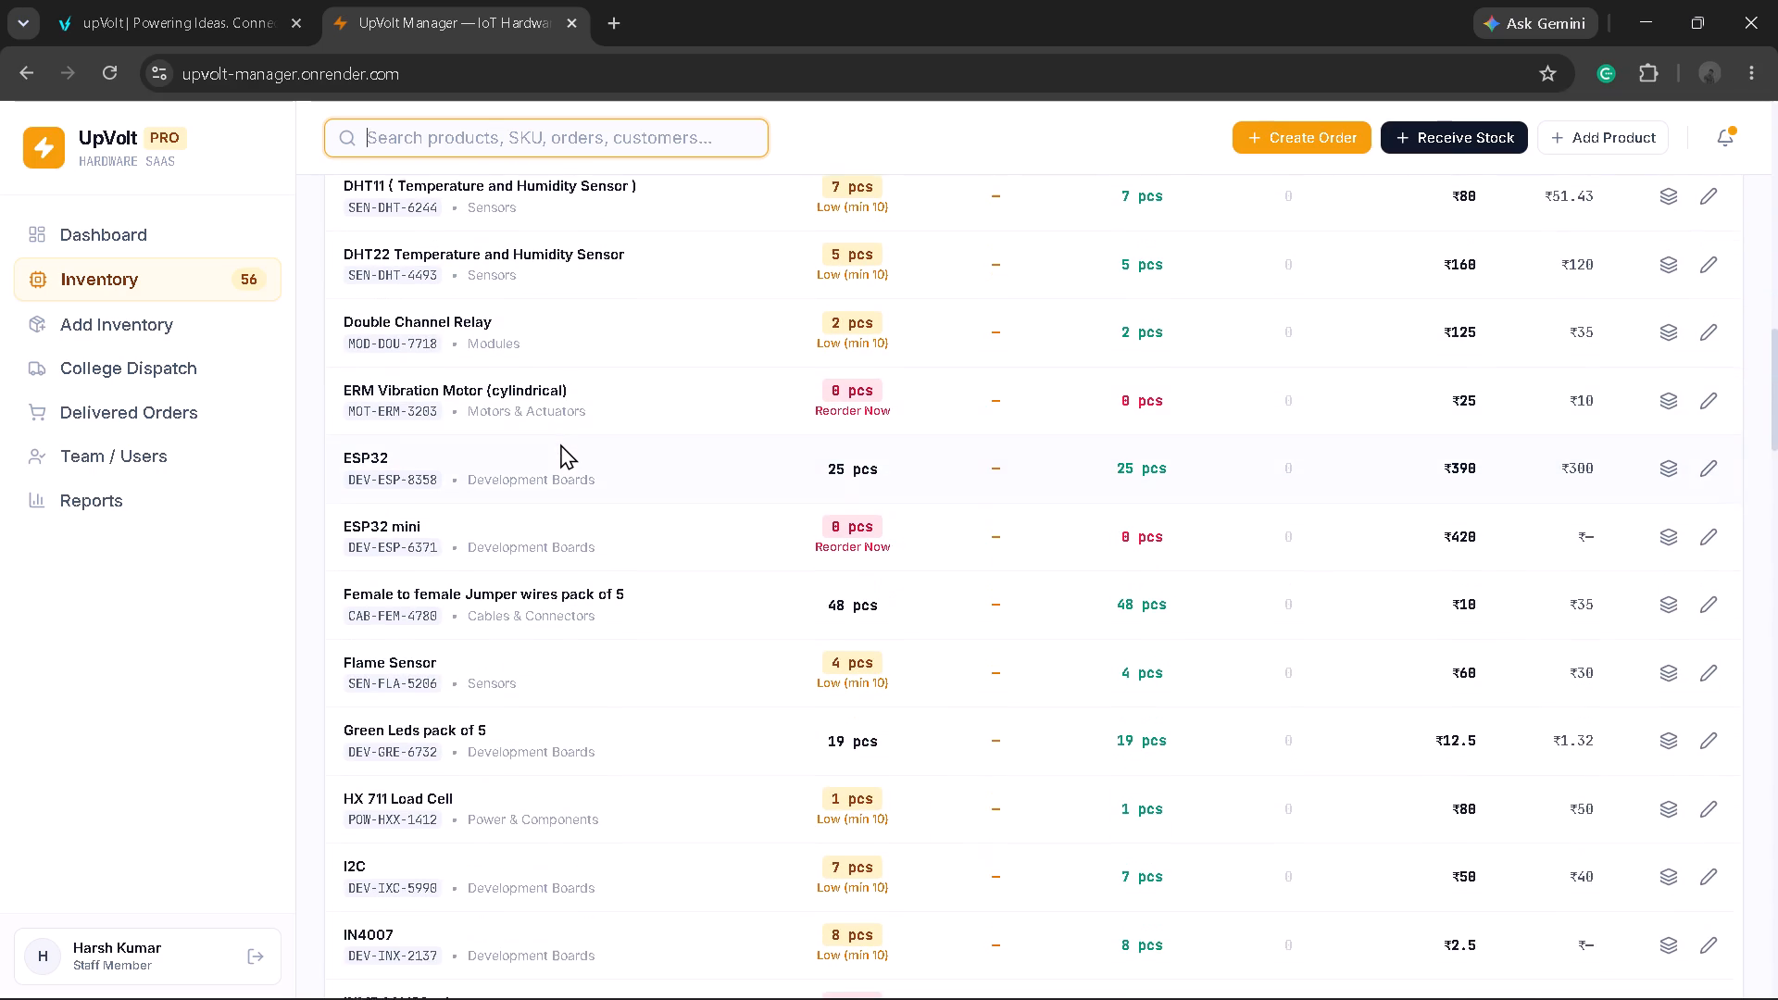
{"action": "scroll", "coordinate": [560, 444], "scroll_direction": "down", "scroll_amount": 2}
{"action": "scroll", "coordinate": [560, 444], "scroll_direction": "up", "scroll_amount": 1}
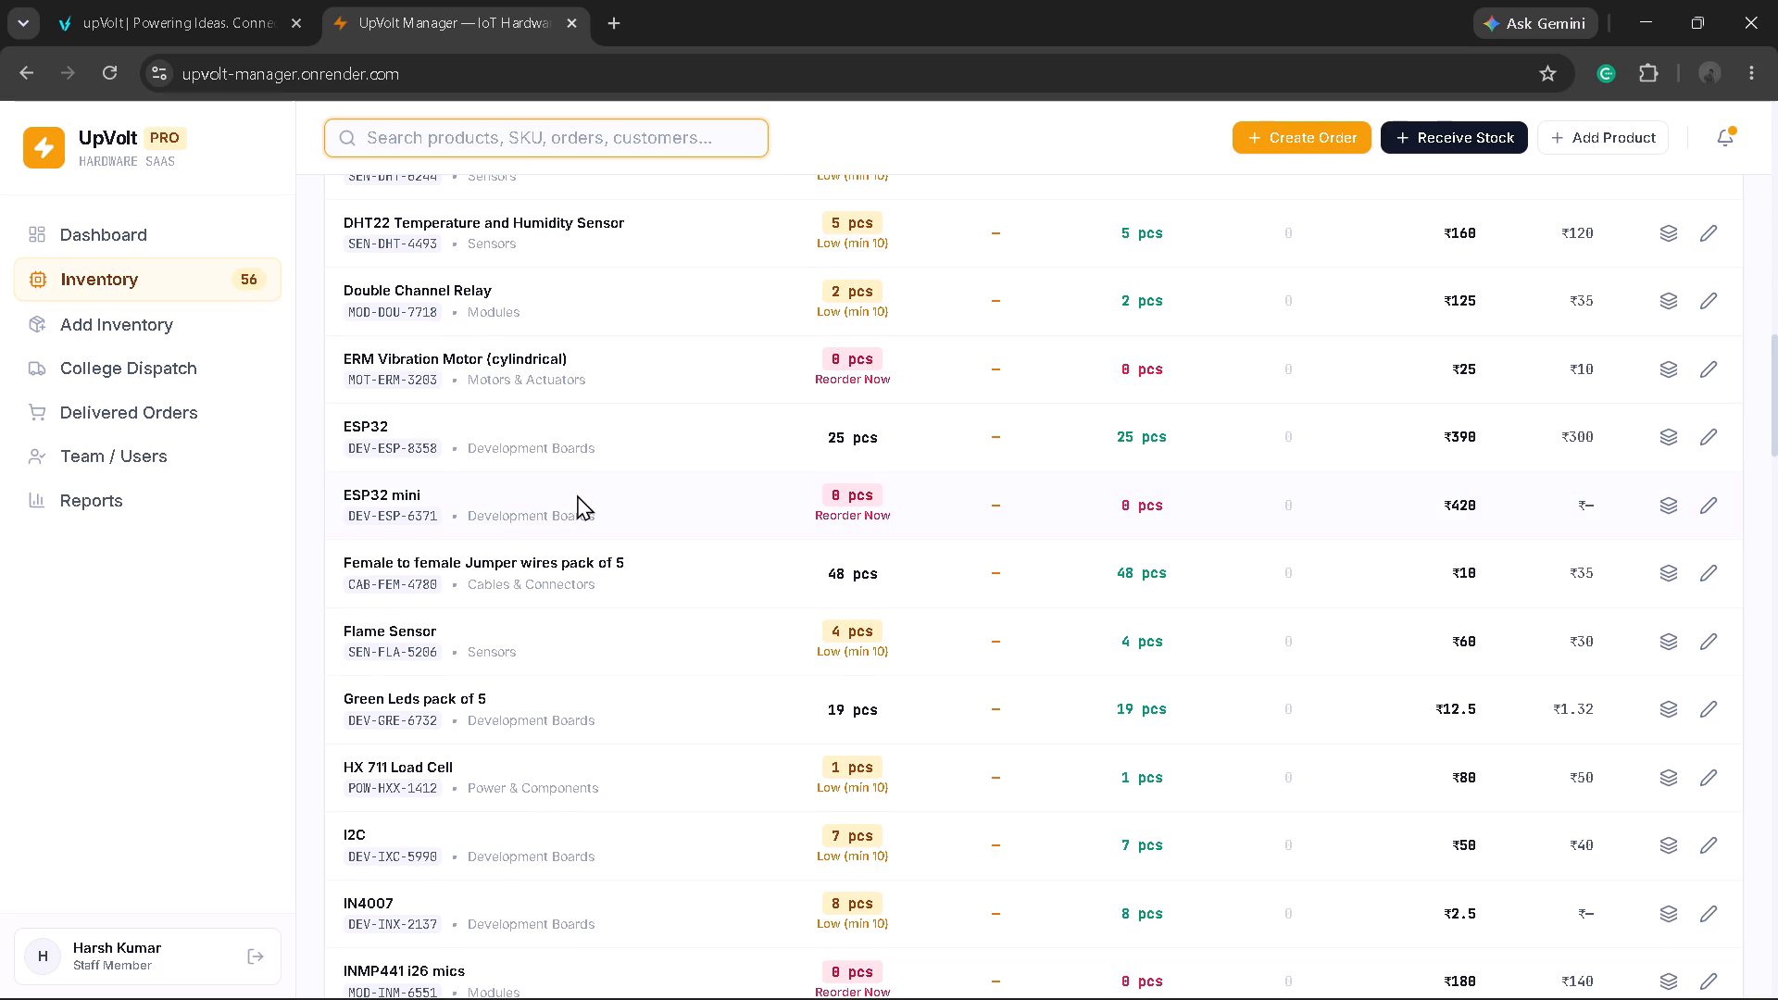
Return to the upVolt admin portal, search the products for "ir" and locate the IR (Infrared) Obstacle Avoidance Sensor Module.
{"action": "scroll", "coordinate": [577, 494], "scroll_direction": "up", "scroll_amount": 1}
{"action": "left_click", "coordinate": [197, 2]}
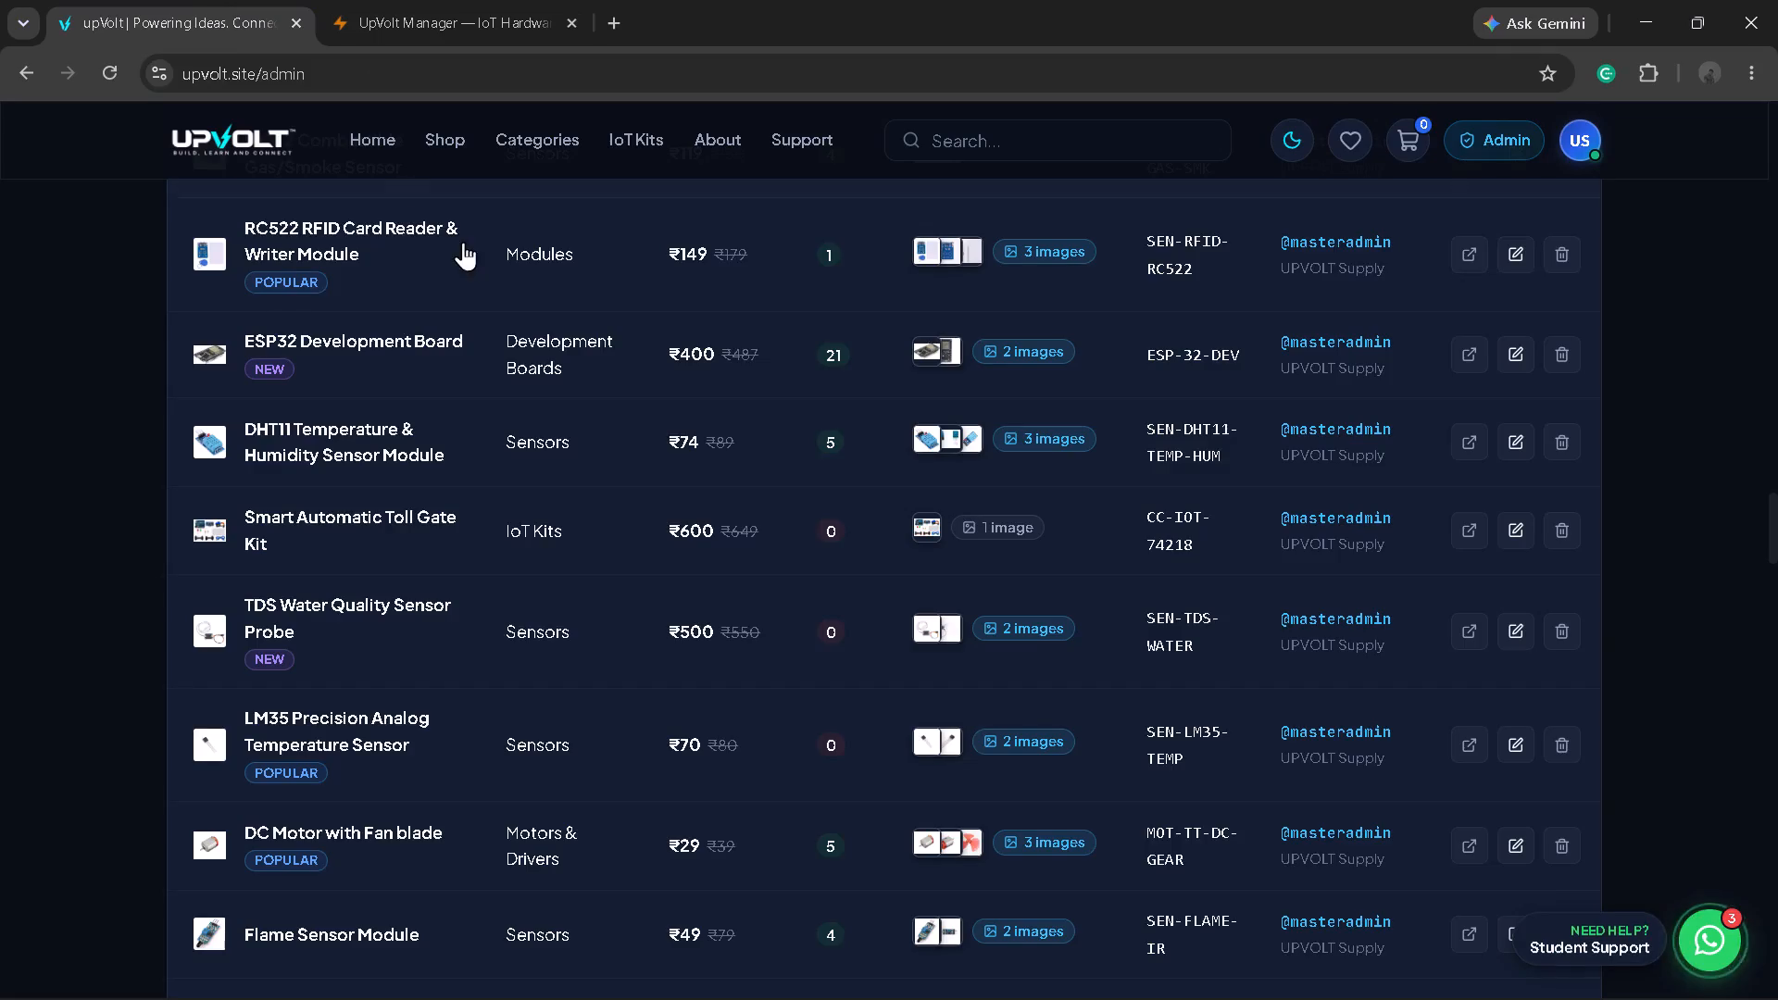
{"action": "scroll", "coordinate": [682, 321], "scroll_direction": "up", "scroll_amount": 8}
{"action": "scroll", "coordinate": [682, 321], "scroll_direction": "down", "scroll_amount": 4}
{"action": "scroll", "coordinate": [682, 321], "scroll_direction": "up", "scroll_amount": 3}
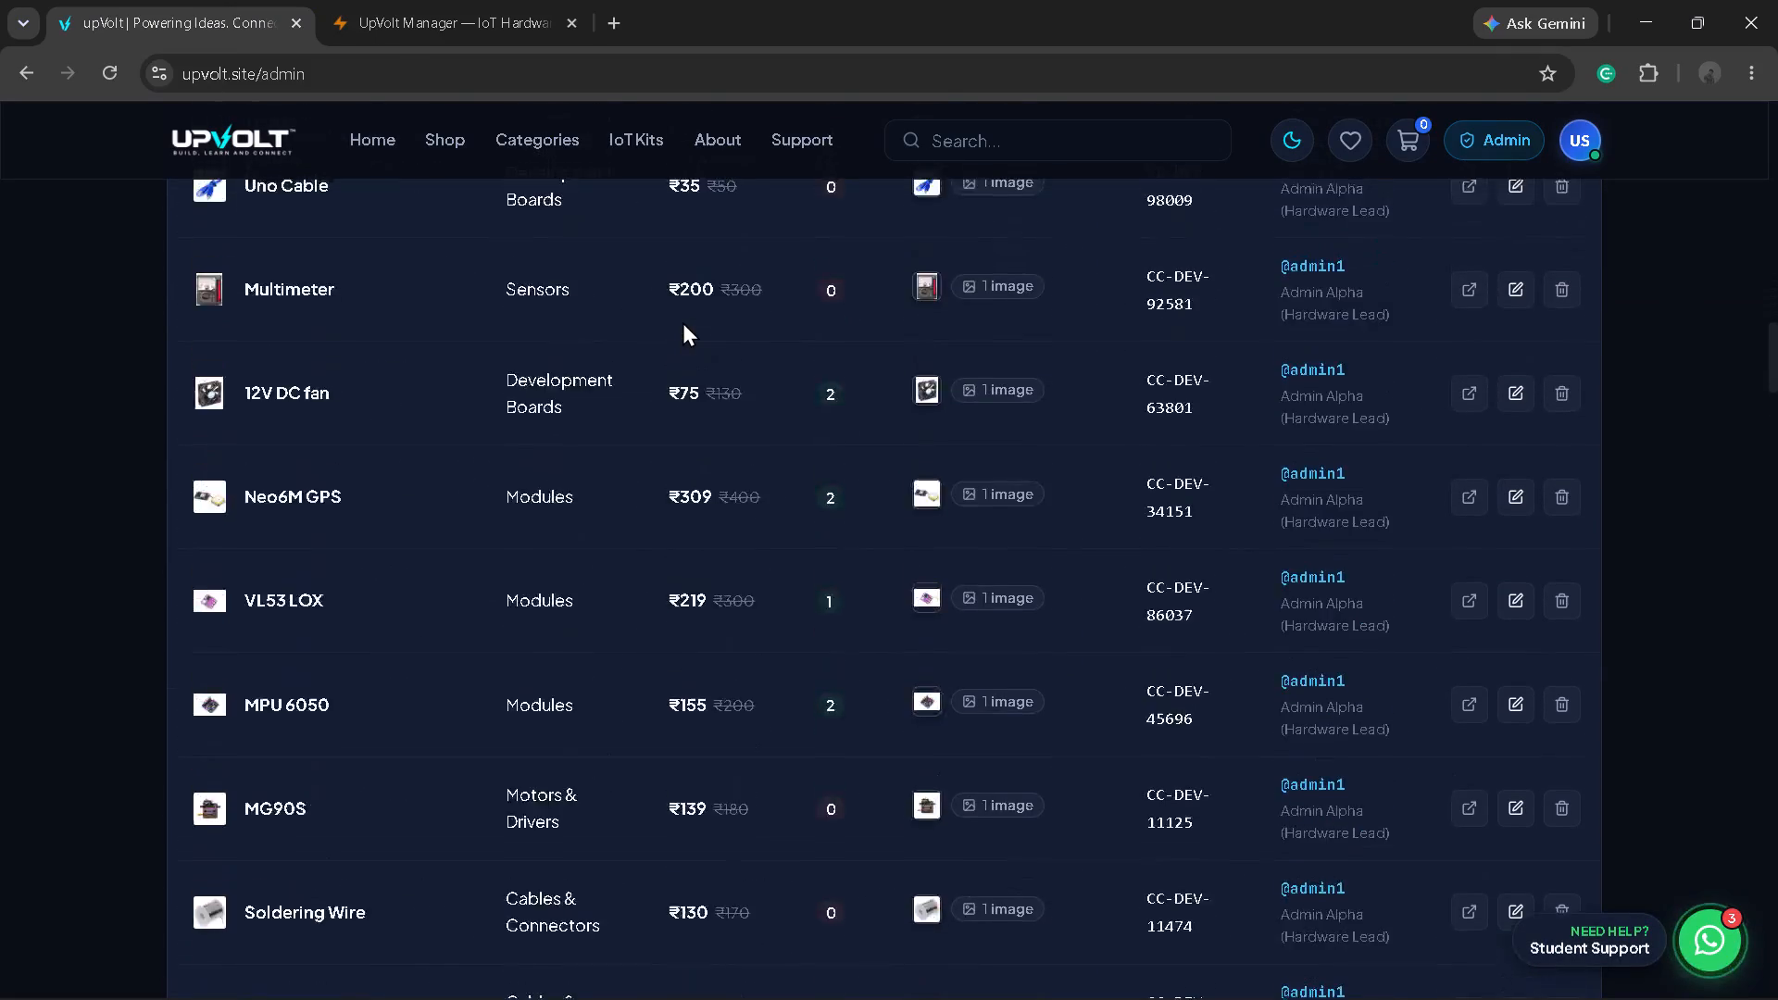
{"action": "scroll", "coordinate": [682, 321], "scroll_direction": "up", "scroll_amount": 10}
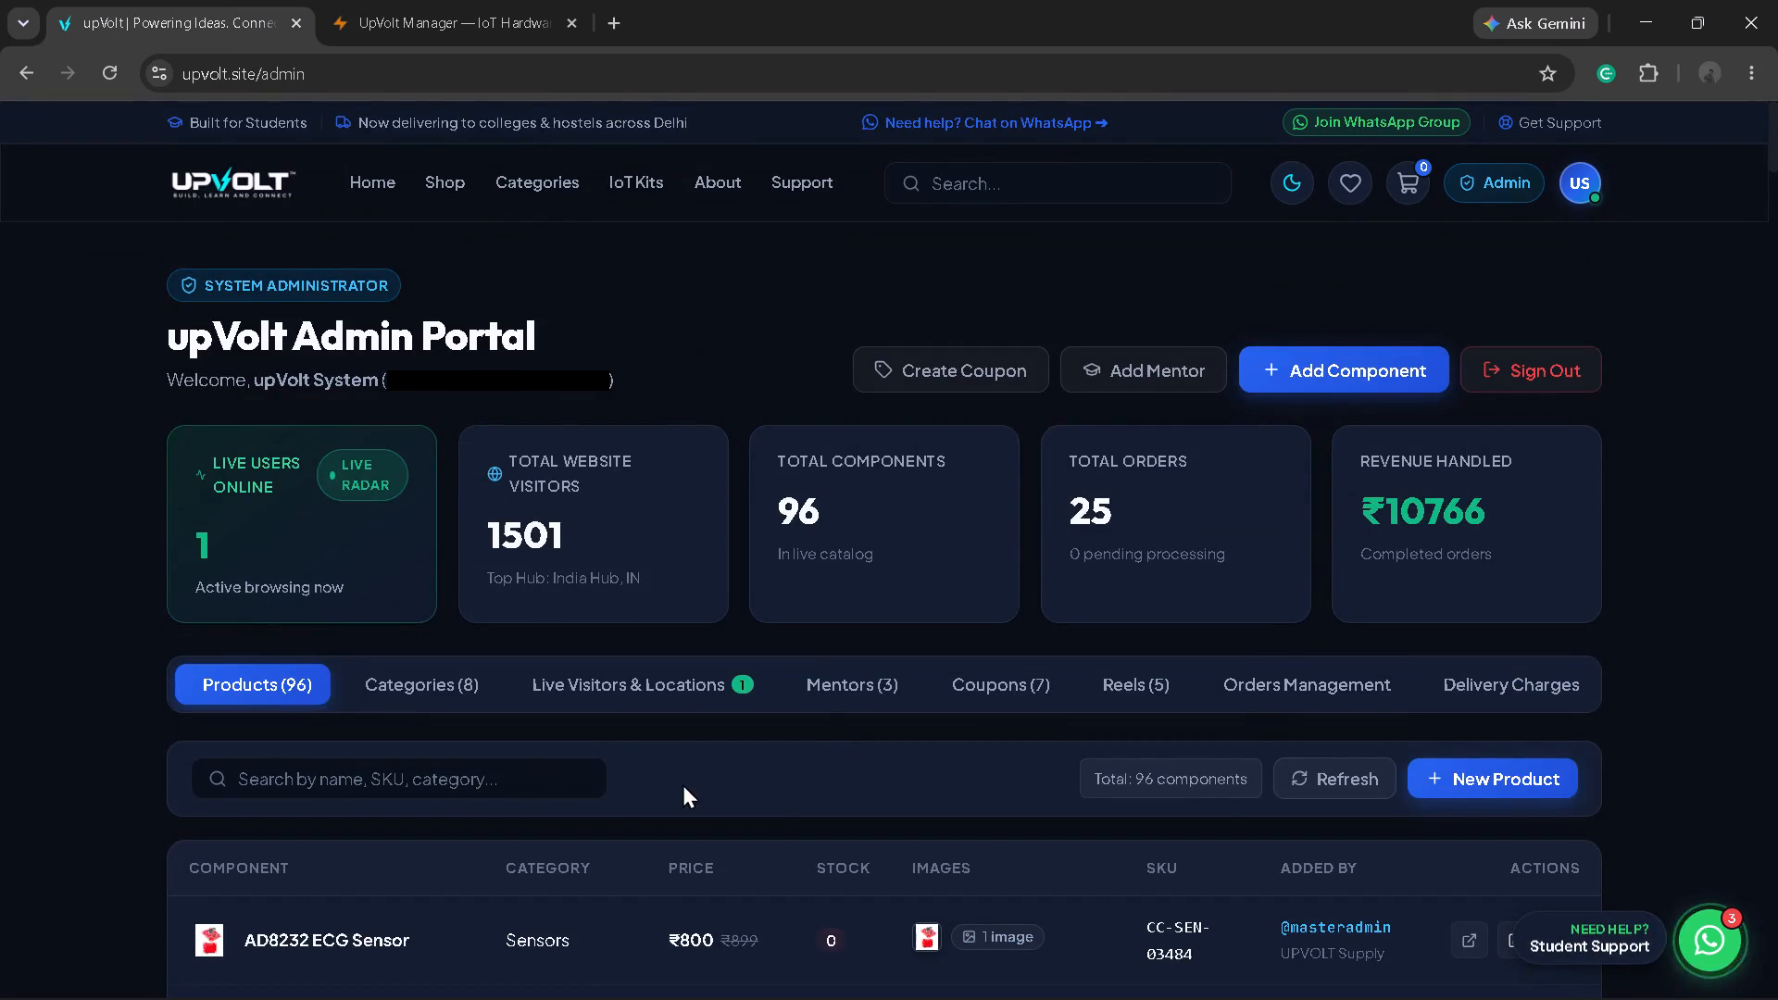
{"action": "left_click", "coordinate": [529, 778]}
{"action": "type", "text": "ir"}
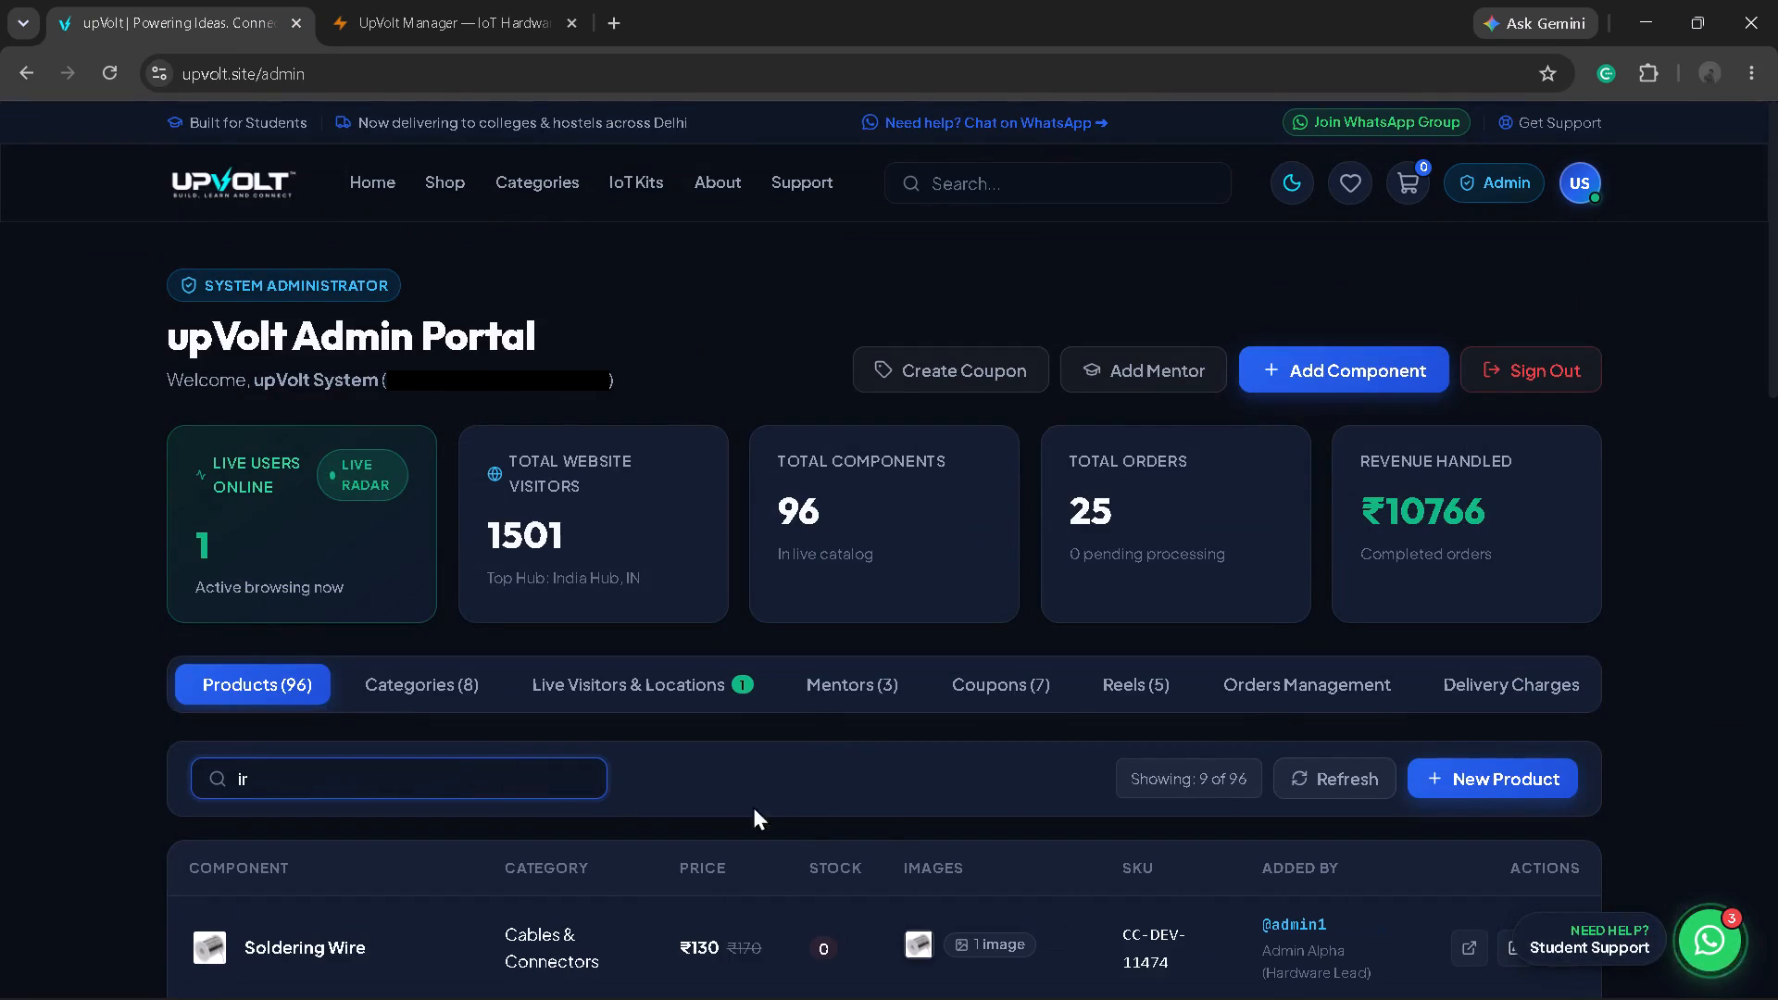
{"action": "scroll", "coordinate": [886, 807], "scroll_direction": "down", "scroll_amount": 2}
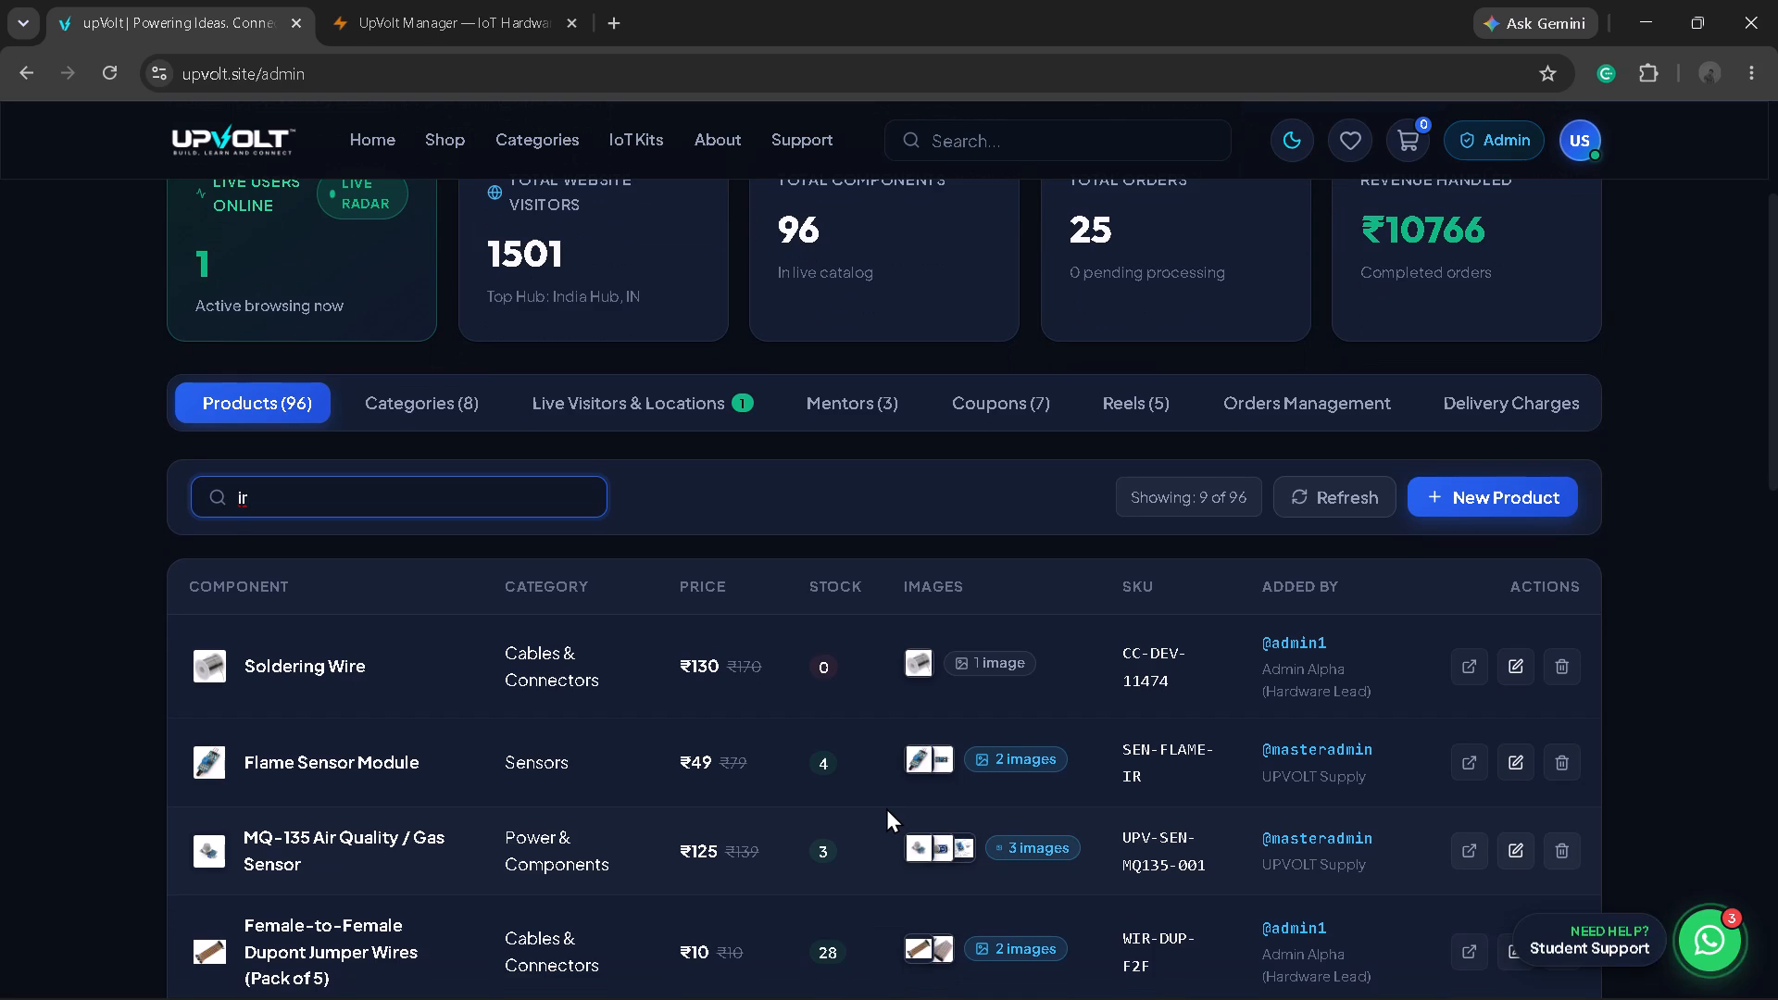
{"action": "scroll", "coordinate": [1107, 876], "scroll_direction": "down", "scroll_amount": 1}
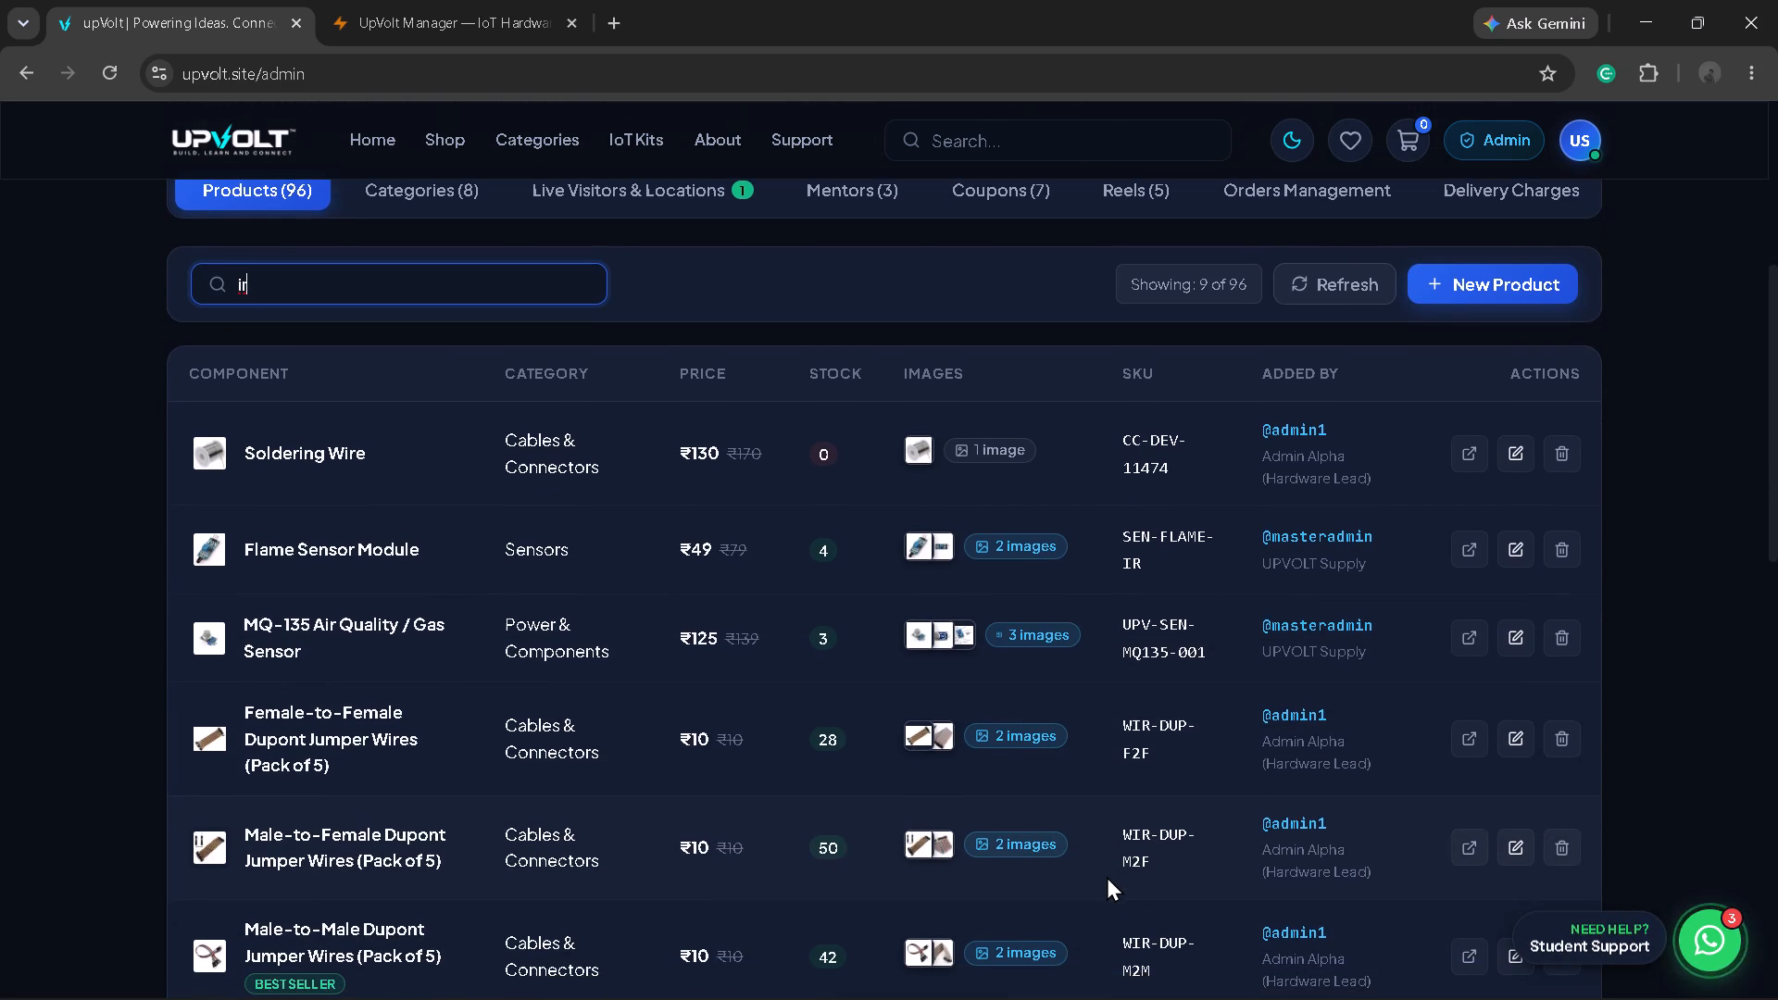
{"action": "scroll", "coordinate": [1107, 876], "scroll_direction": "down", "scroll_amount": 3}
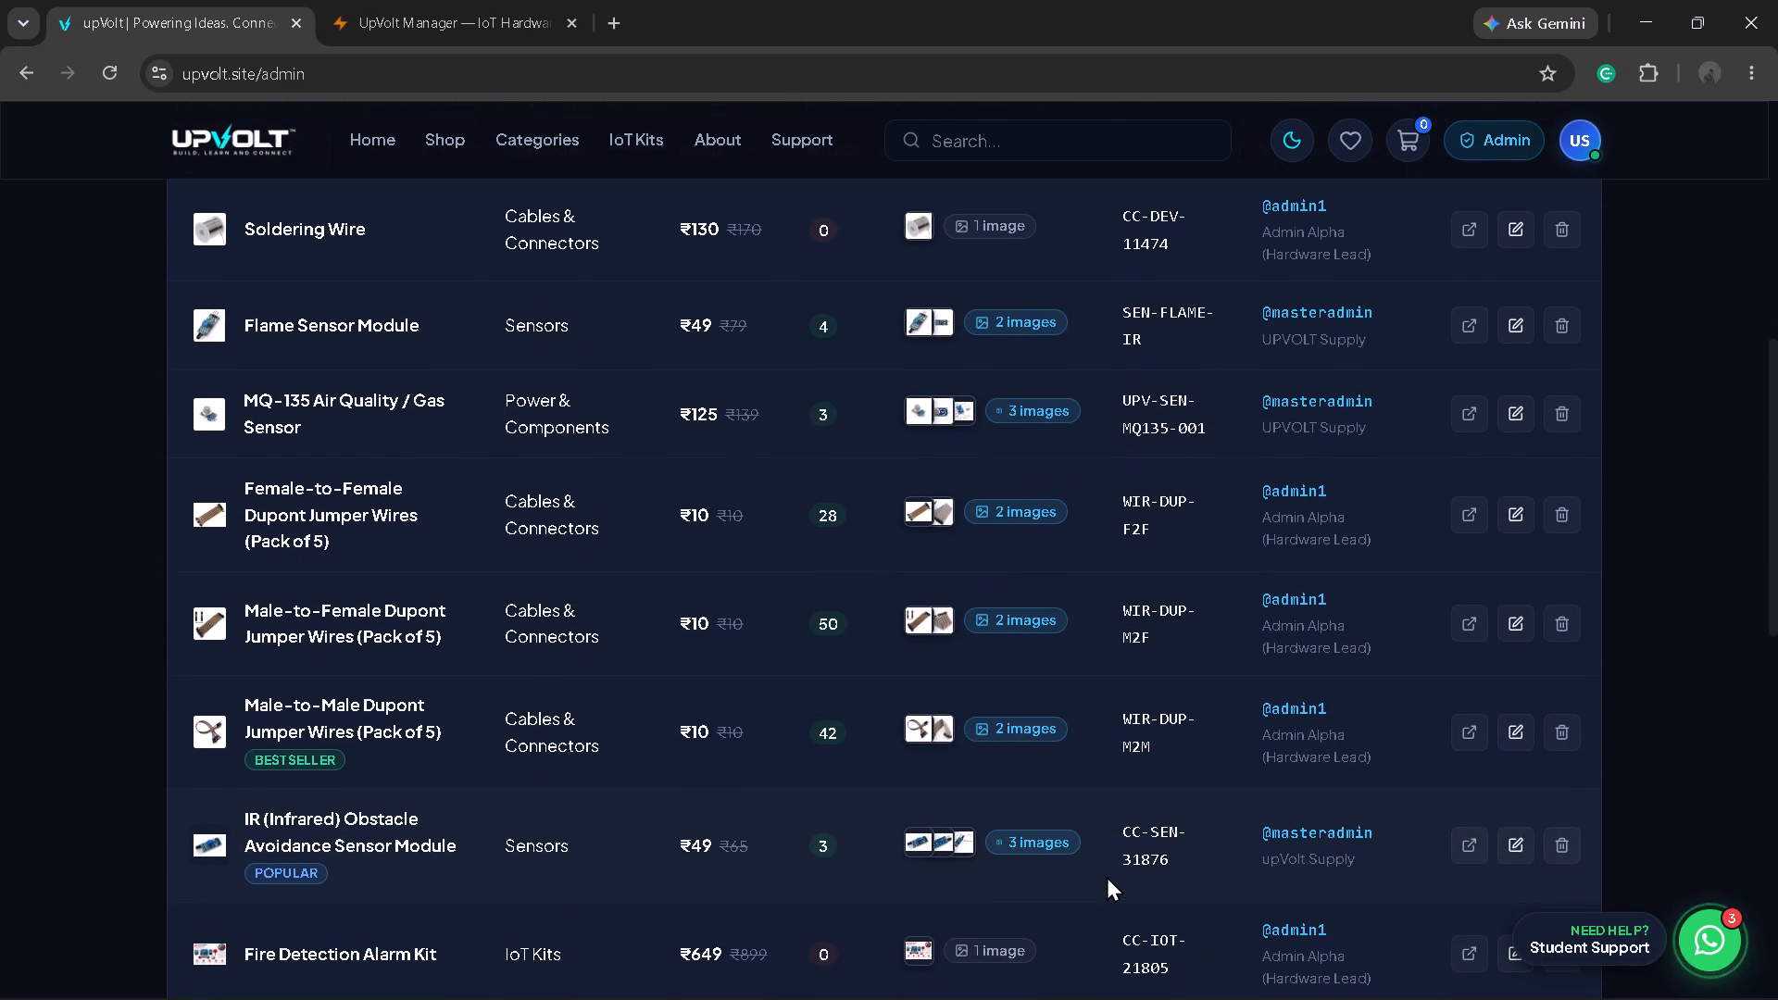
Set the stock quantity of the IR (Infrared) Obstacle Avoidance Sensor Module to 1 and save the product.
{"action": "left_click", "coordinate": [1515, 846]}
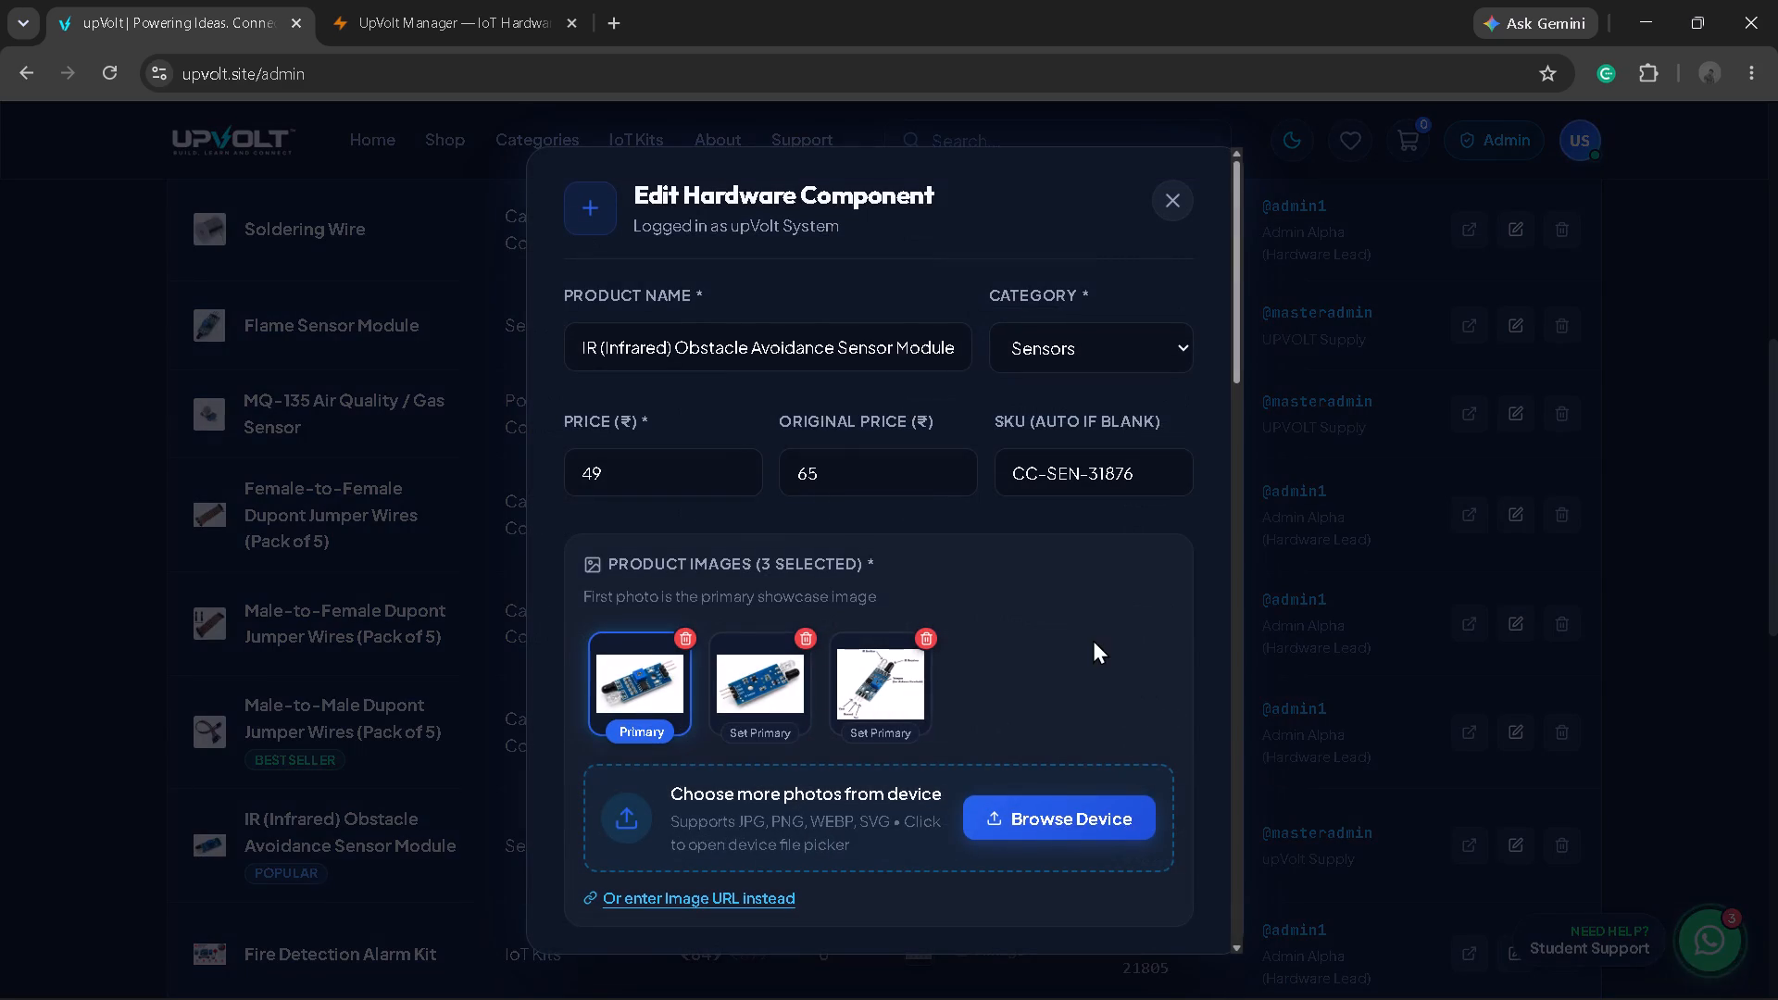
{"action": "scroll", "coordinate": [1004, 620], "scroll_direction": "down", "scroll_amount": 1}
{"action": "left_click", "coordinate": [958, 847]}
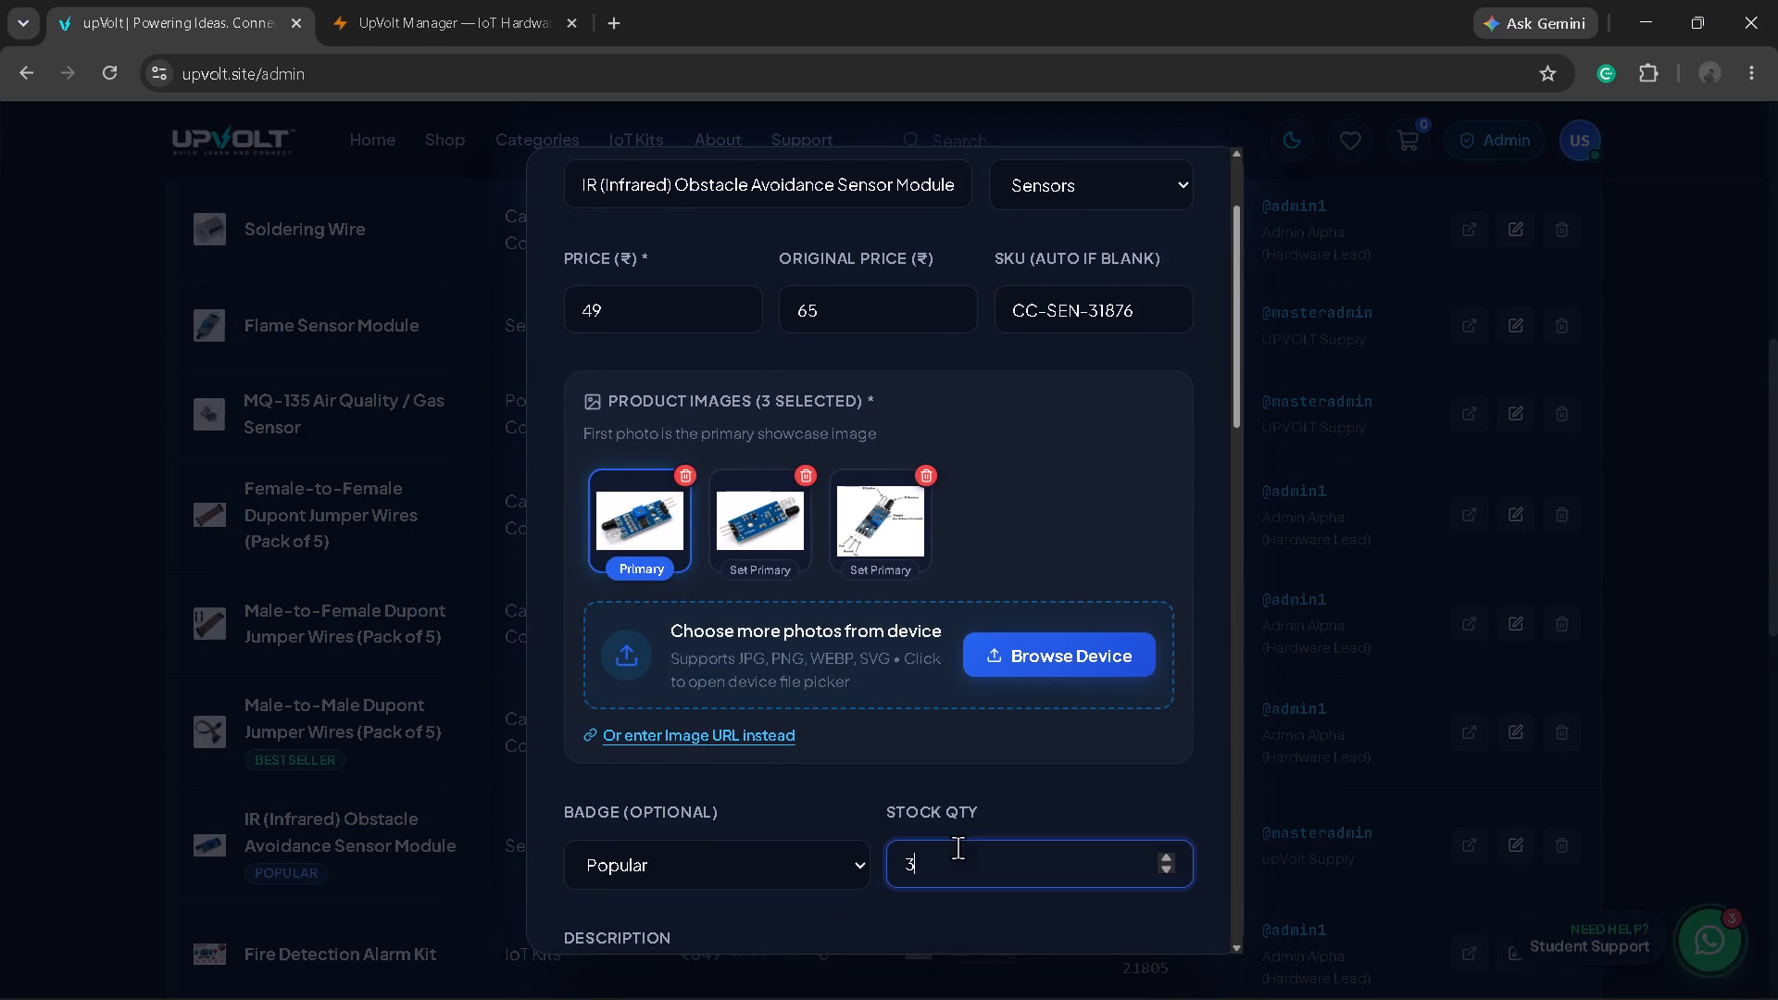
{"action": "key", "text": "BackSpace"}
{"action": "key", "text": "1"}
{"action": "scroll", "coordinate": [883, 764], "scroll_direction": "down", "scroll_amount": 7}
{"action": "left_click", "coordinate": [1060, 887]}
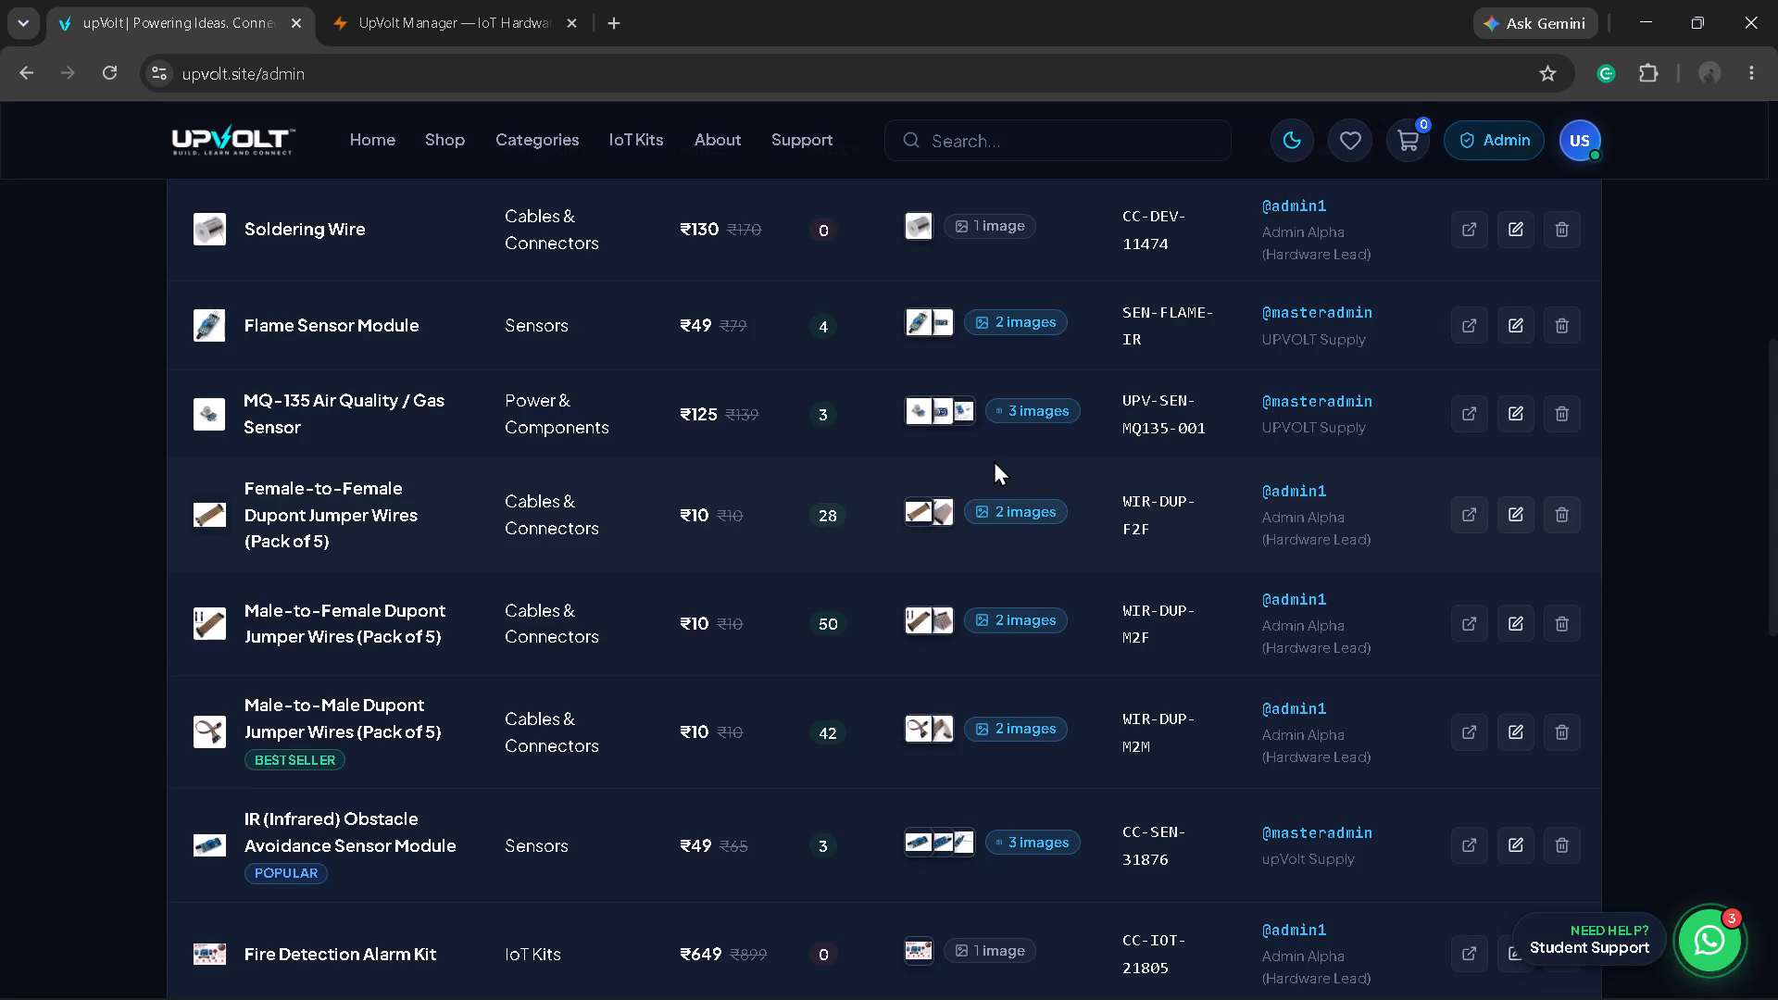
Switch to UpVolt Manager and examine the inventory's stock quantities down to IR Sensor.
{"action": "scroll", "coordinate": [788, 569], "scroll_direction": "up", "scroll_amount": 3}
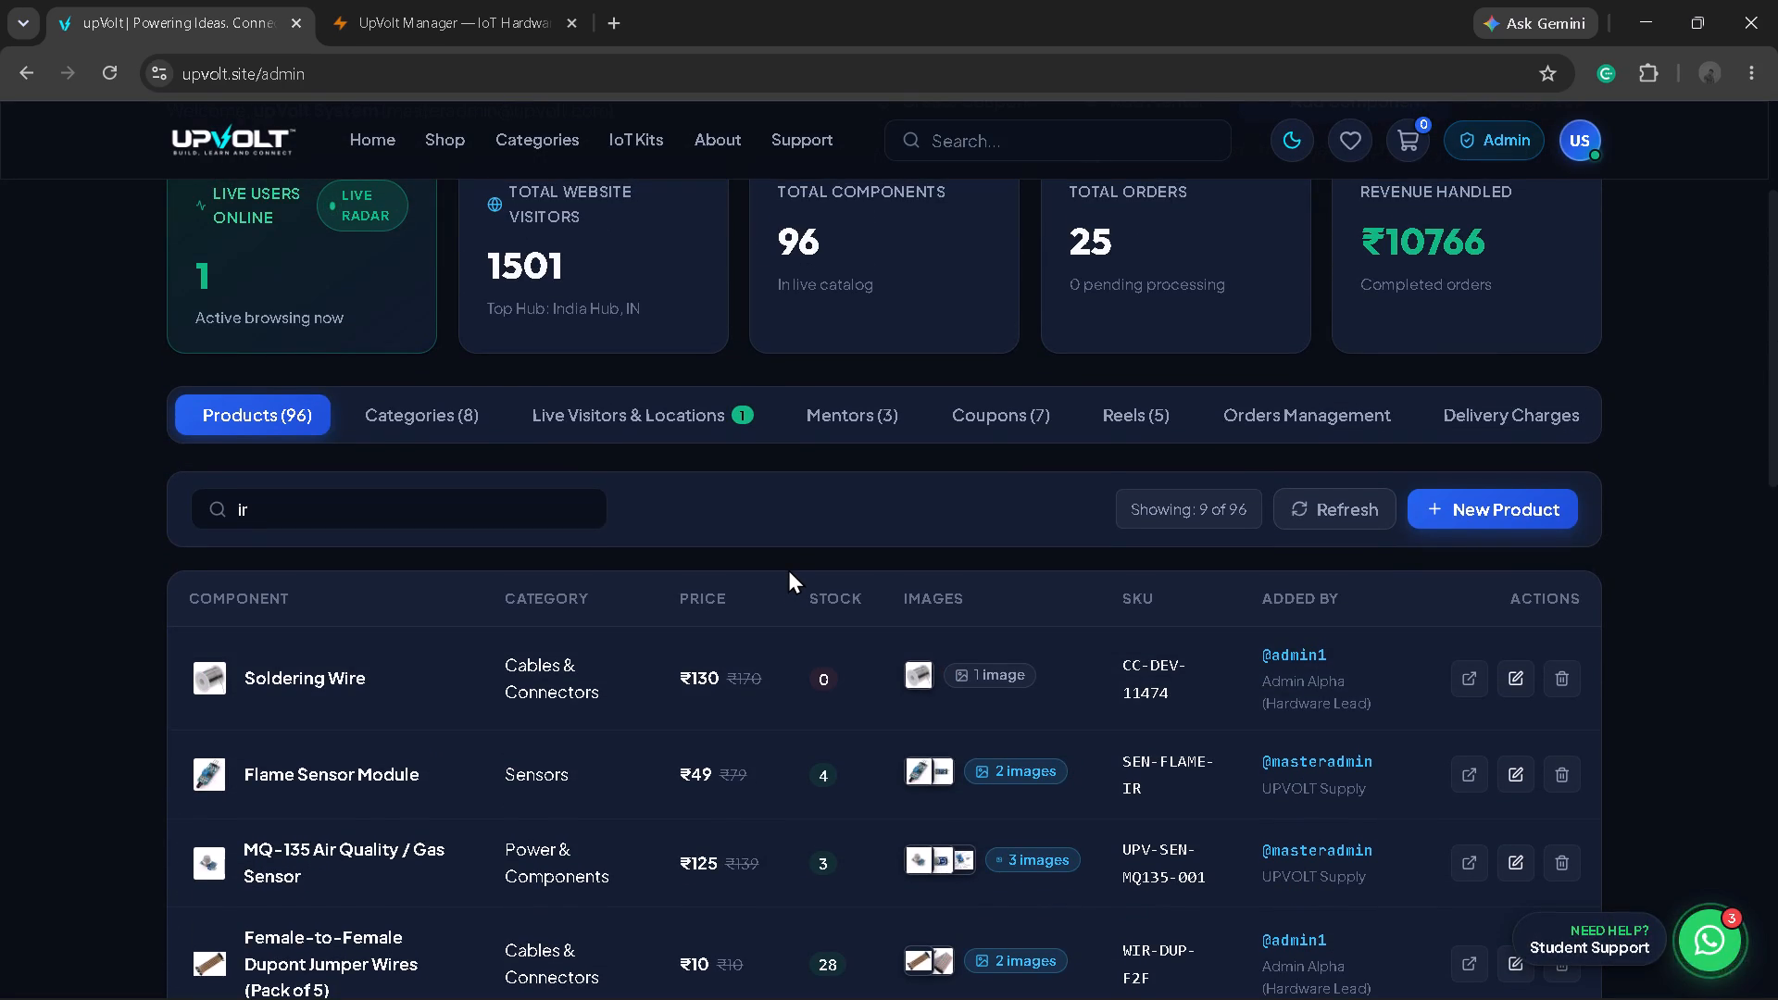
{"action": "scroll", "coordinate": [788, 569], "scroll_direction": "up", "scroll_amount": 2}
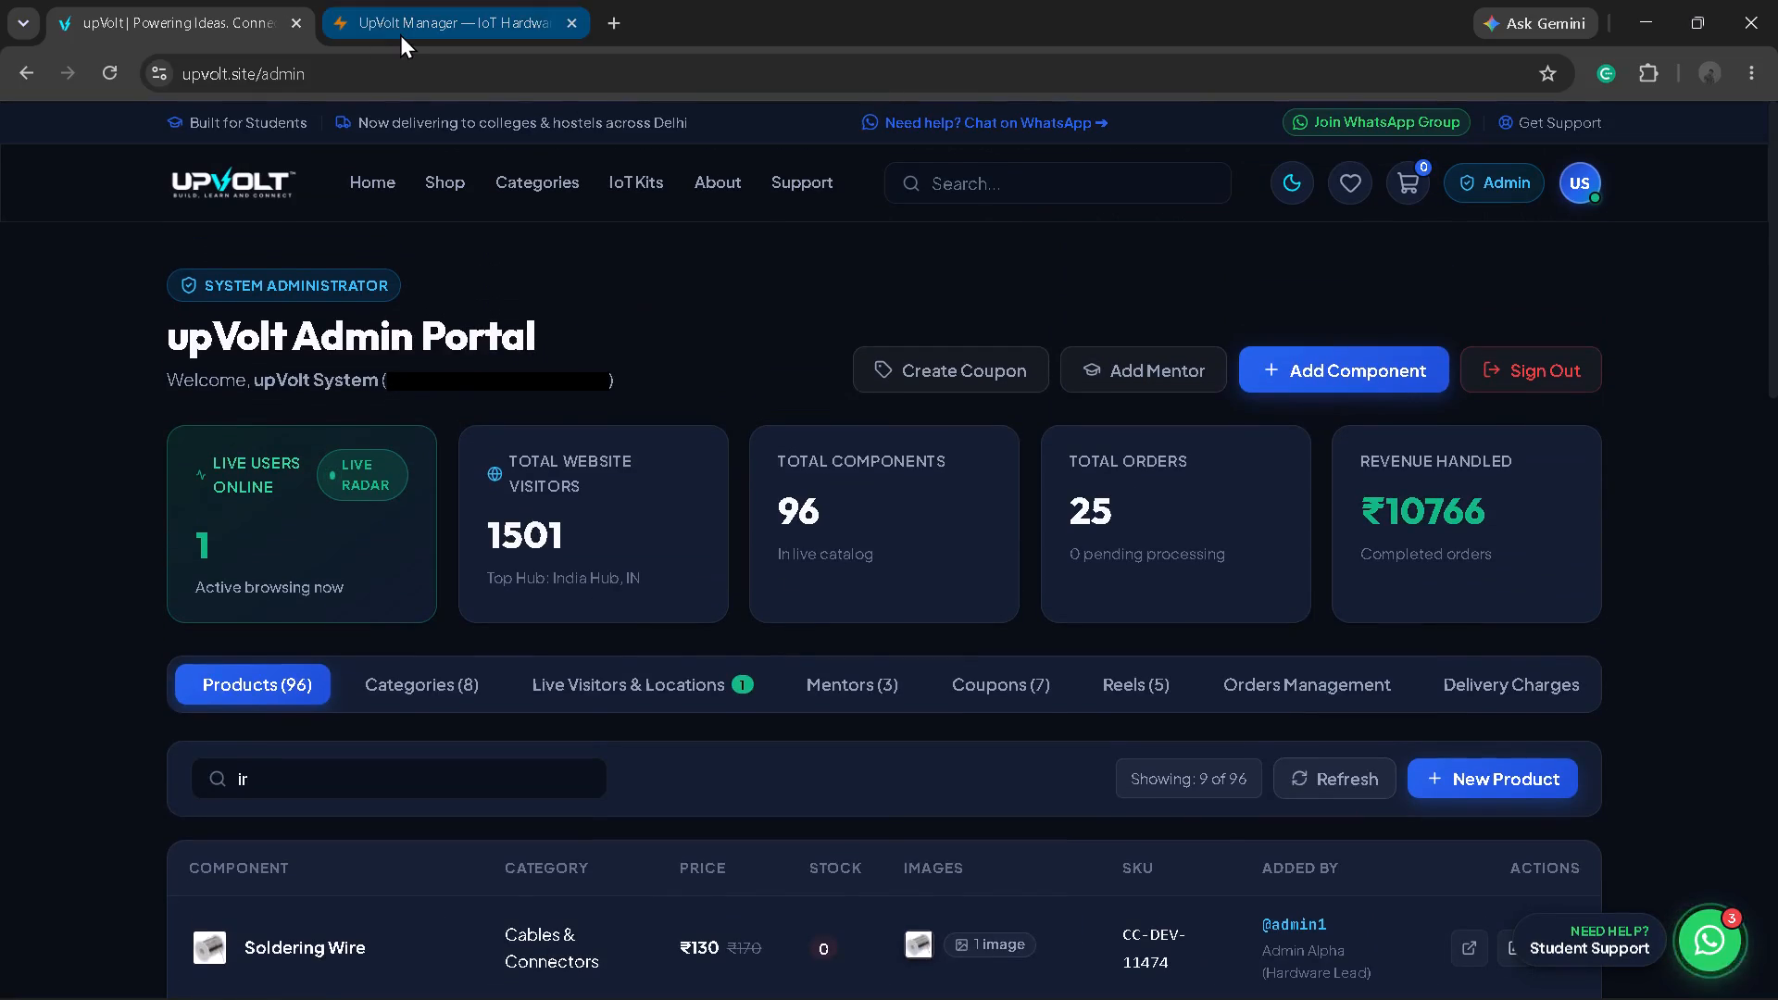
{"action": "left_click", "coordinate": [404, 33]}
{"action": "scroll", "coordinate": [570, 514], "scroll_direction": "down", "scroll_amount": 1}
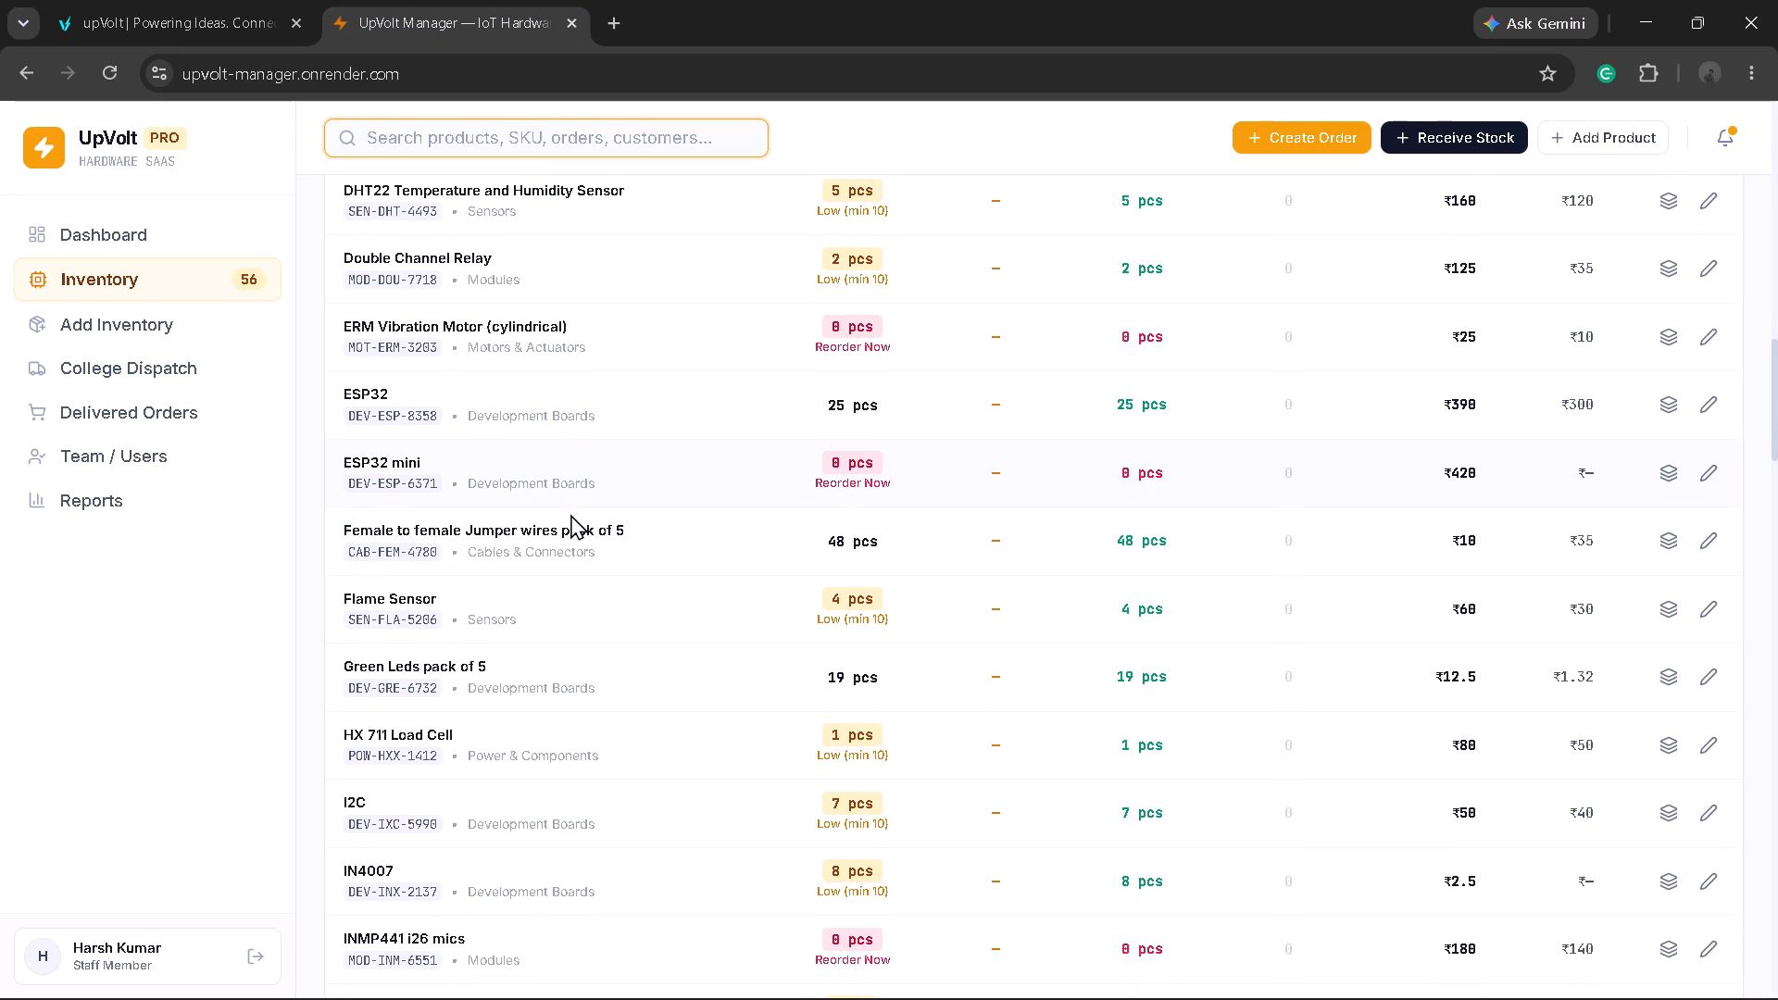
{"action": "scroll", "coordinate": [570, 514], "scroll_direction": "down", "scroll_amount": 2}
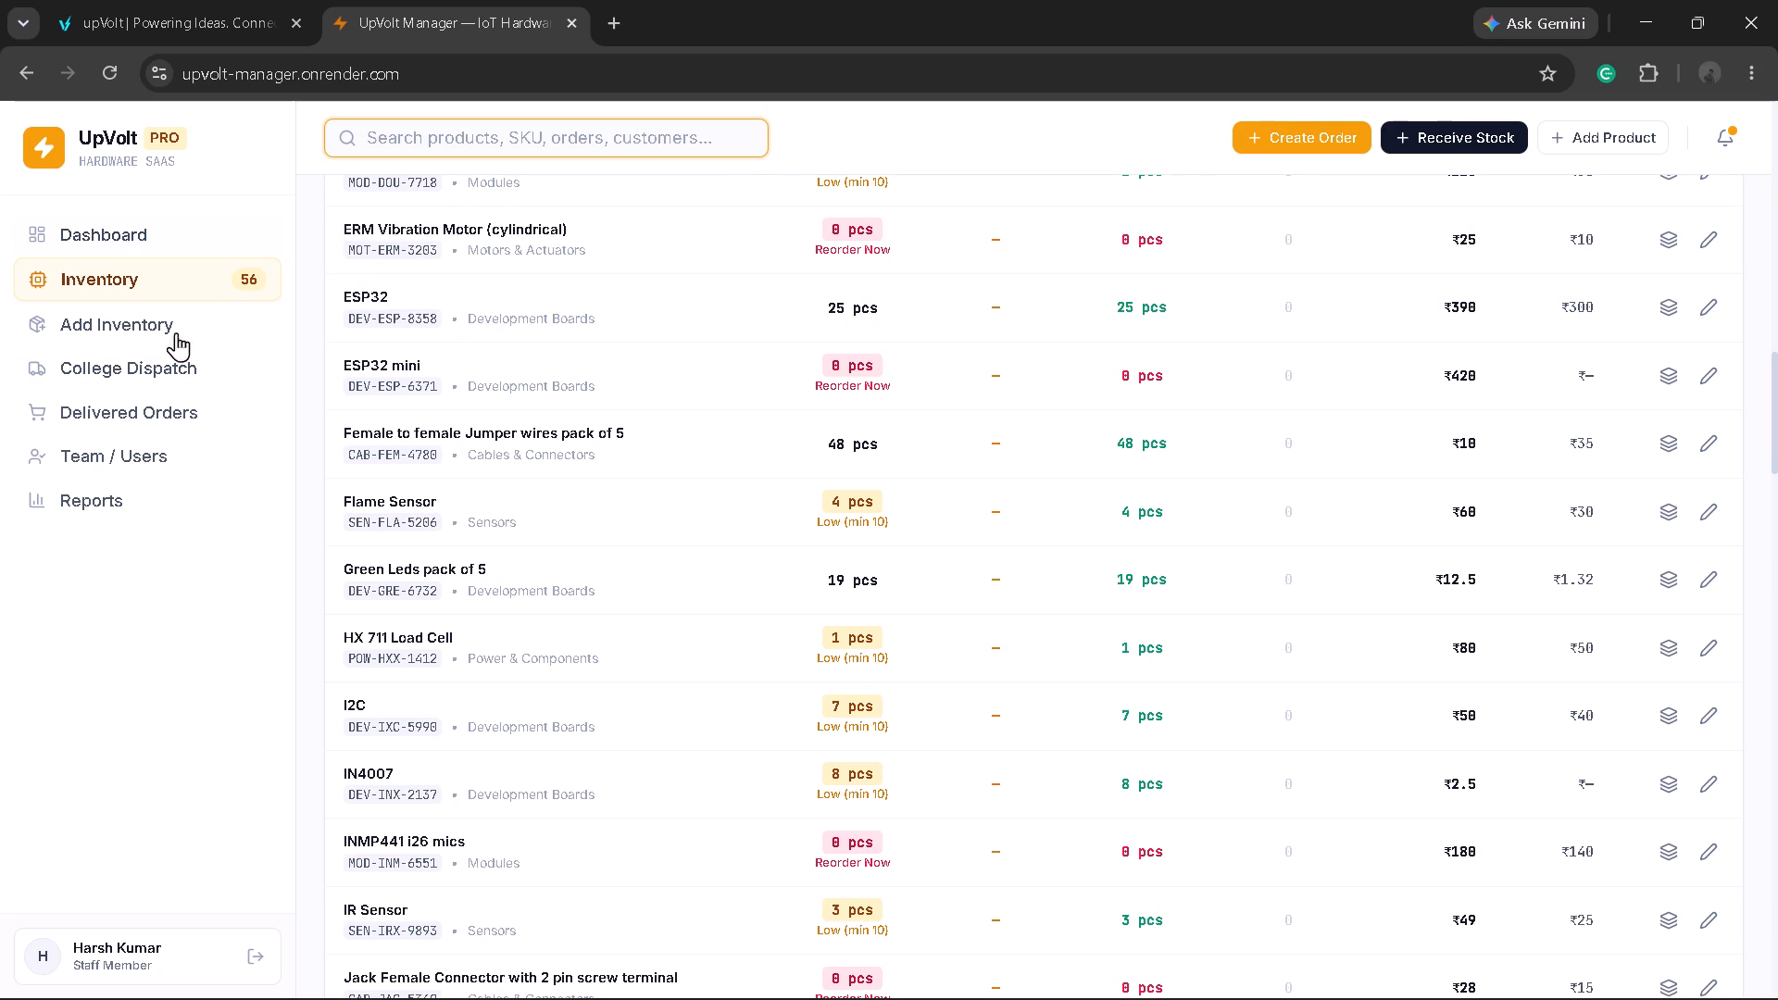
Start a new delivered order with customer name Riya and organization Kiet.
{"action": "left_click", "coordinate": [147, 395]}
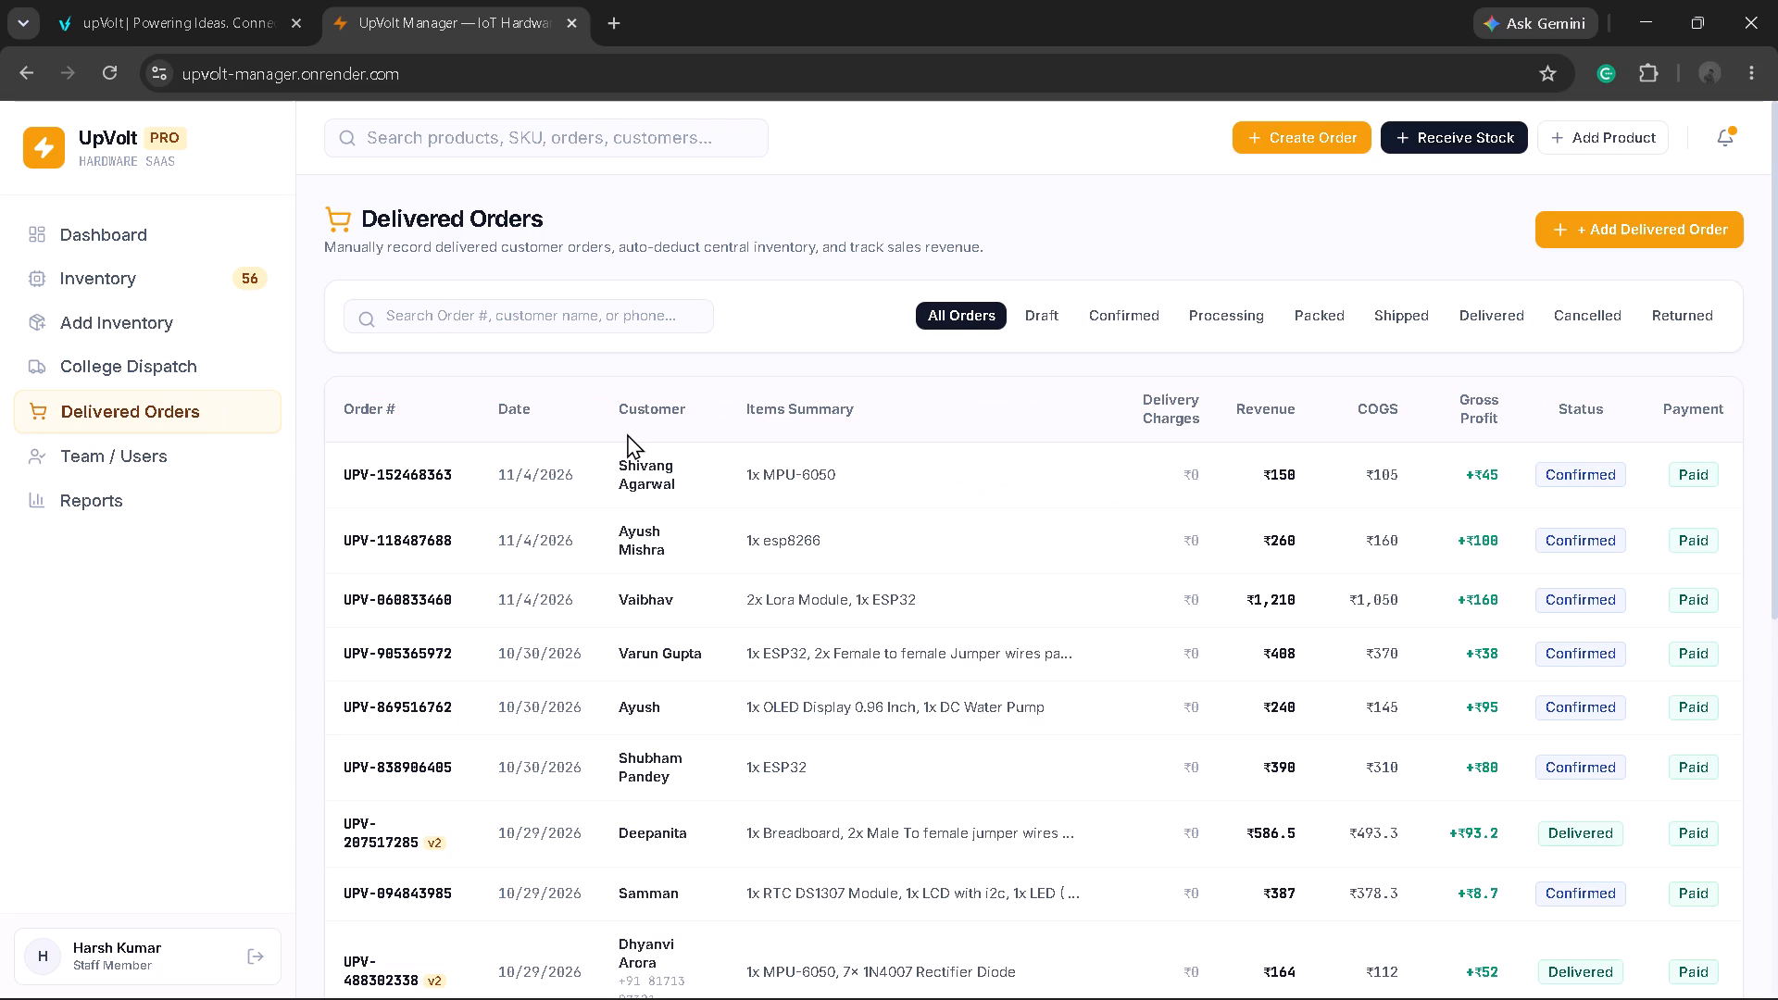
{"action": "left_click", "coordinate": [1601, 221]}
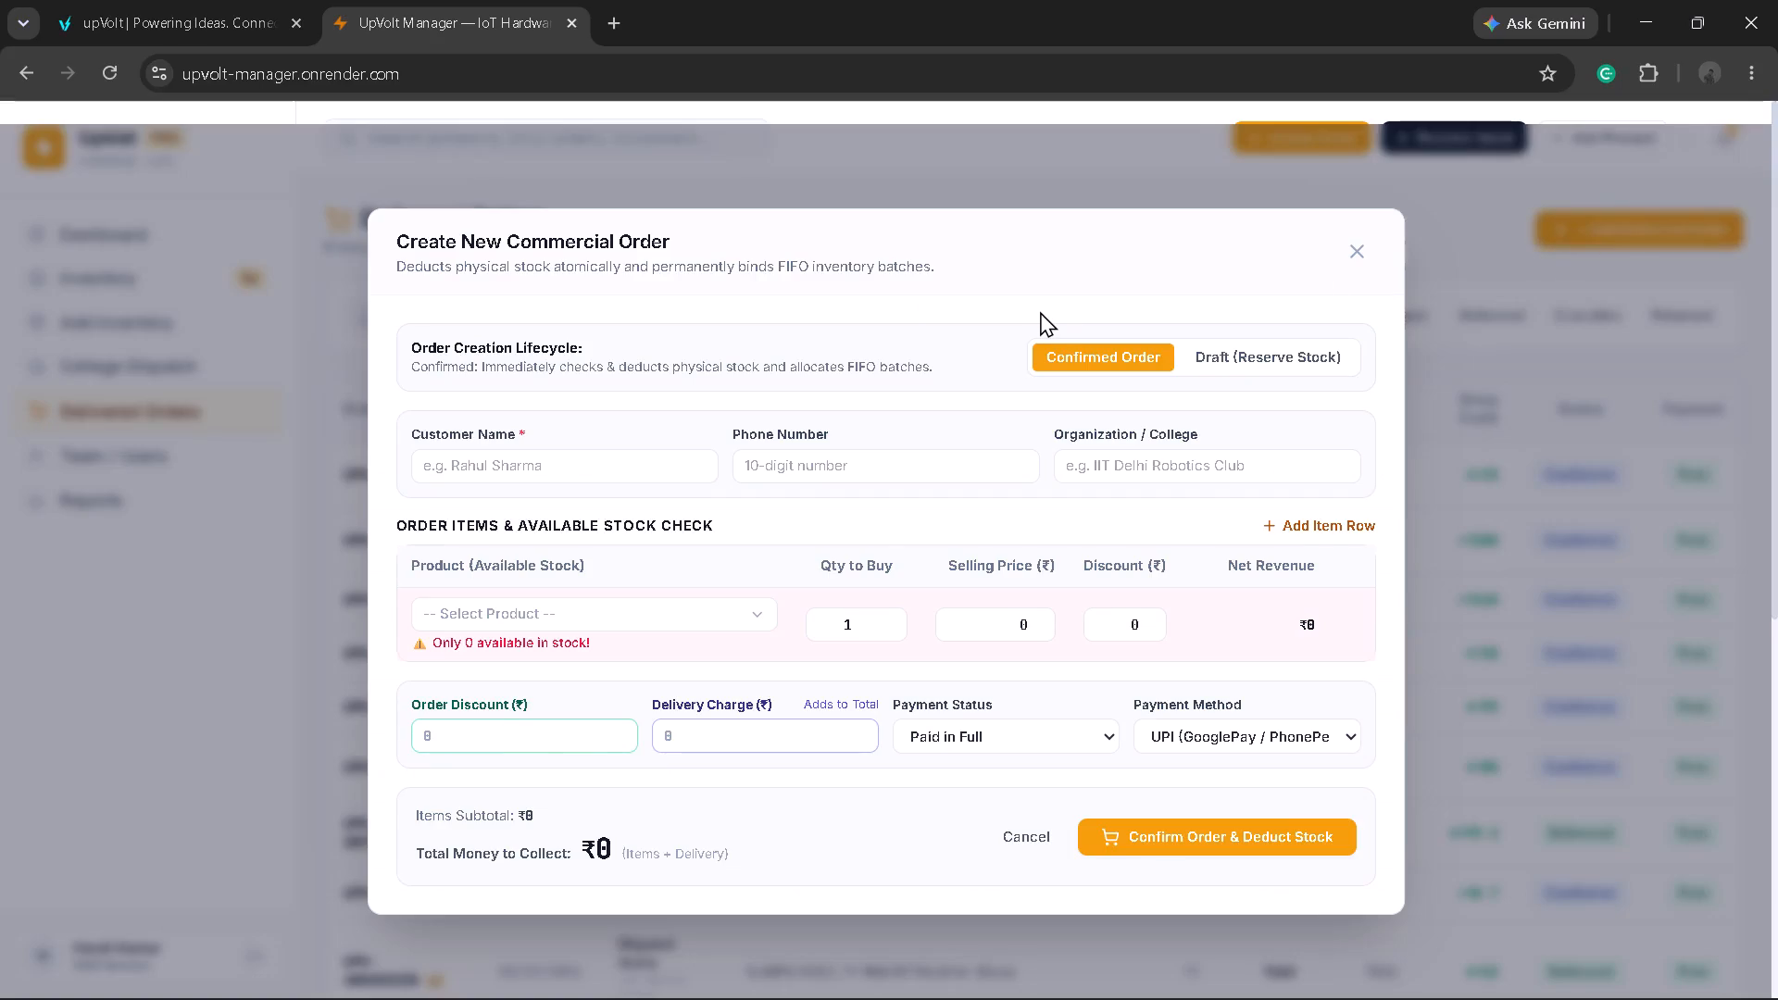
{"action": "left_click", "coordinate": [542, 454]}
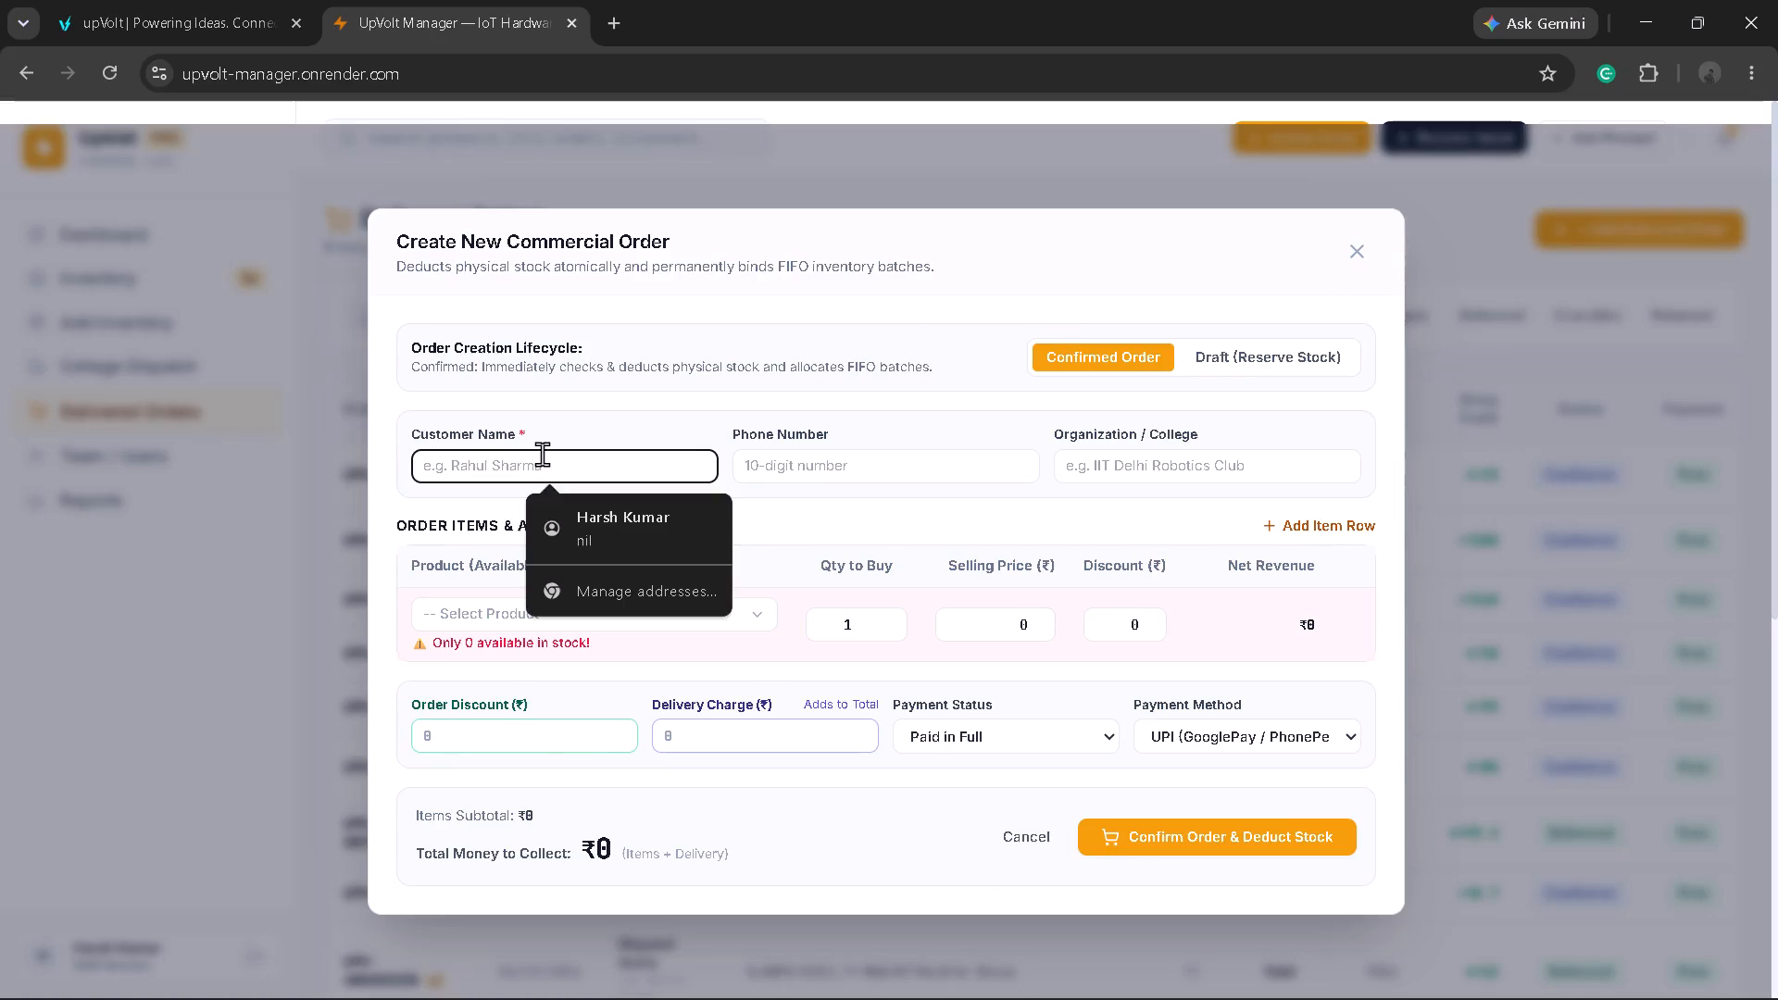
{"action": "type", "text": "Riya"}
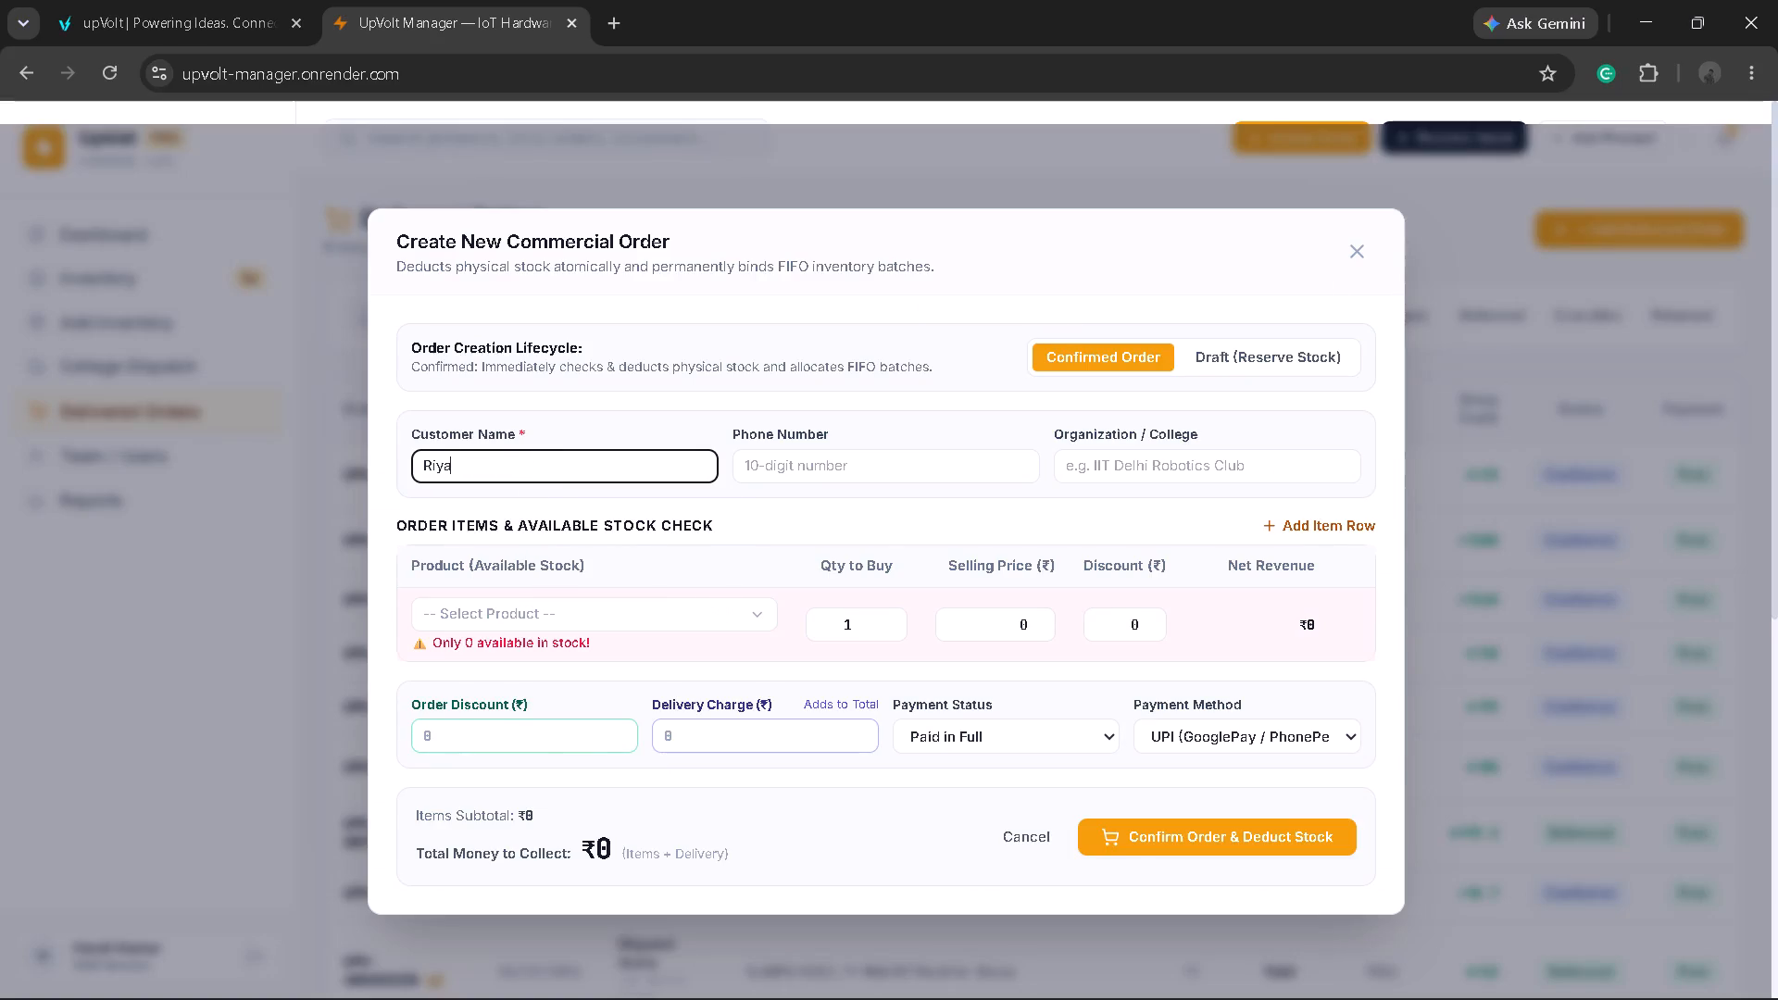
{"action": "left_click", "coordinate": [1153, 456]}
{"action": "type", "text": "Kiet"}
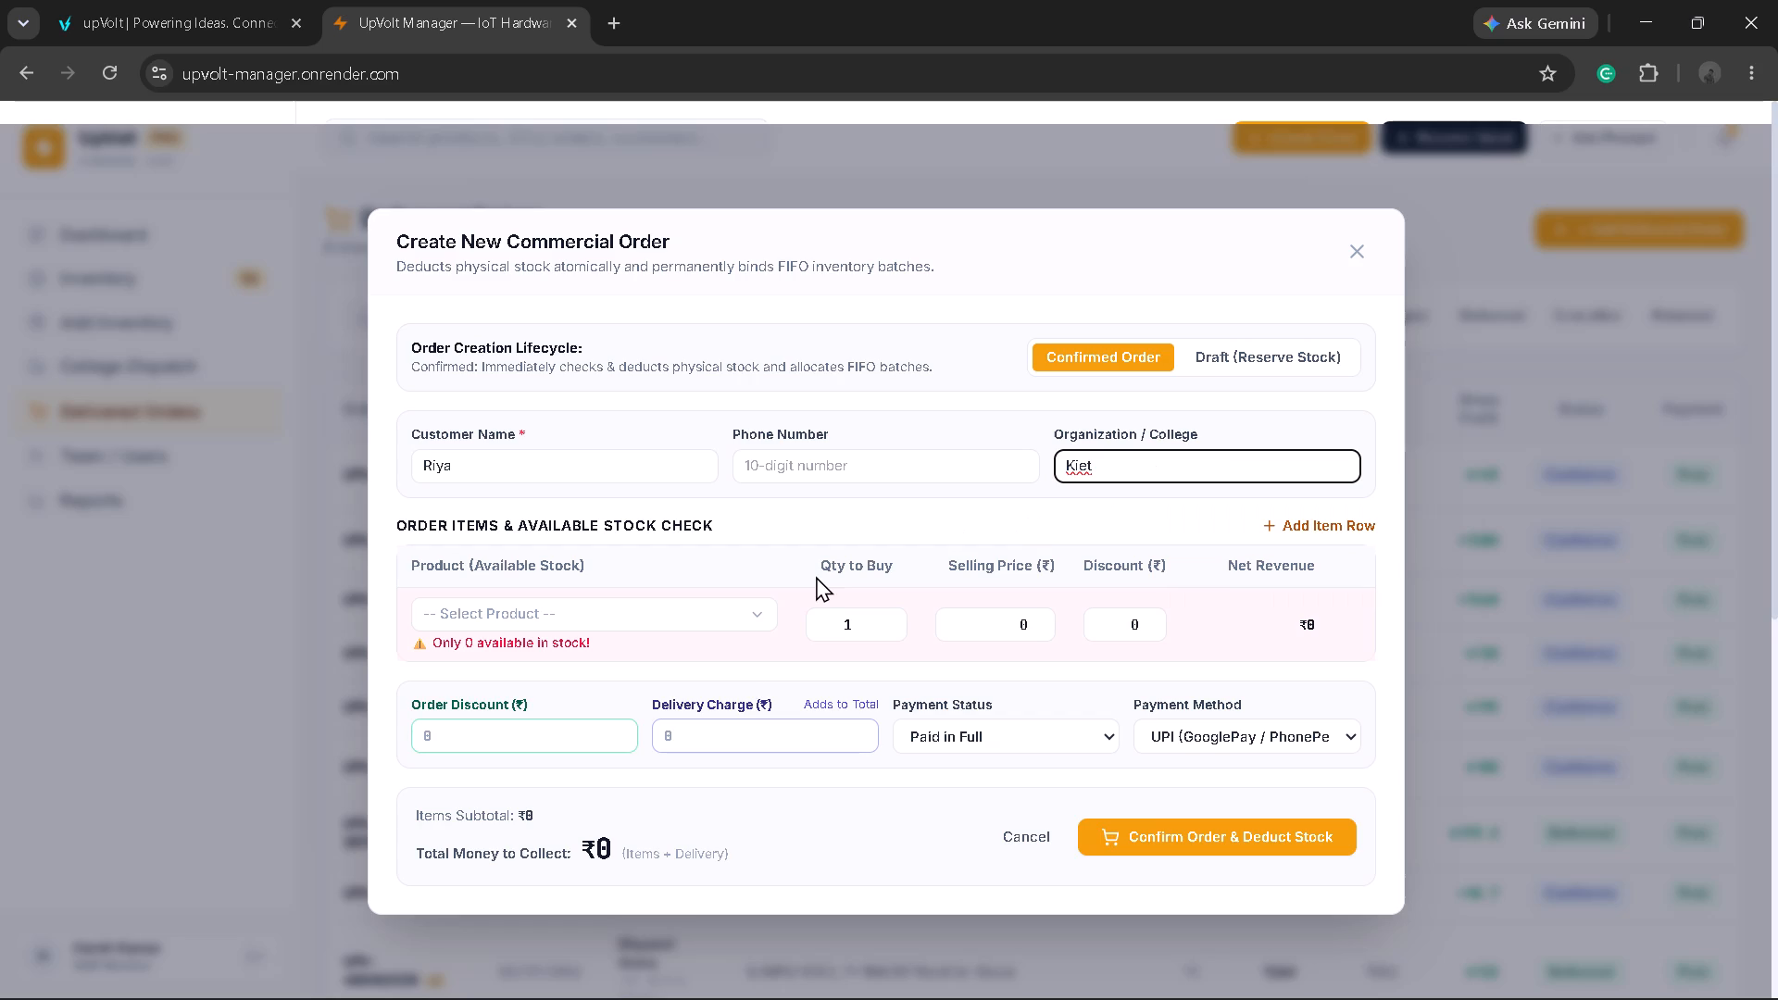
Add a second item row to the order and select ESP32 as the first row's product.
{"action": "left_click", "coordinate": [1340, 522]}
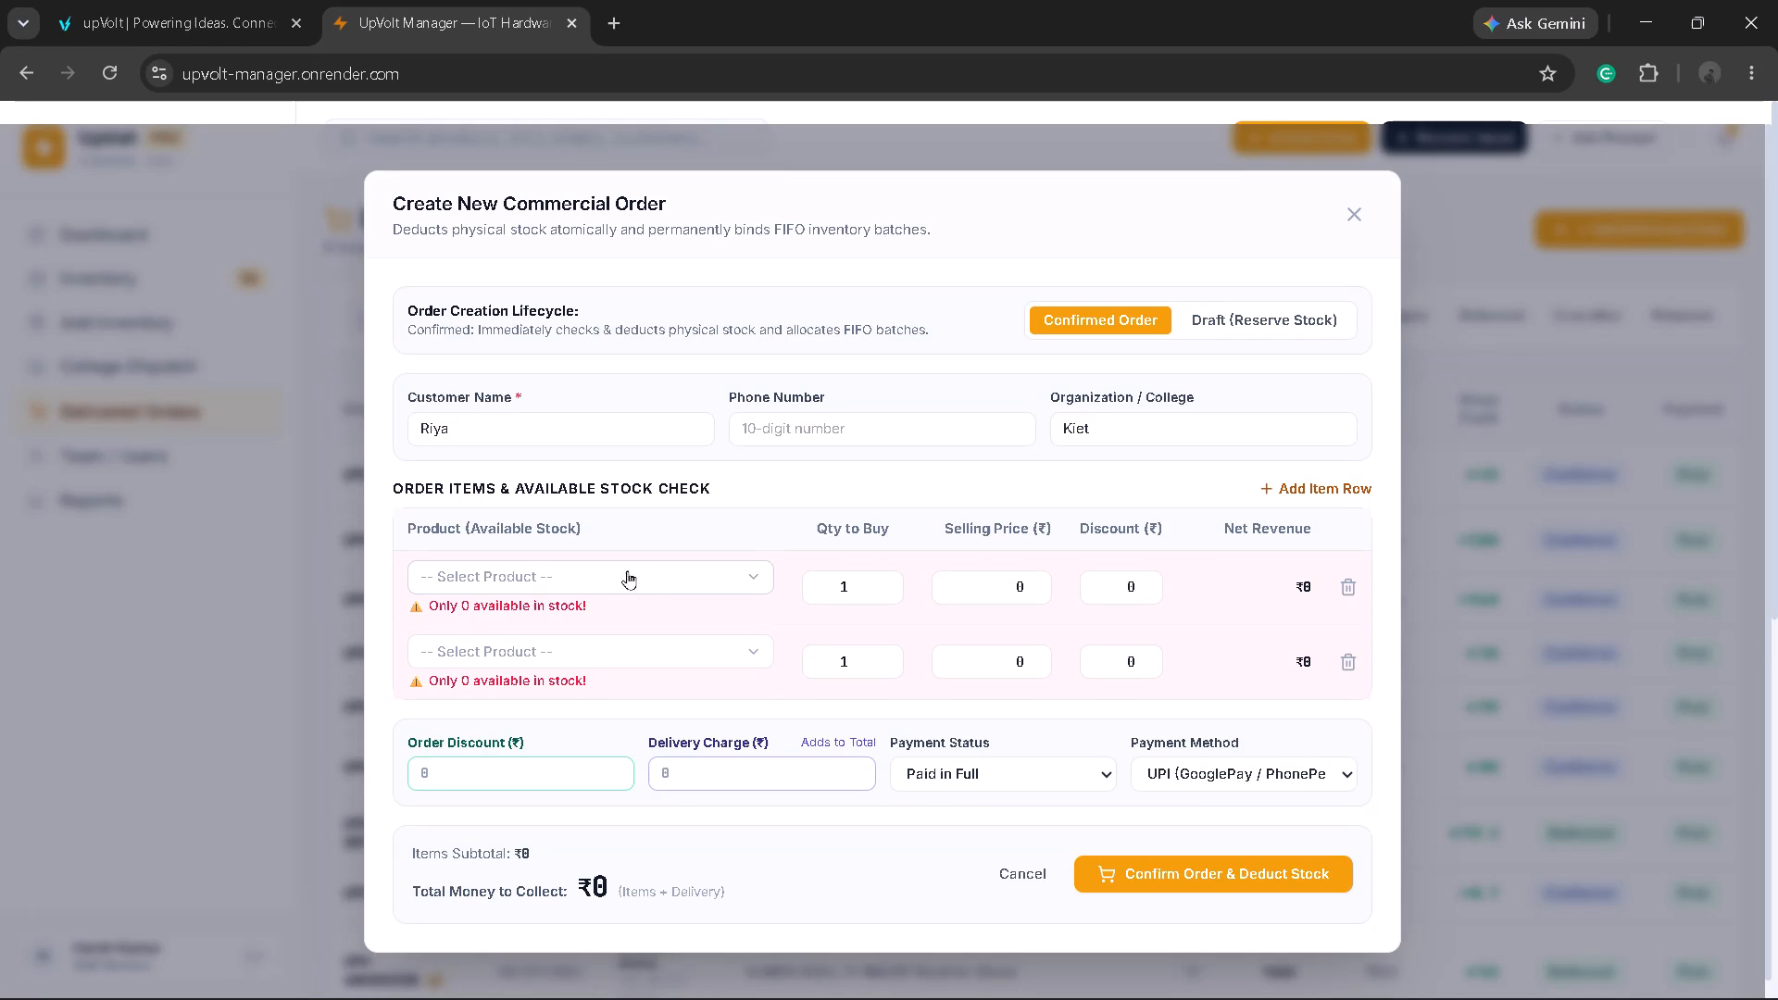
{"action": "left_click", "coordinate": [652, 581]}
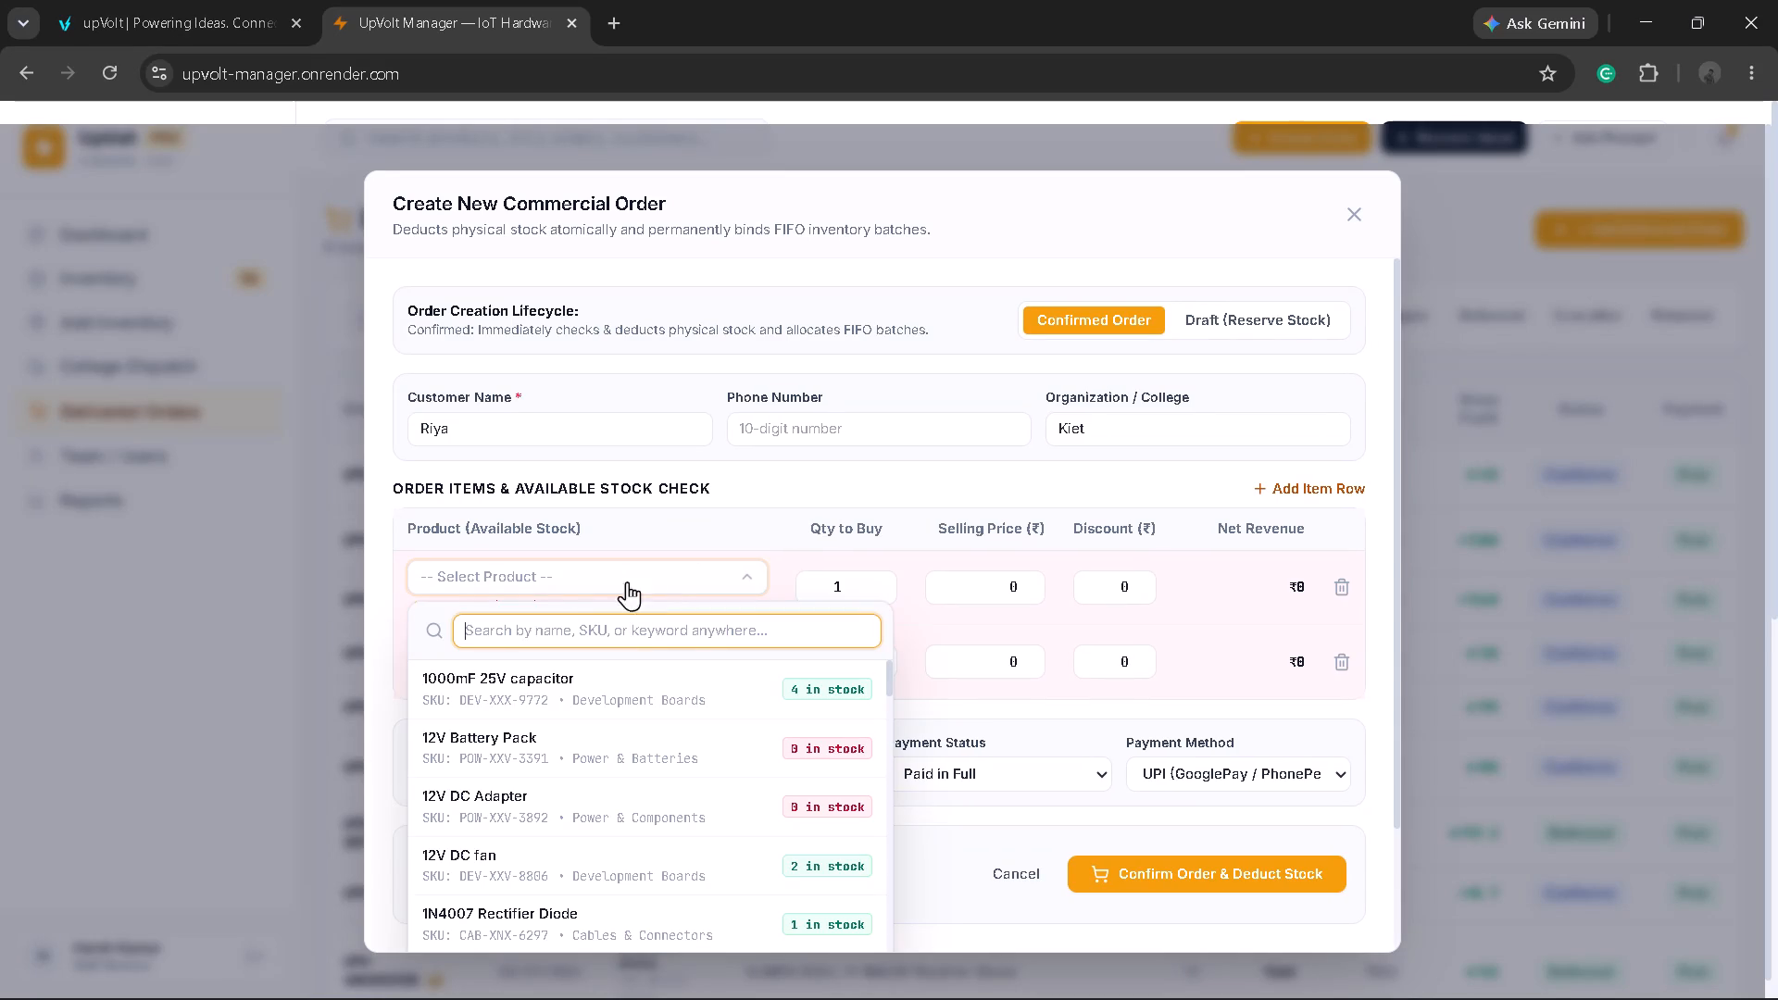
{"action": "type", "text": "esp"}
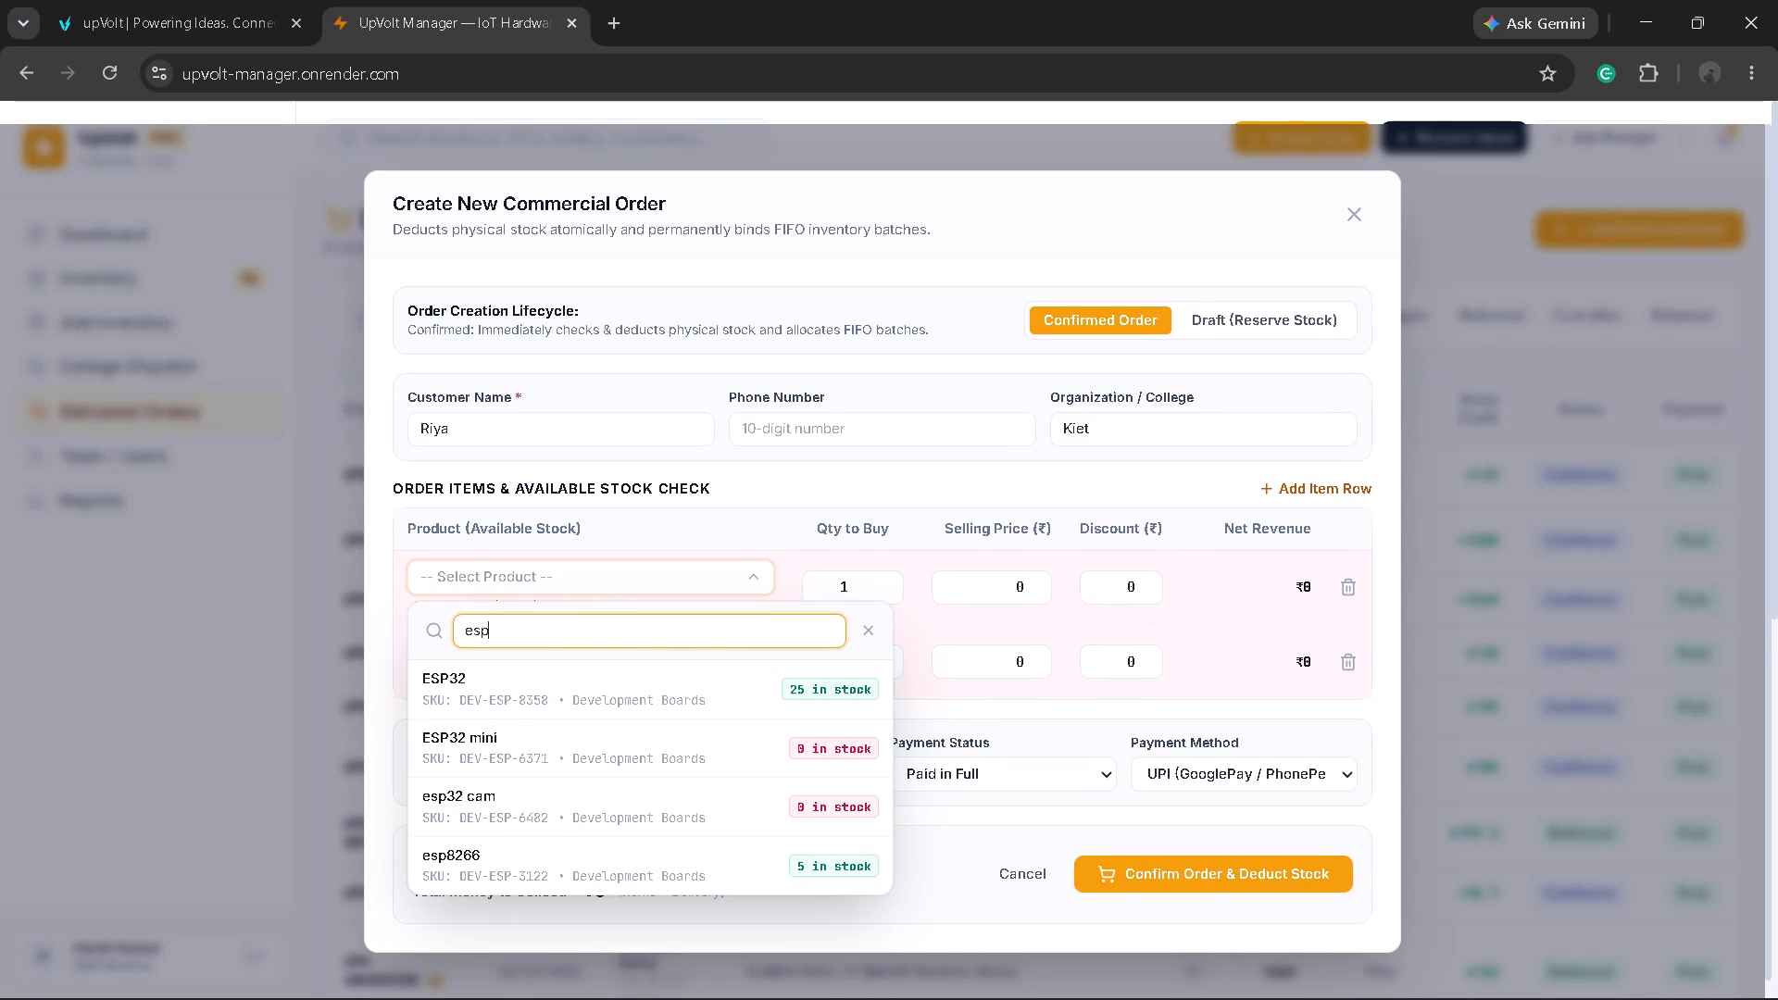
{"action": "left_click", "coordinate": [592, 693]}
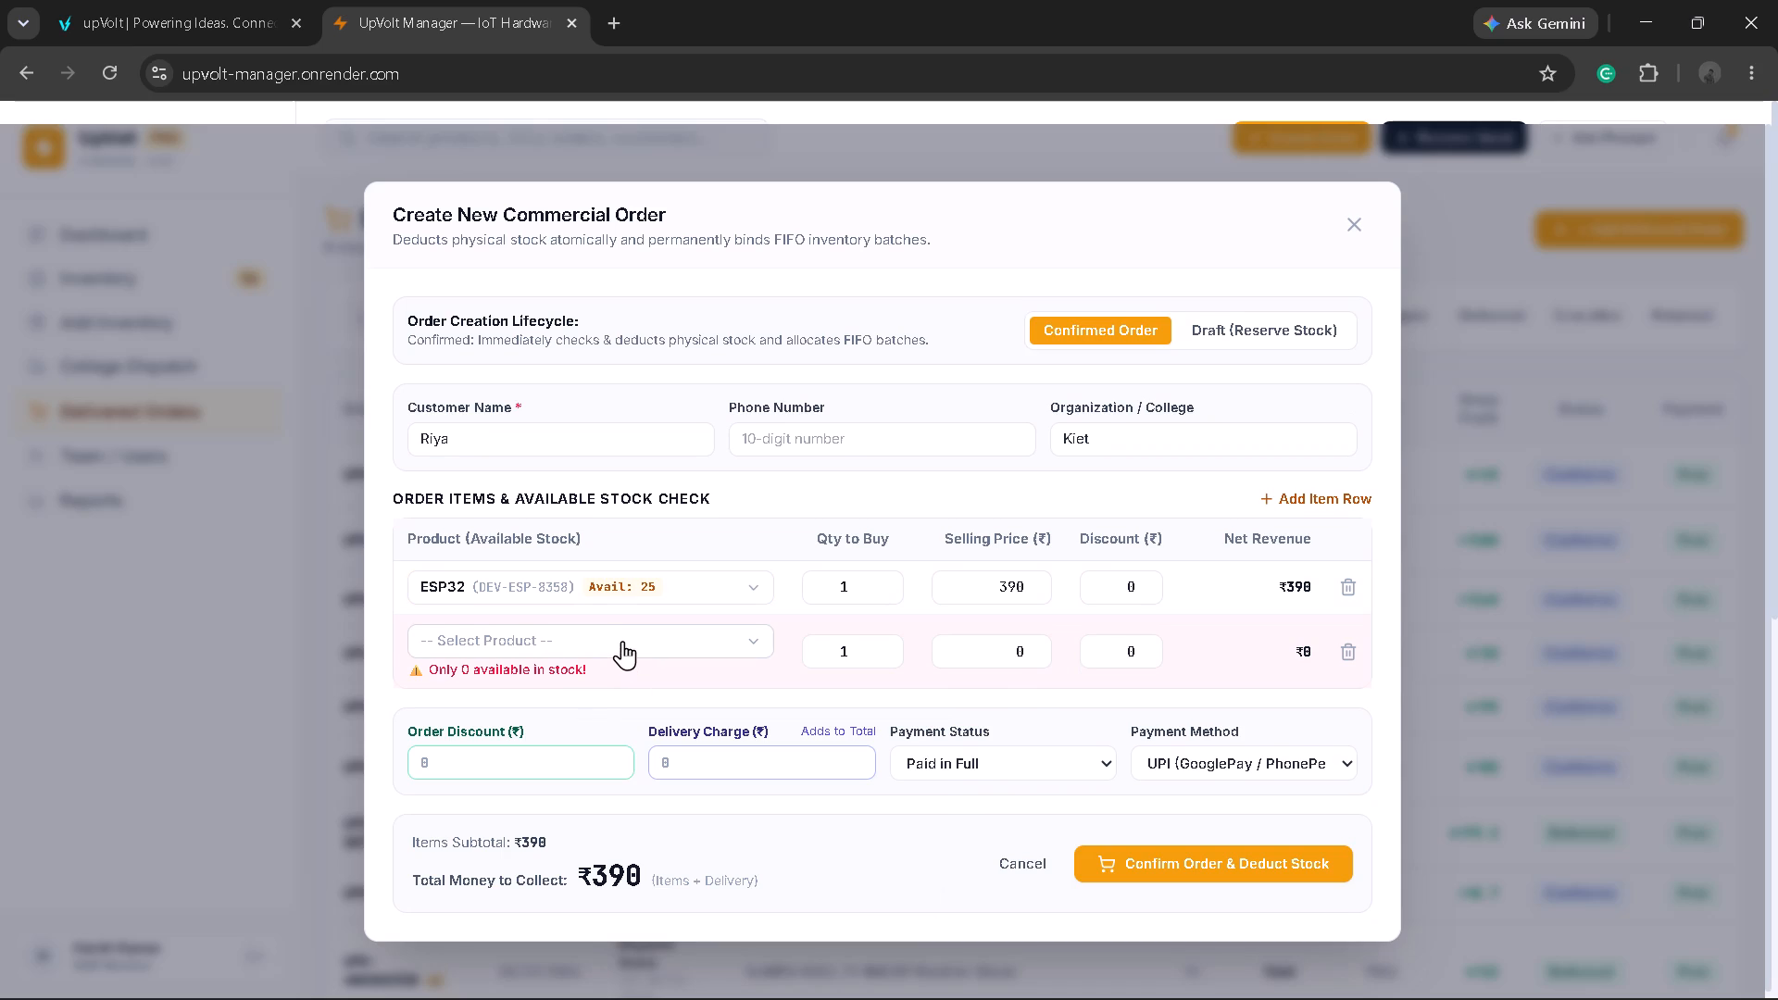
Select IR Sensor as the second row's product and set its quantity to 2.
{"action": "left_click", "coordinate": [621, 636]}
{"action": "type", "text": "ir"}
{"action": "left_click", "coordinate": [600, 823]}
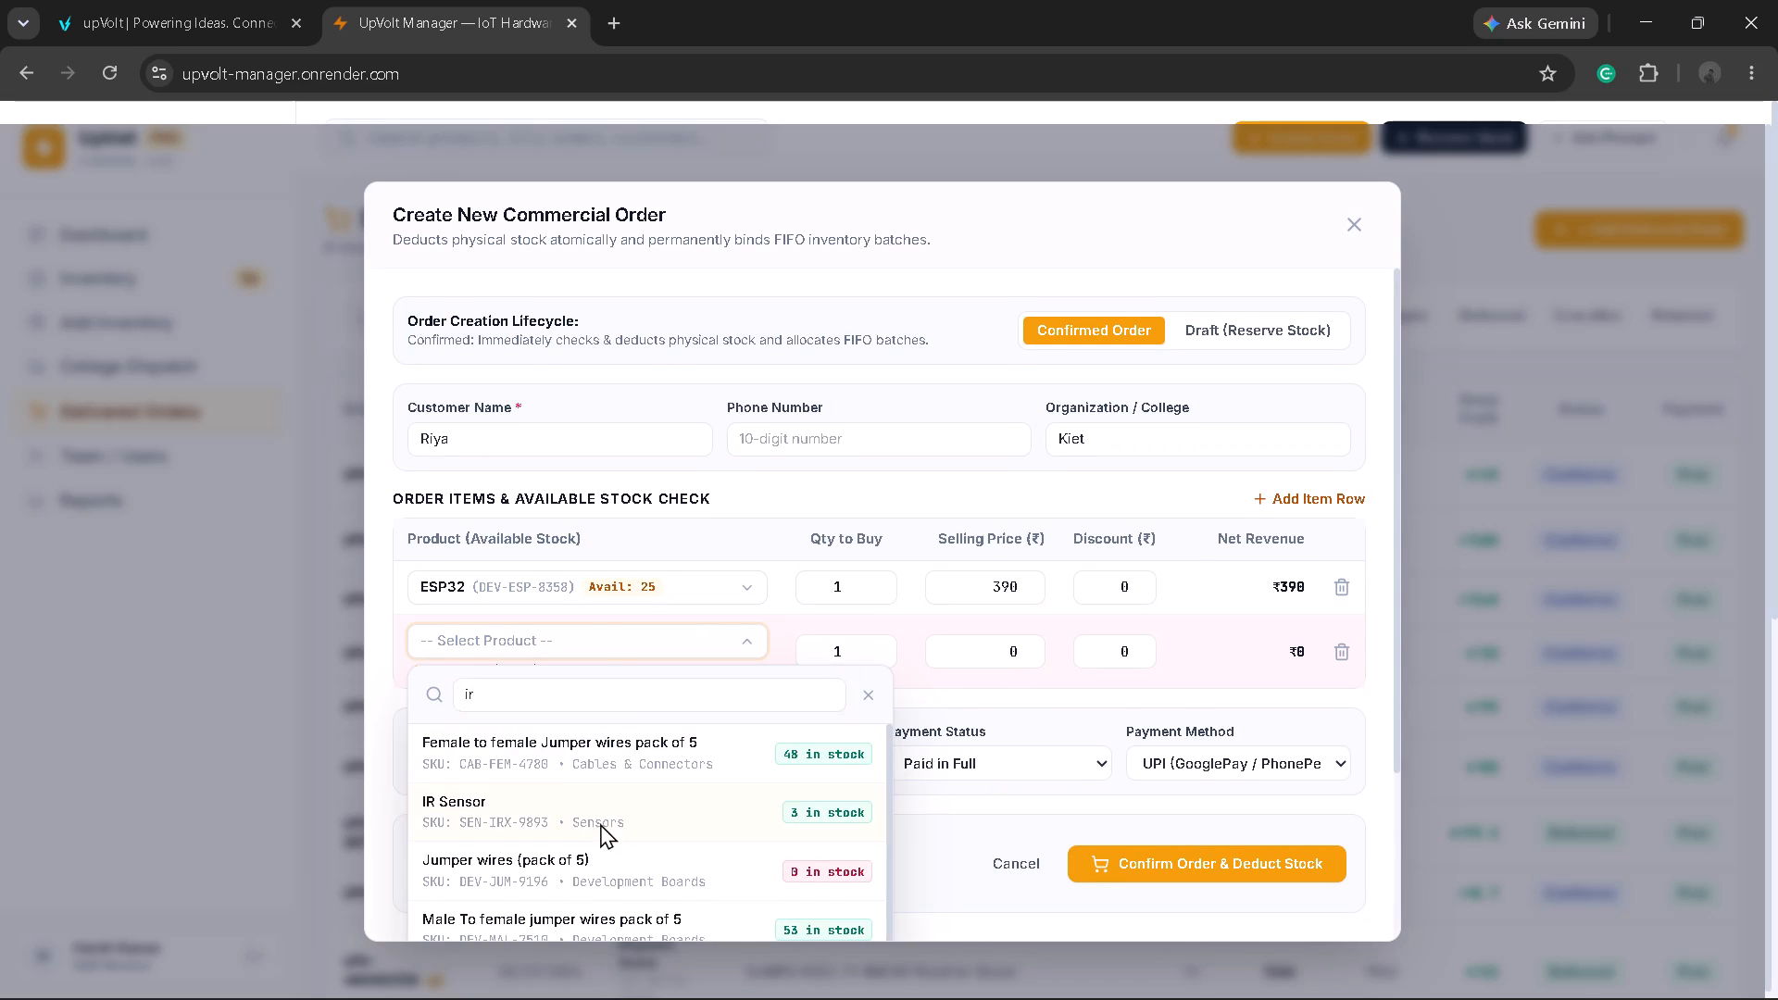
{"action": "left_click", "coordinate": [853, 660]}
{"action": "key", "text": "BackSpace"}
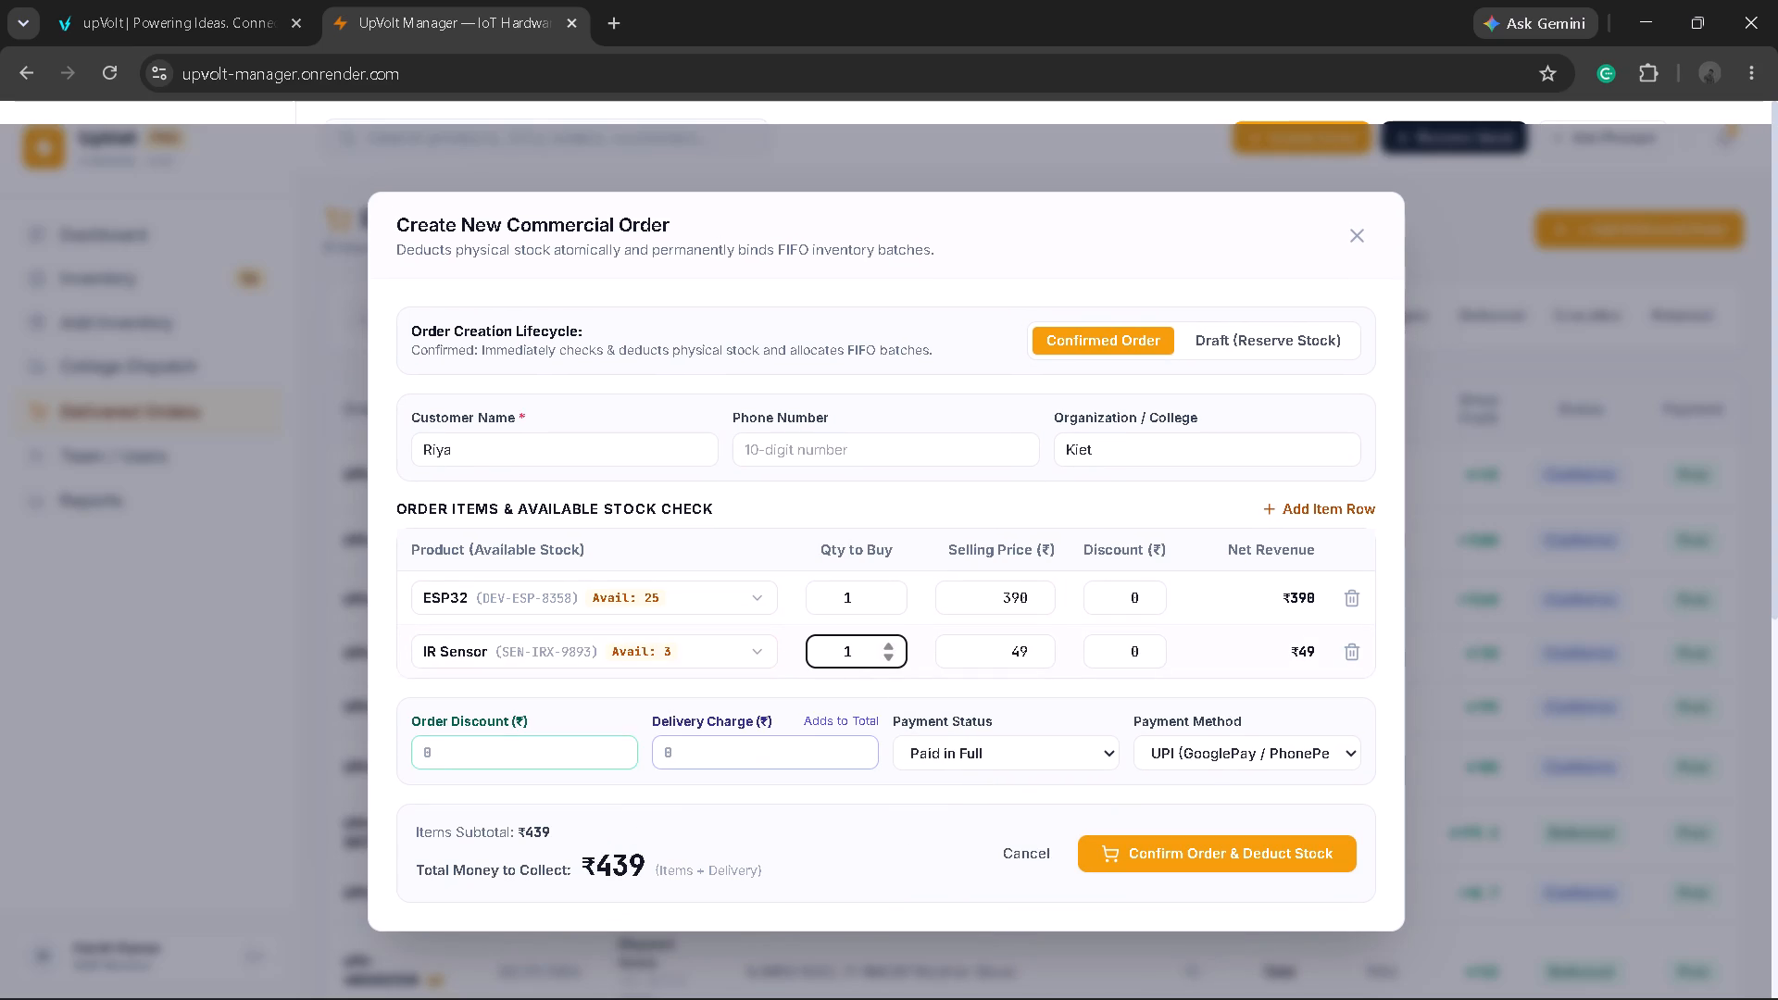
{"action": "key", "text": "2"}
Add a third item row to the order and select SG90 servo motor as its product.
{"action": "left_click", "coordinate": [1326, 506]}
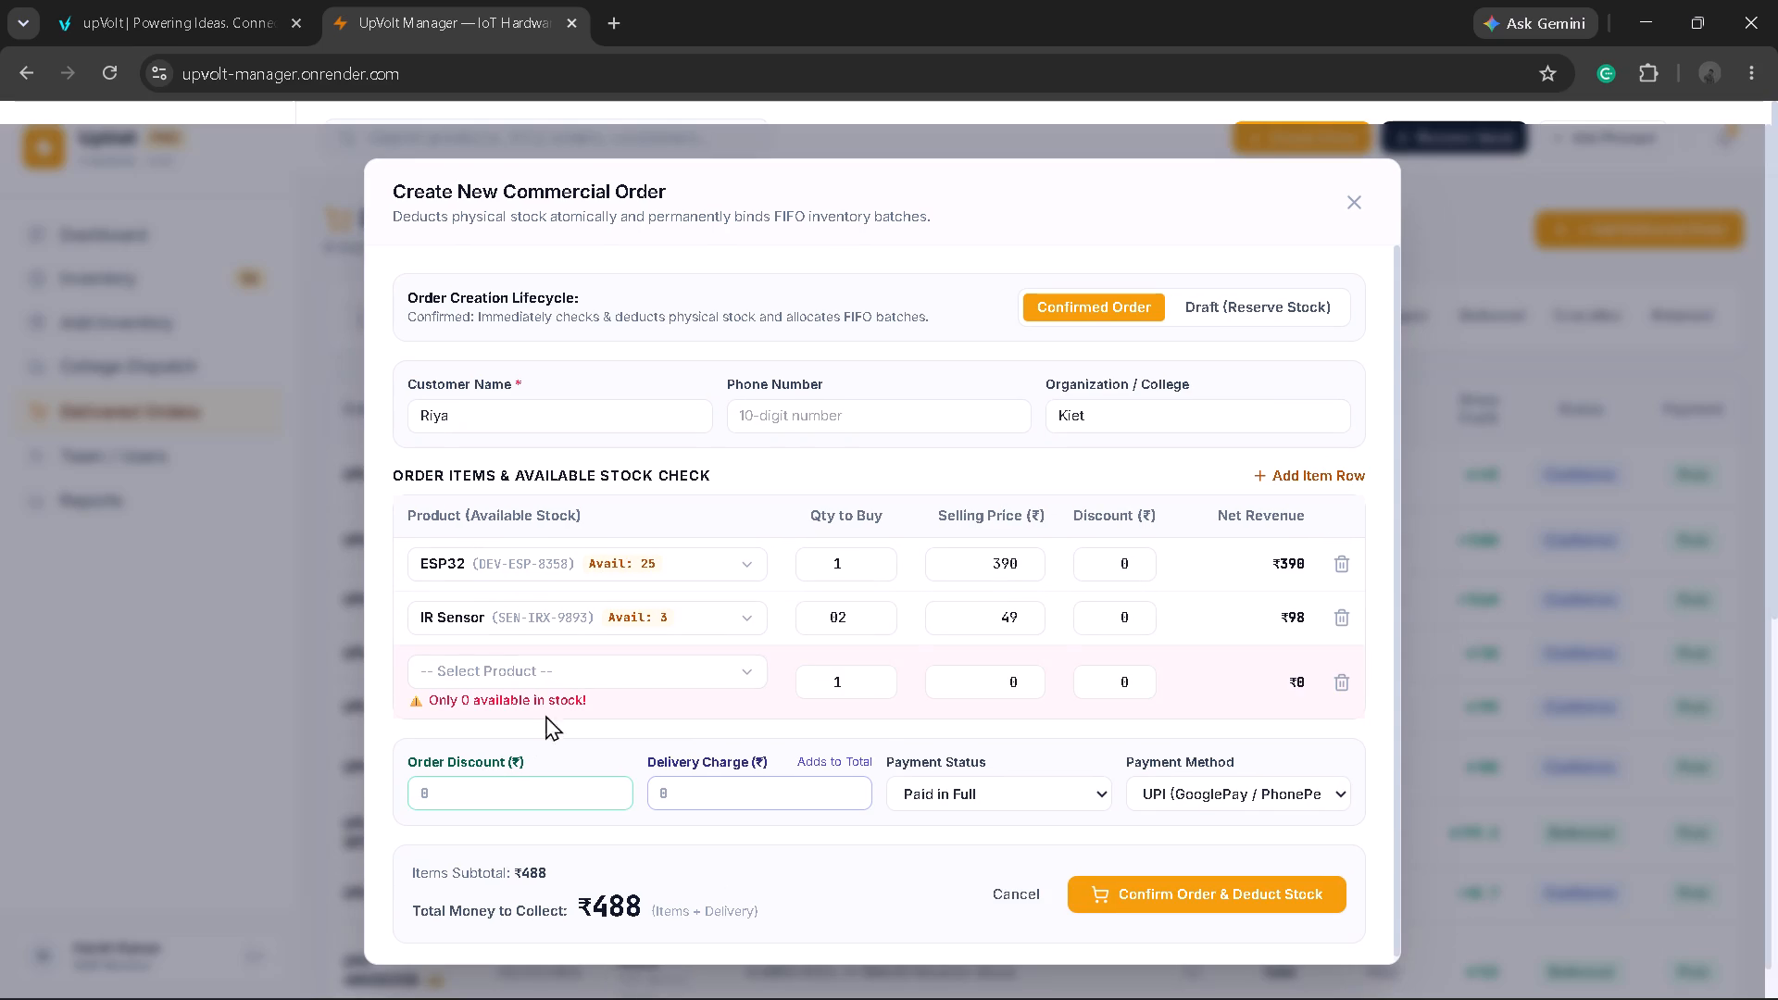
{"action": "left_click", "coordinate": [615, 669]}
{"action": "type", "text": "servo"}
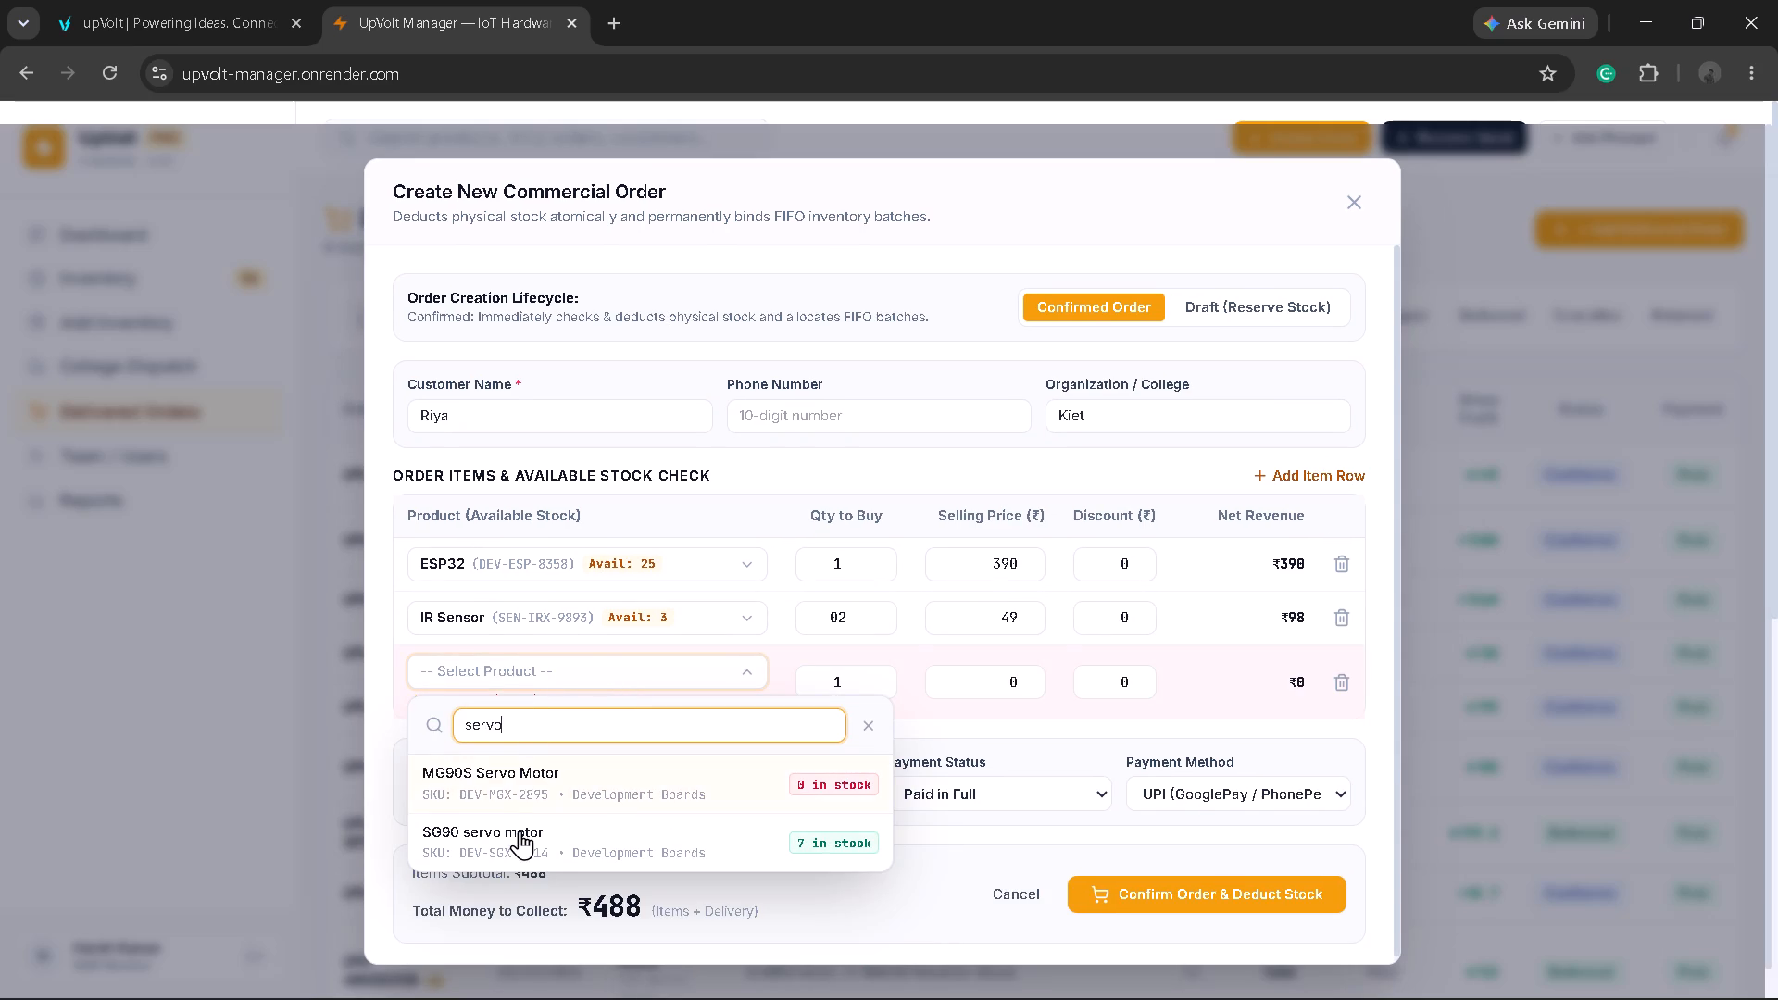
{"action": "left_click", "coordinate": [519, 831]}
{"action": "scroll", "coordinate": [894, 600], "scroll_direction": "down", "scroll_amount": 1}
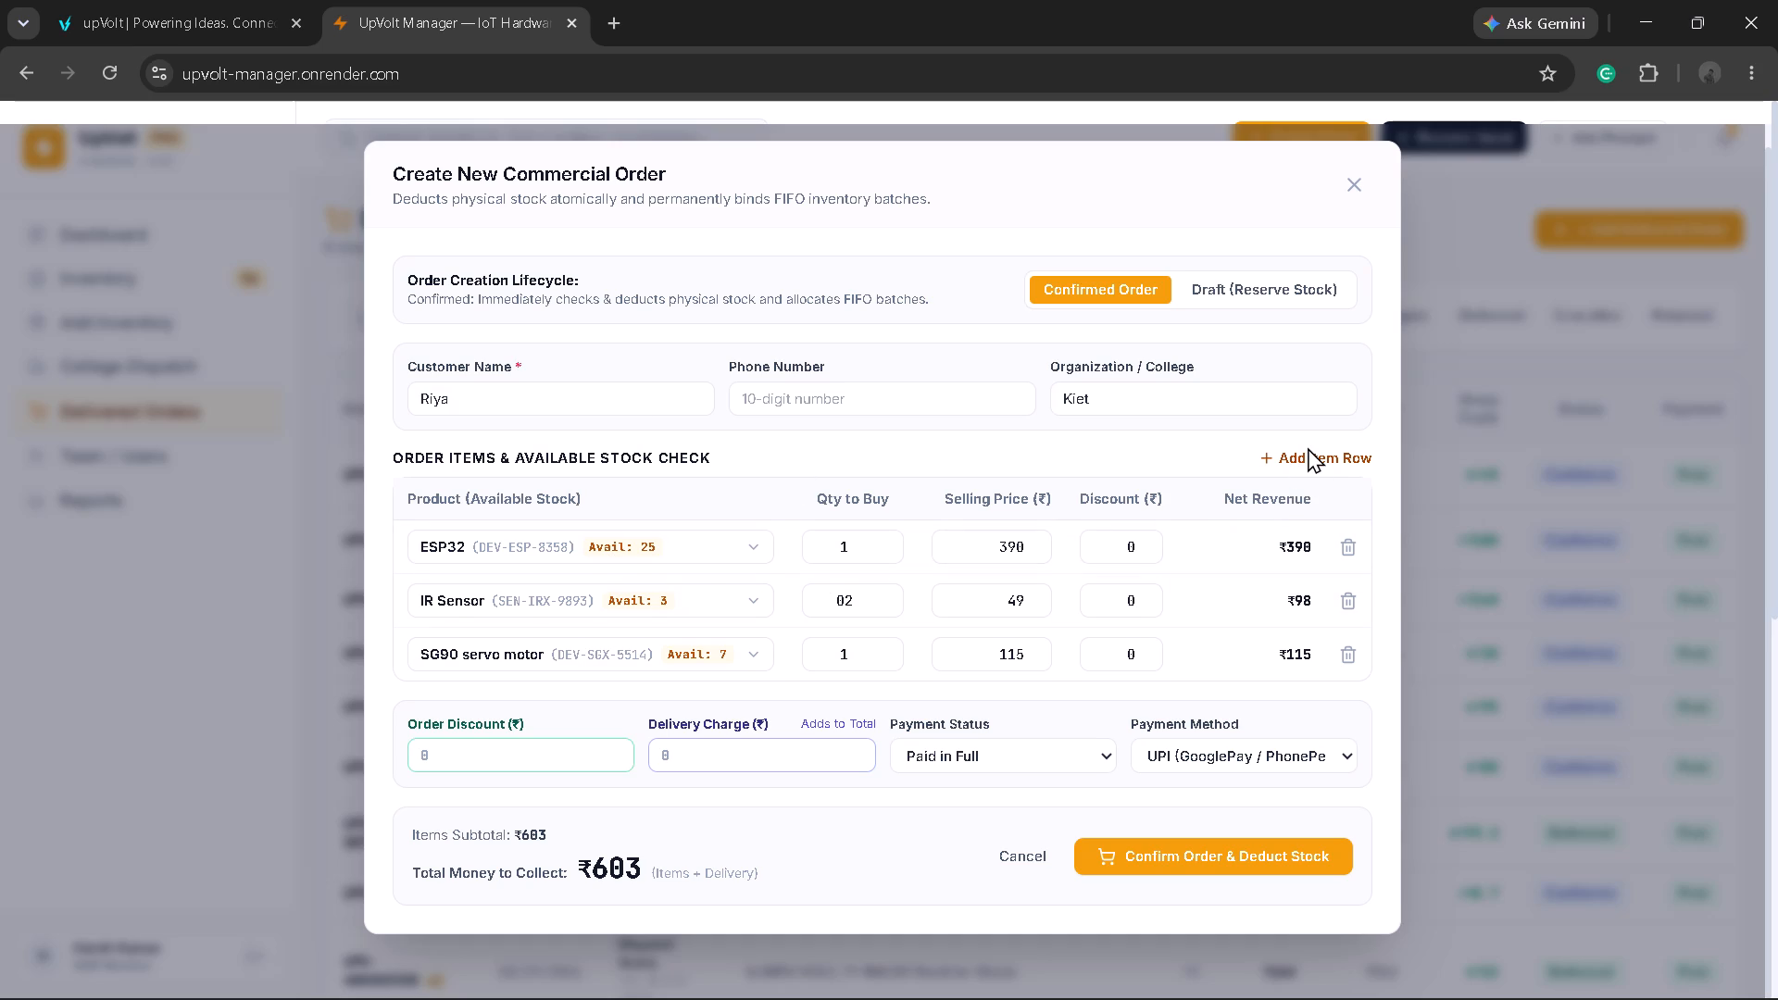
Add a fourth item row for Male To female jumper wires pack of 5 with quantity 2.
{"action": "left_click", "coordinate": [1291, 464]}
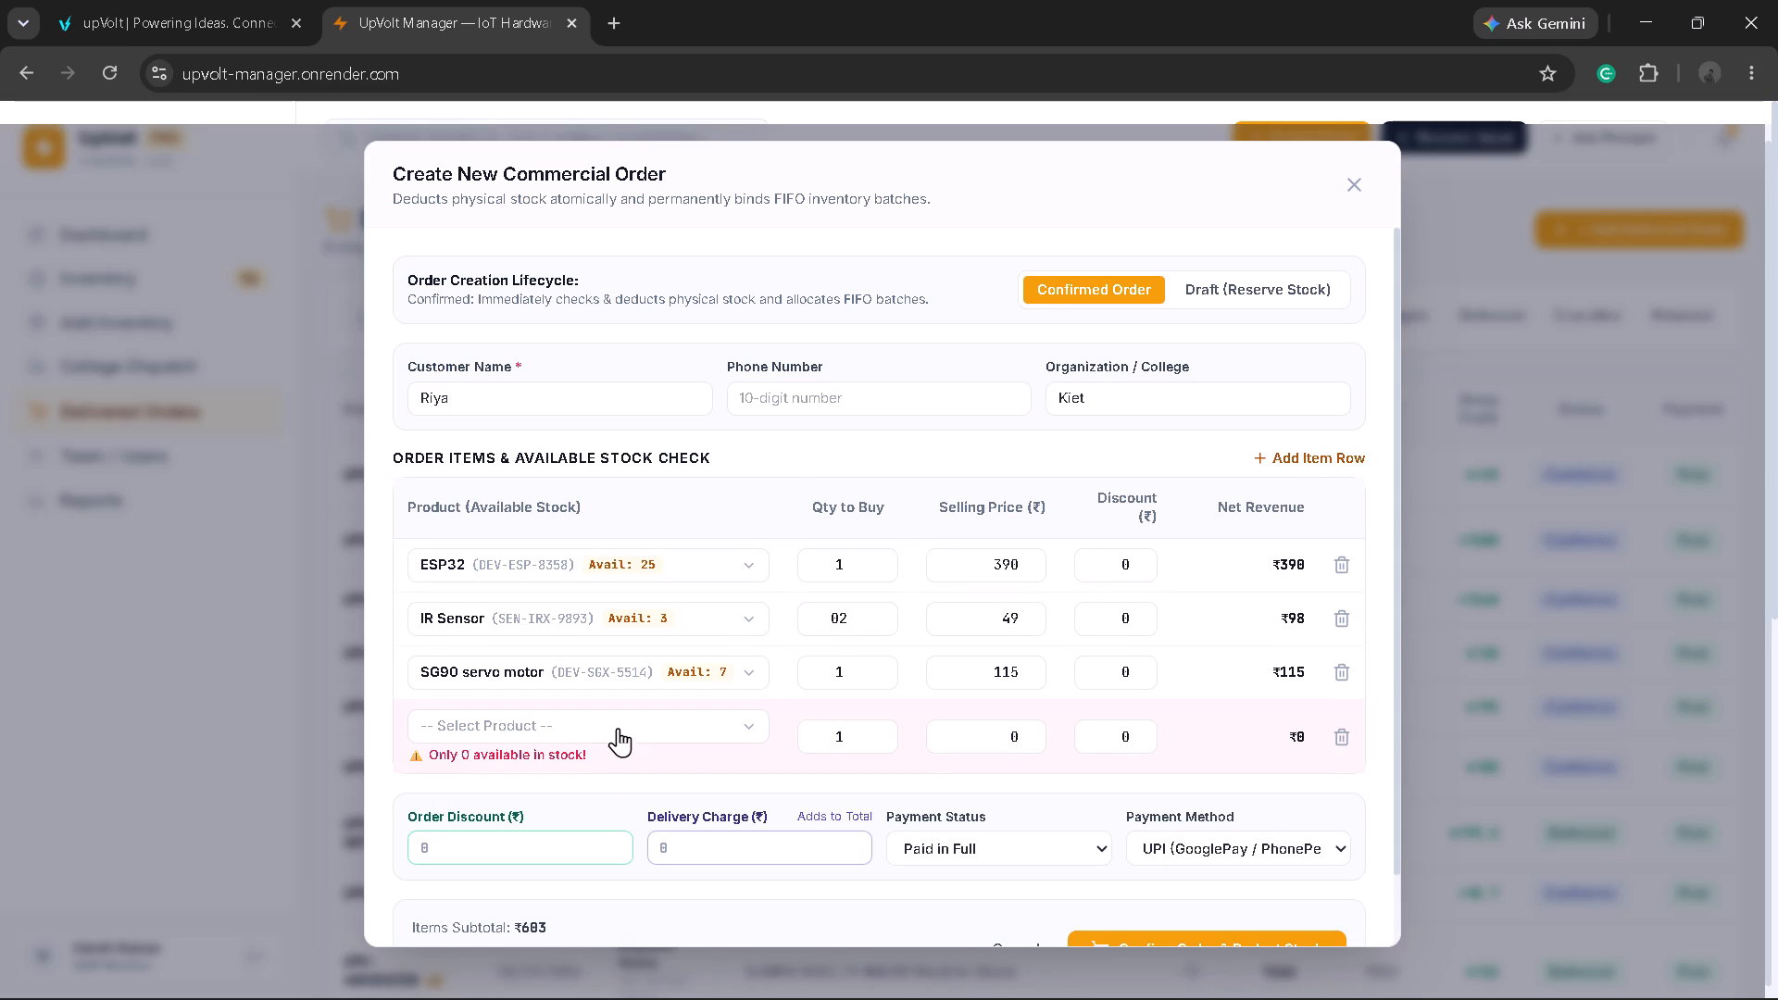
{"action": "left_click", "coordinate": [620, 725]}
{"action": "type", "text": "male"}
{"action": "key", "text": "space"}
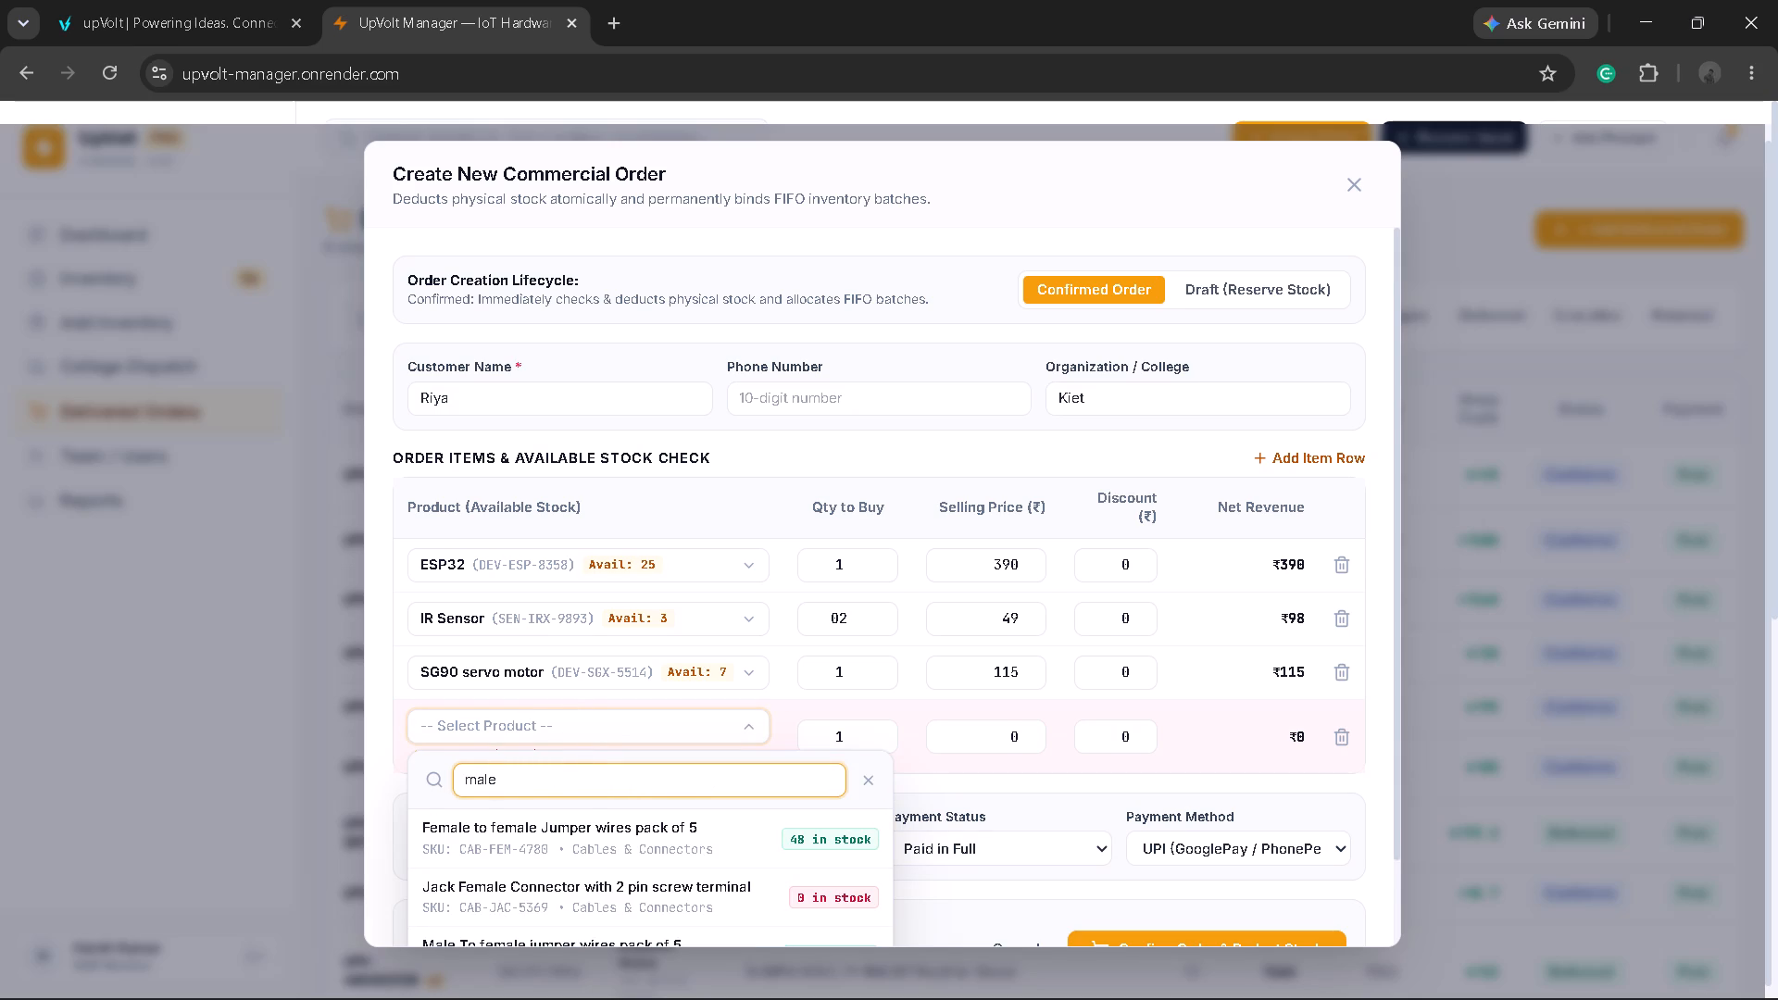
{"action": "scroll", "coordinate": [590, 832], "scroll_direction": "down", "scroll_amount": 1}
{"action": "left_click", "coordinate": [626, 878]}
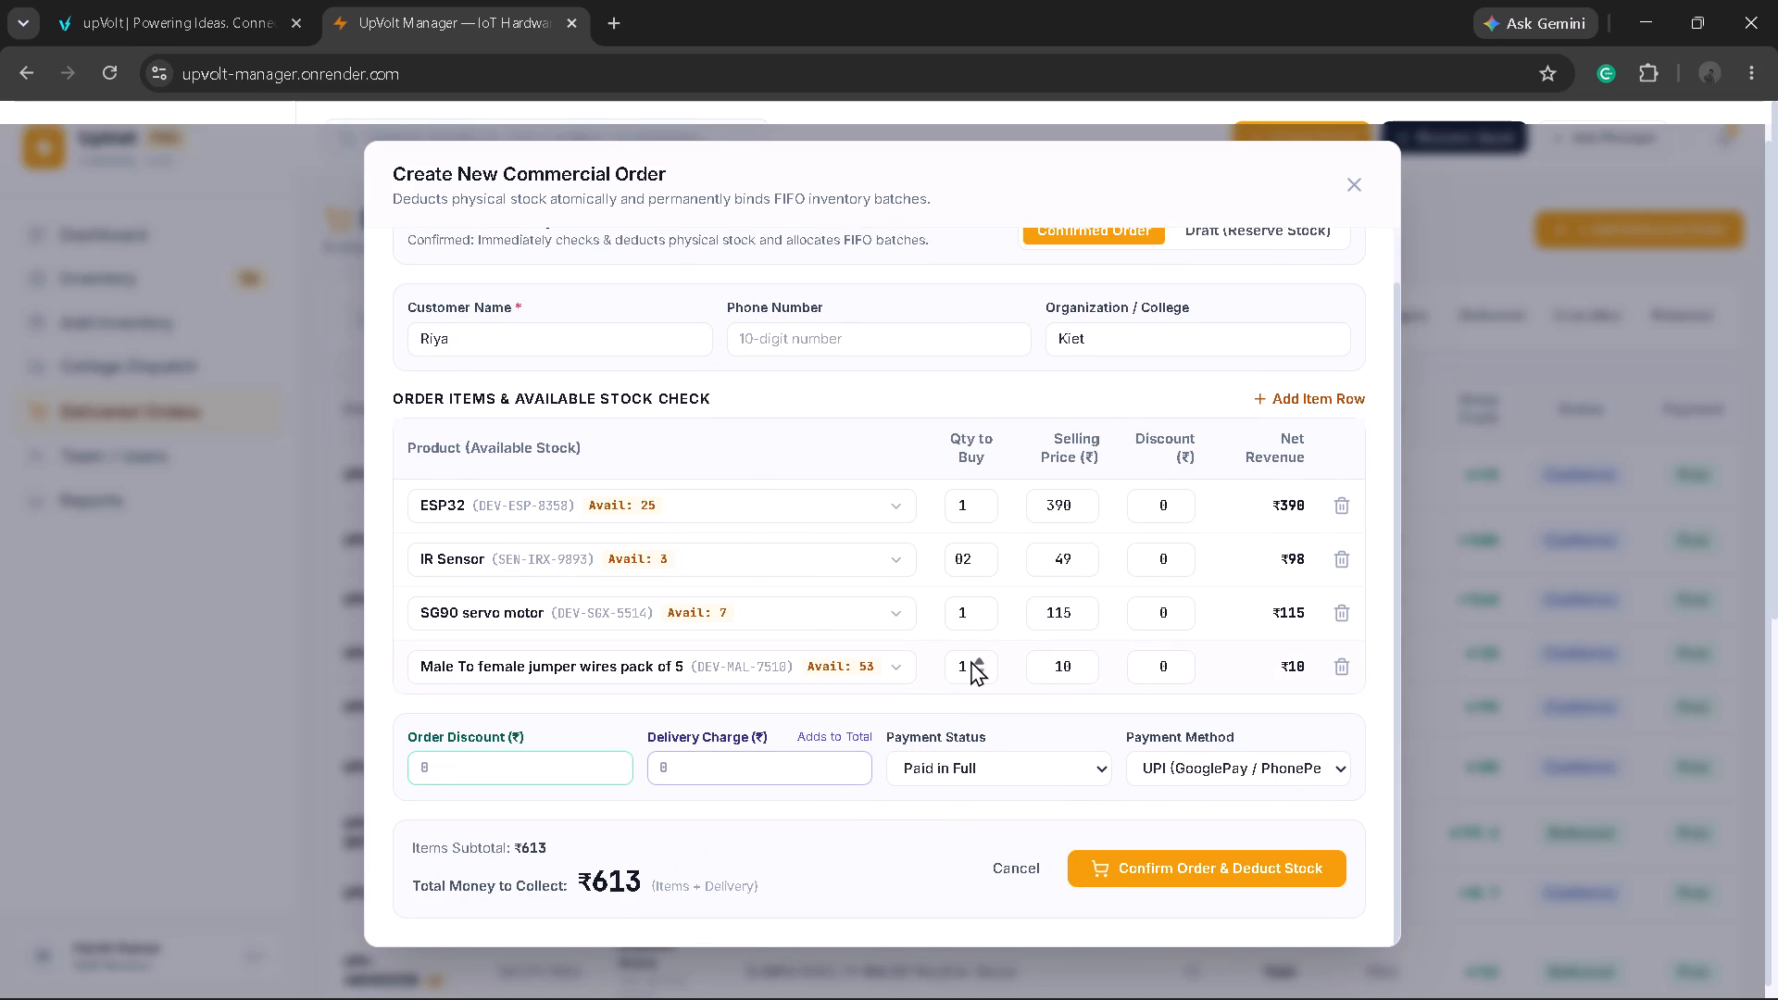
{"action": "left_click", "coordinate": [964, 658]}
{"action": "key", "text": "BackSpace"}
{"action": "key", "text": "2"}
{"action": "scroll", "coordinate": [864, 719], "scroll_direction": "down", "scroll_amount": 2}
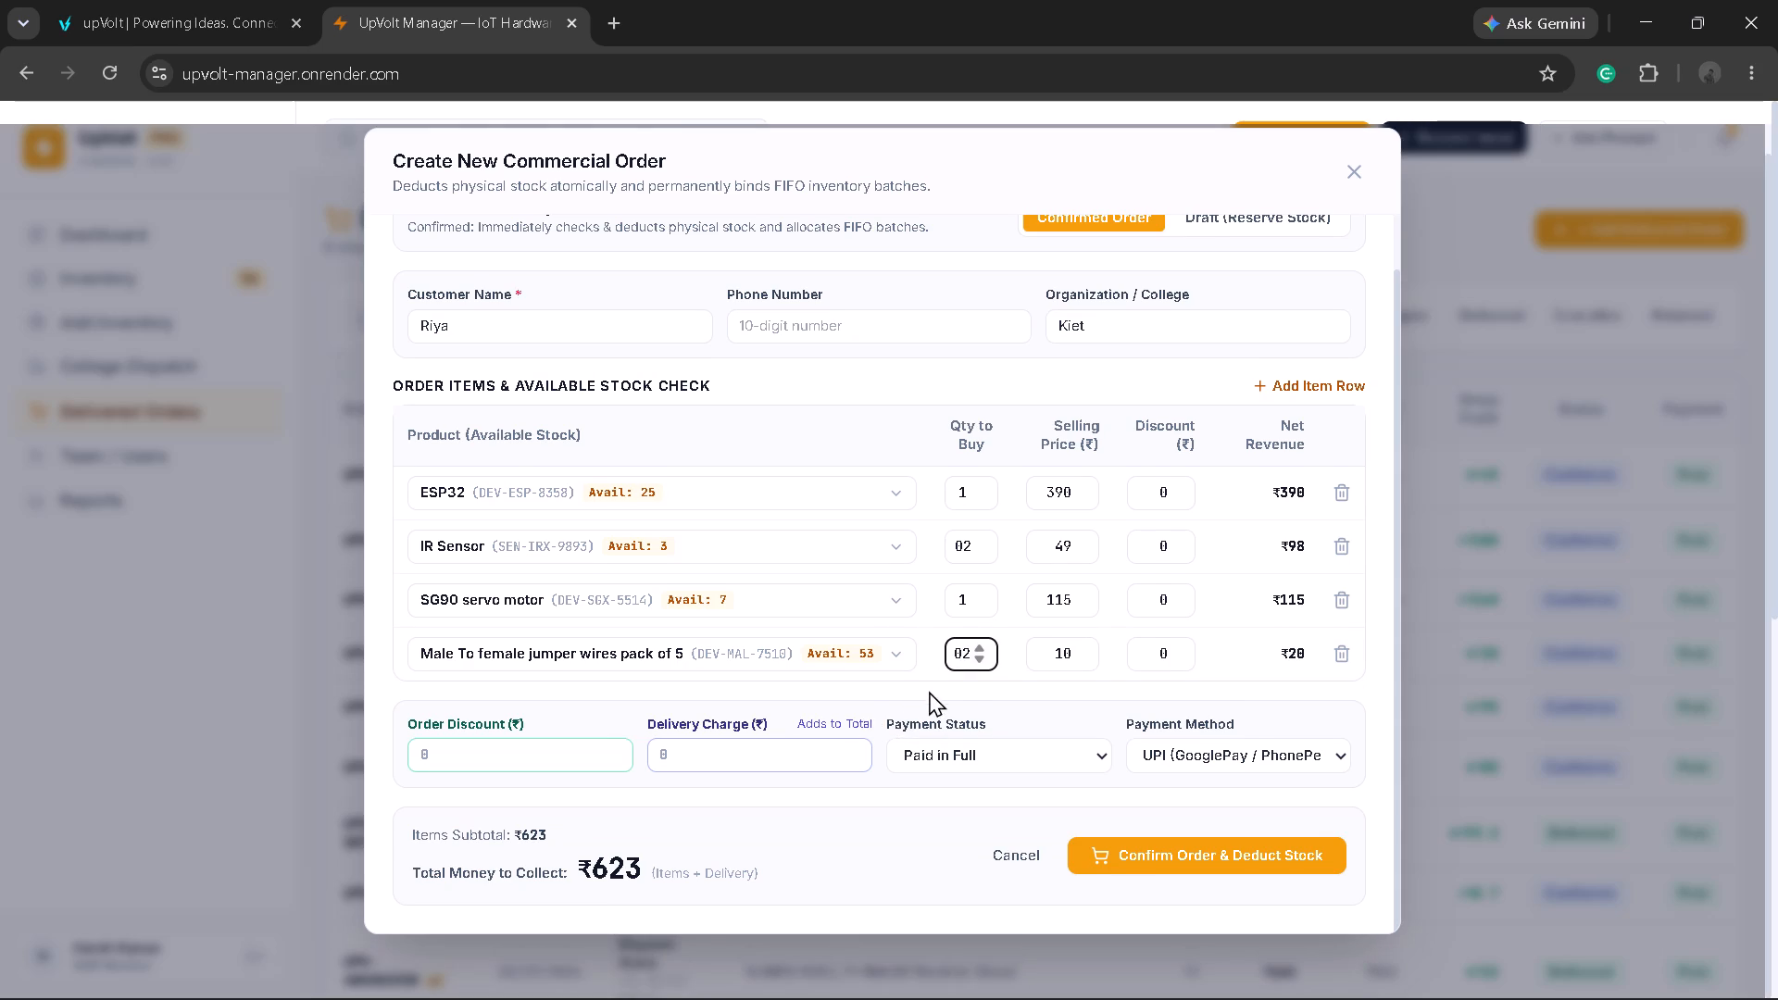
Set the order's delivery charge to 20 and confirm Riya's order so that its stock is deducted.
{"action": "scroll", "coordinate": [924, 646], "scroll_direction": "down", "scroll_amount": 4}
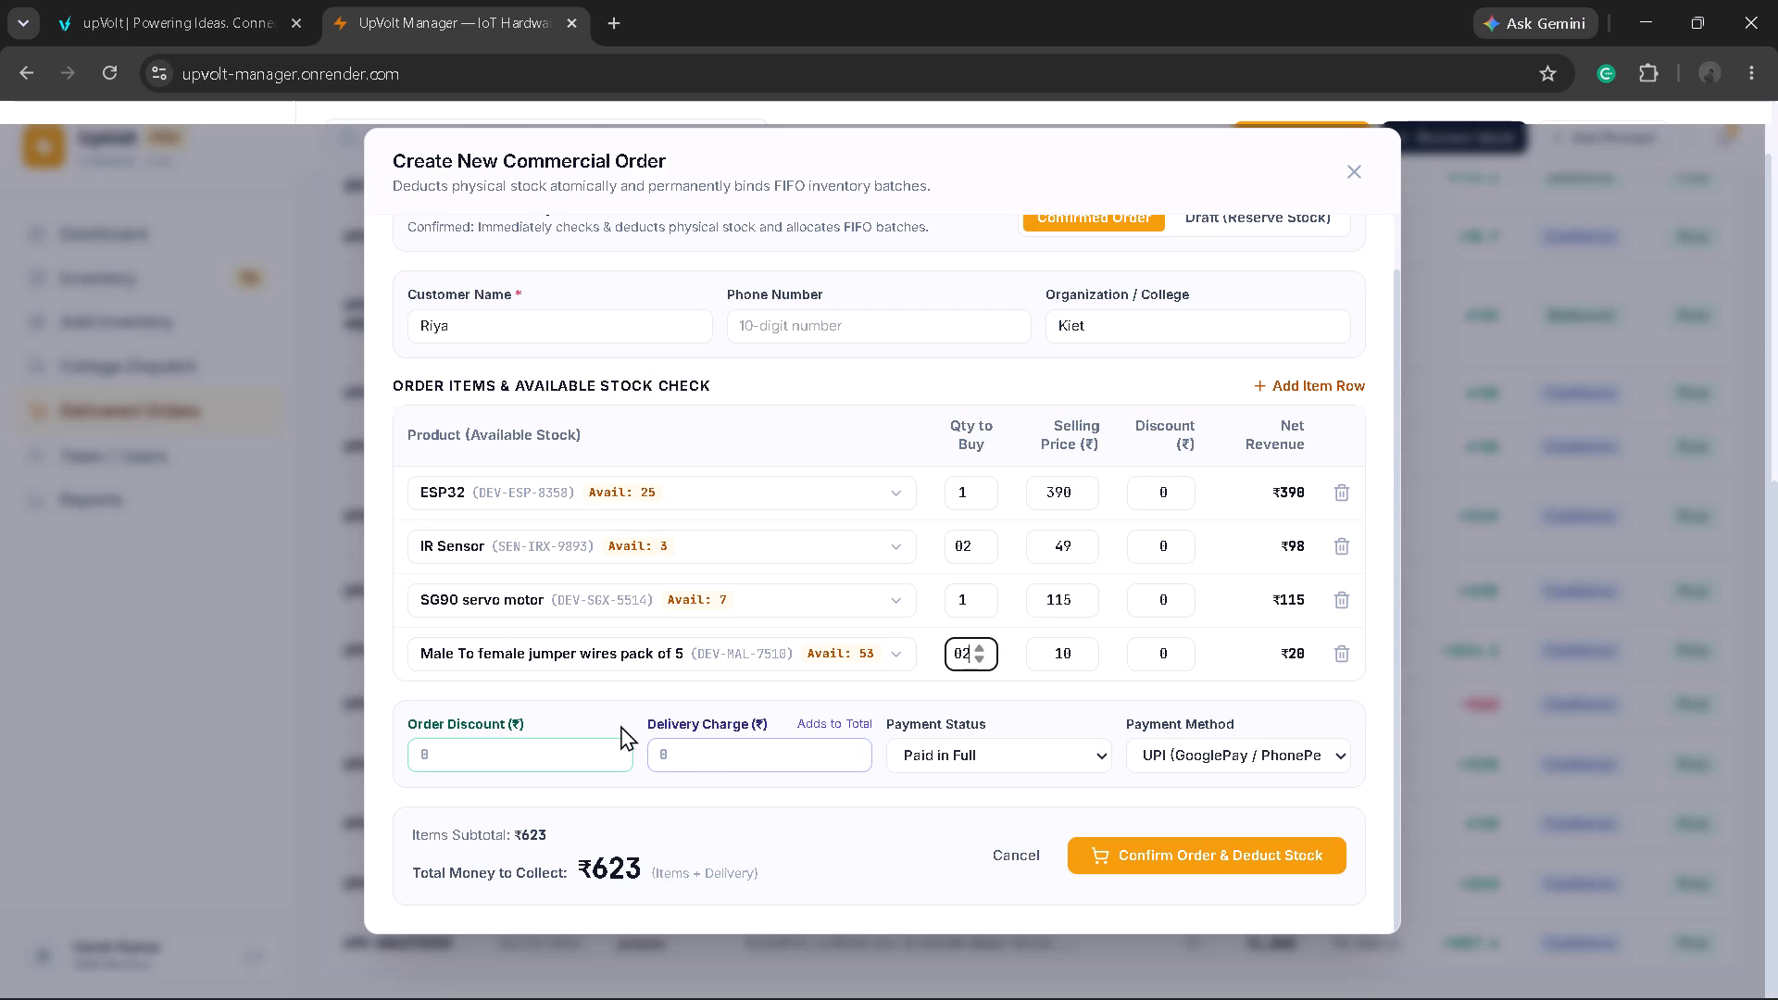
{"action": "left_click", "coordinate": [657, 755]}
{"action": "type", "text": "20"}
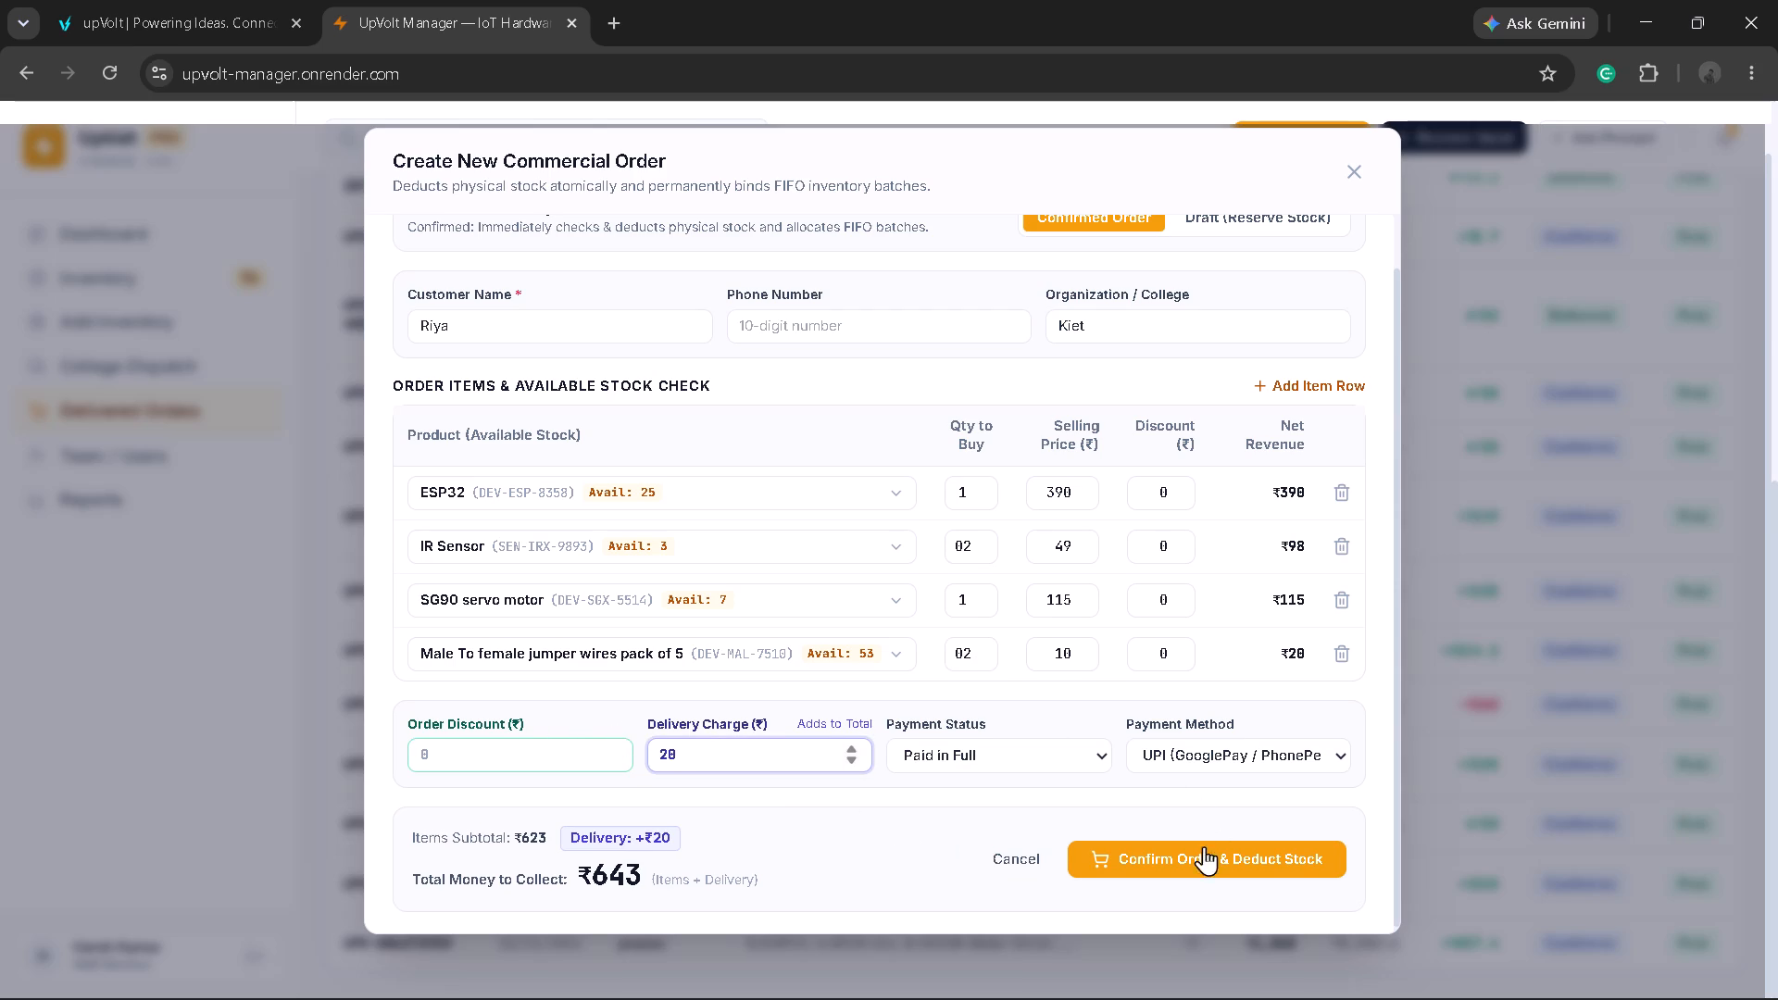
{"action": "left_click", "coordinate": [1197, 855]}
{"action": "scroll", "coordinate": [888, 540], "scroll_direction": "up", "scroll_amount": 2}
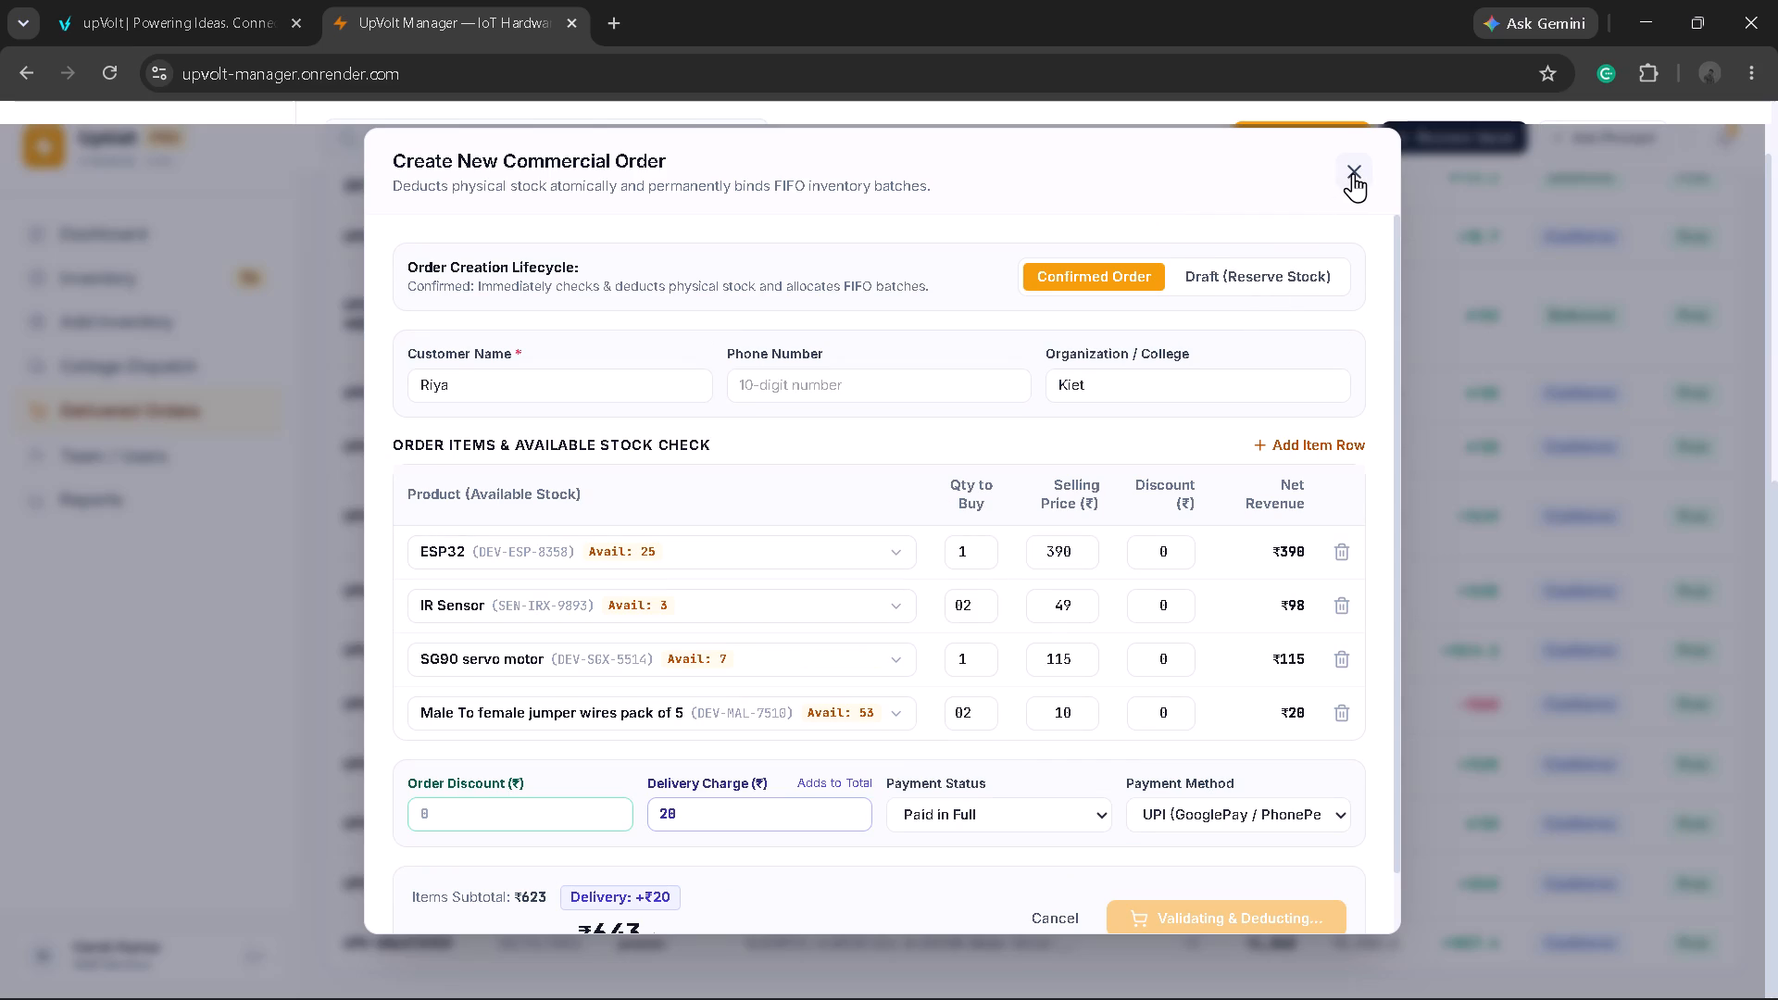
{"action": "scroll", "coordinate": [1050, 553], "scroll_direction": "down", "scroll_amount": 2}
{"action": "scroll", "coordinate": [1050, 553], "scroll_direction": "up", "scroll_amount": 1}
{"action": "scroll", "coordinate": [1050, 553], "scroll_direction": "down", "scroll_amount": 1}
{"action": "scroll", "coordinate": [1050, 553], "scroll_direction": "up", "scroll_amount": 1}
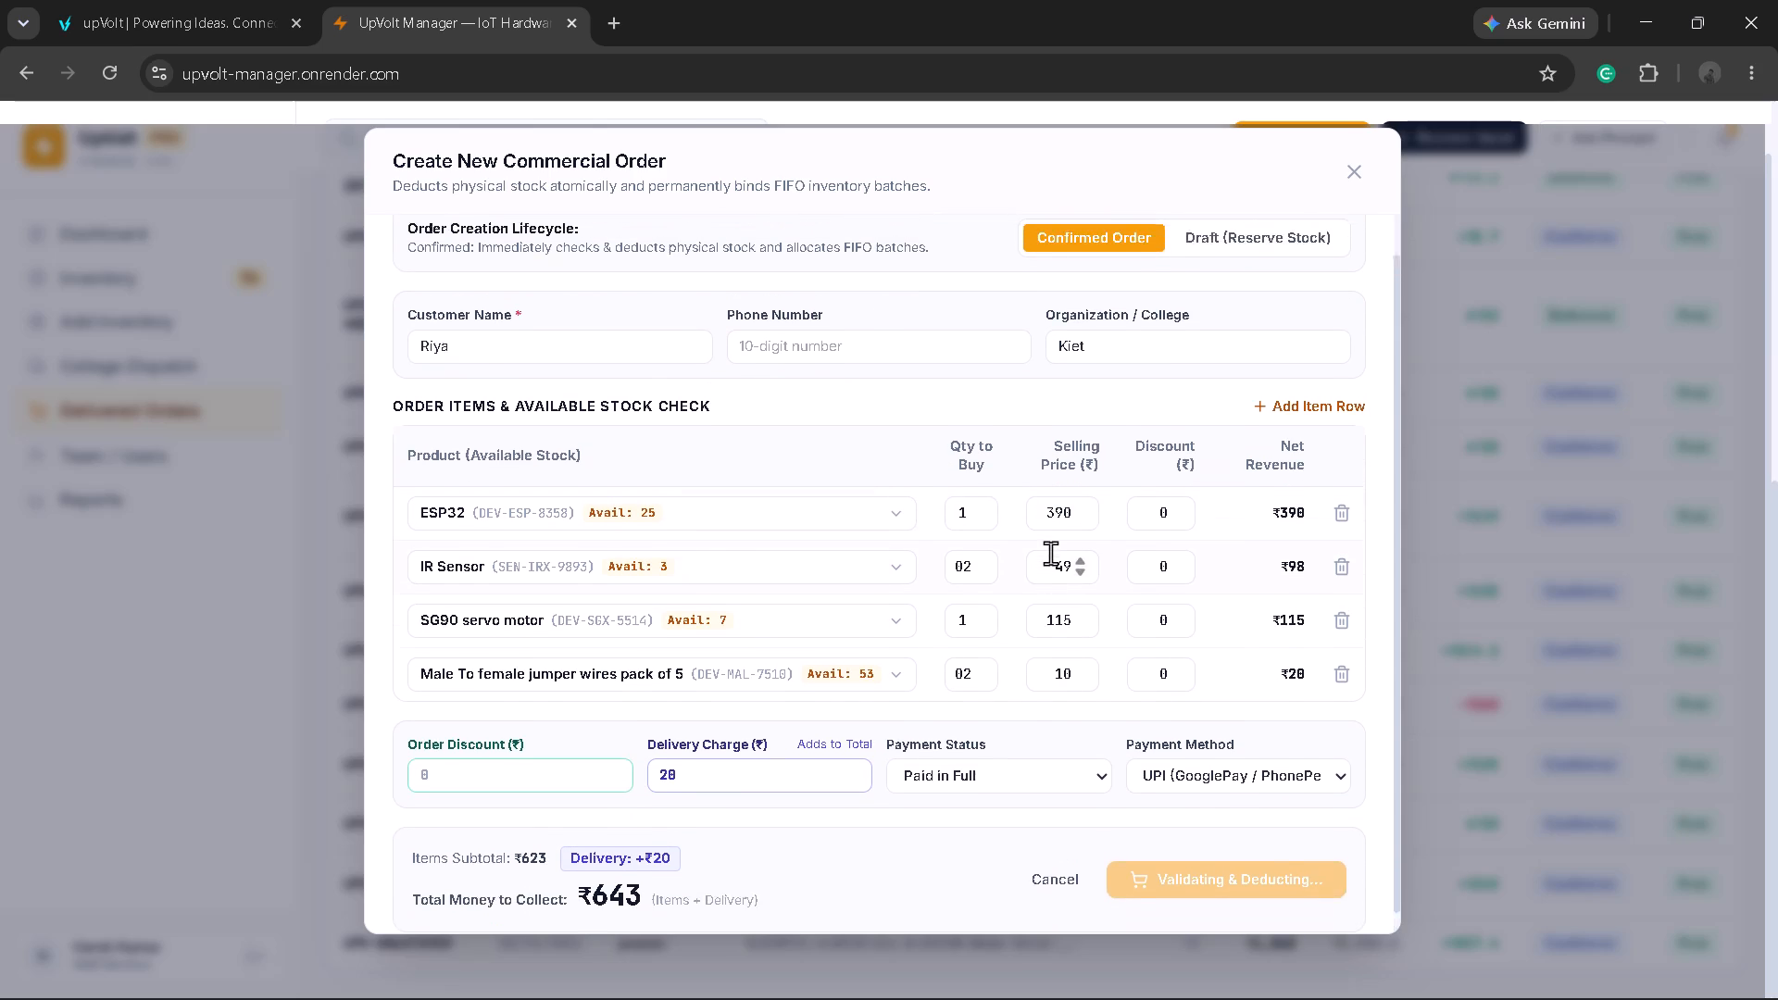
{"action": "scroll", "coordinate": [1050, 553], "scroll_direction": "up", "scroll_amount": 1}
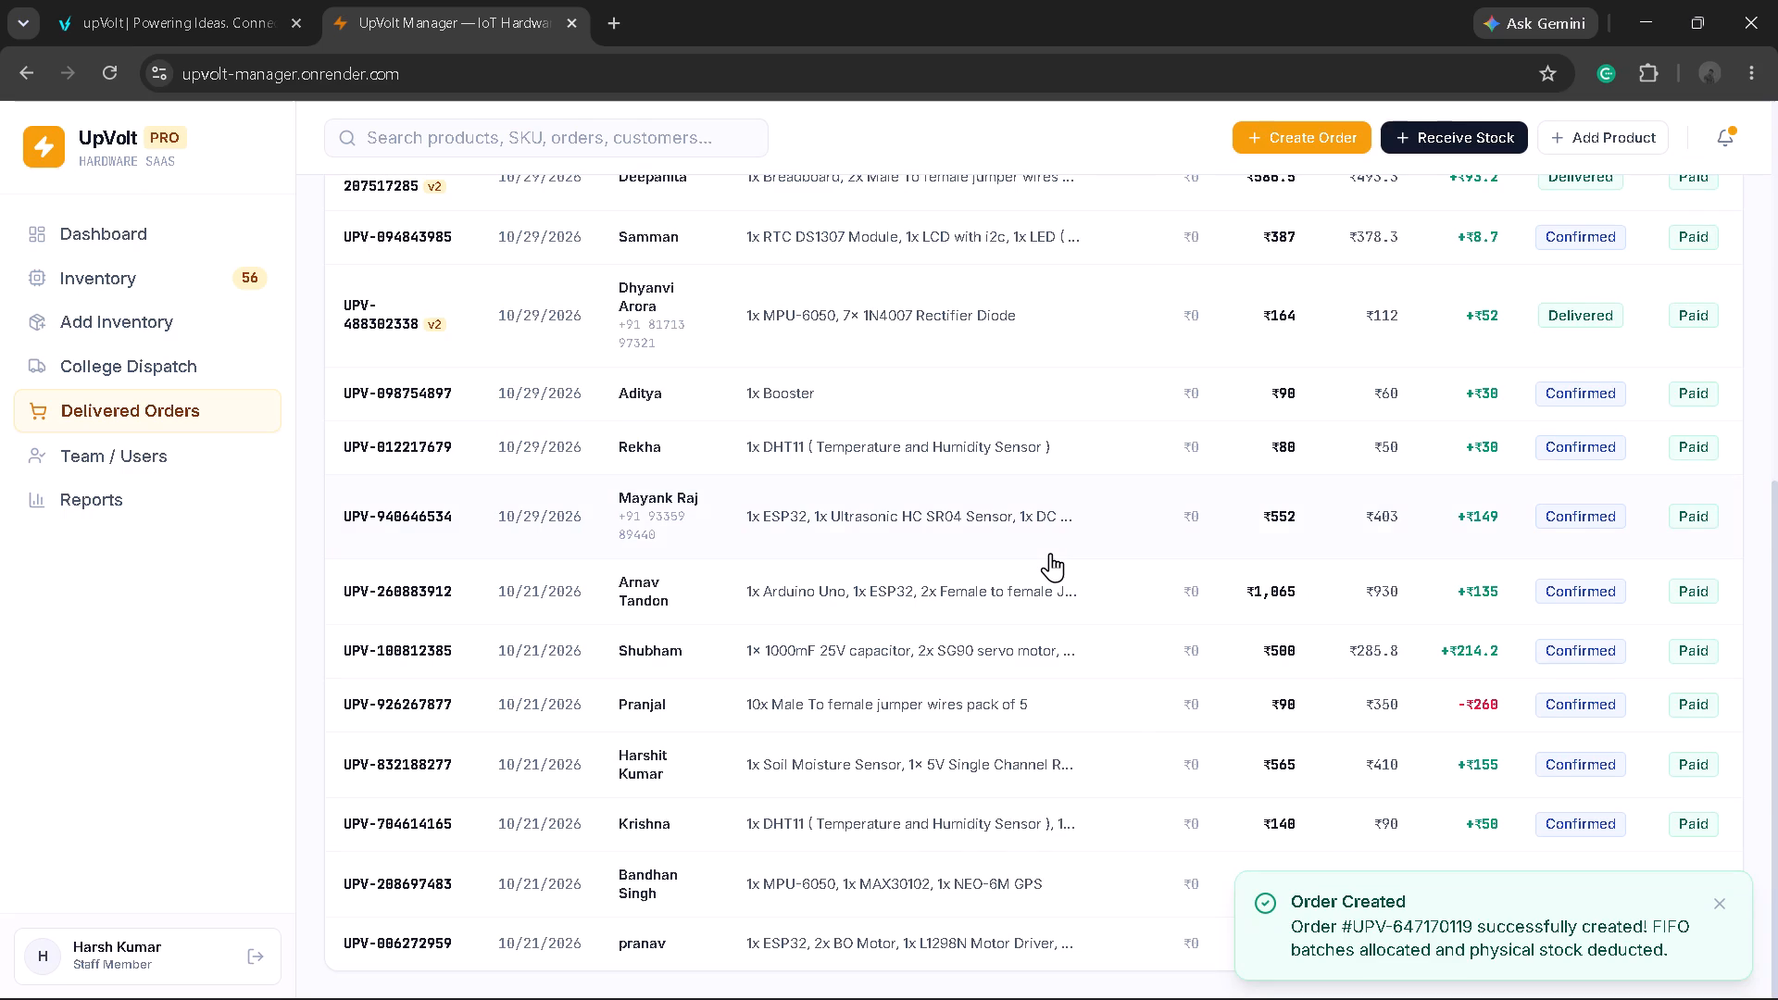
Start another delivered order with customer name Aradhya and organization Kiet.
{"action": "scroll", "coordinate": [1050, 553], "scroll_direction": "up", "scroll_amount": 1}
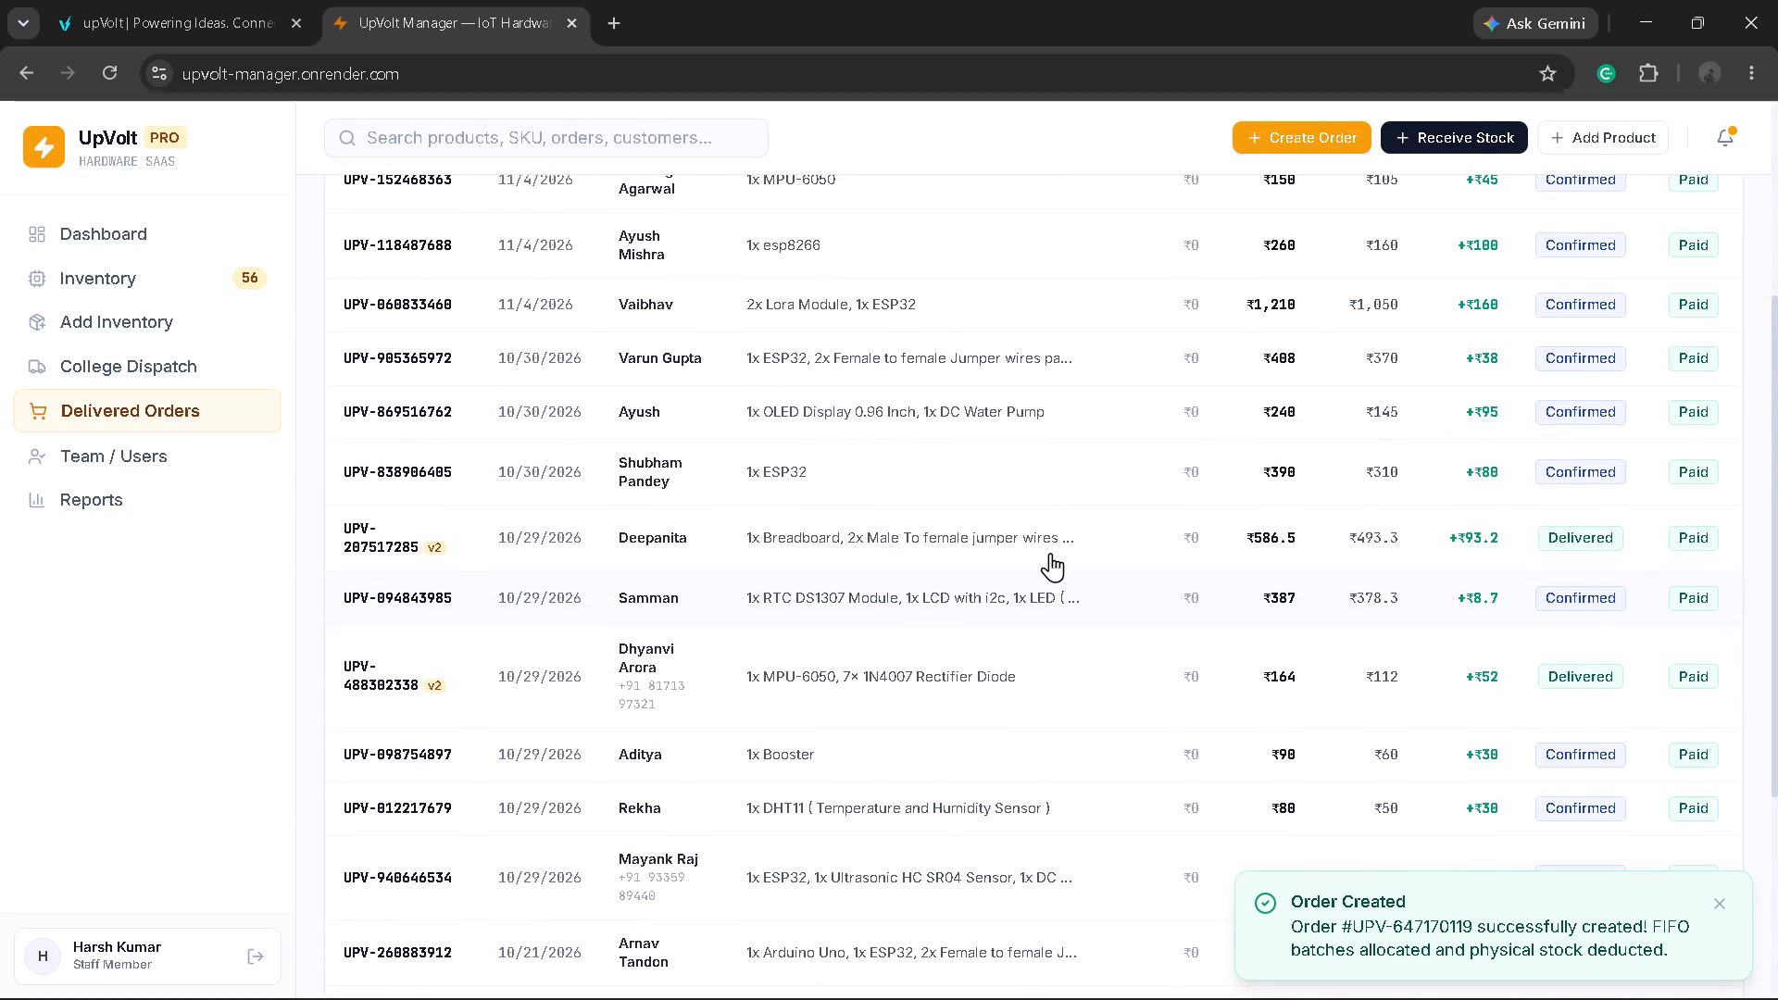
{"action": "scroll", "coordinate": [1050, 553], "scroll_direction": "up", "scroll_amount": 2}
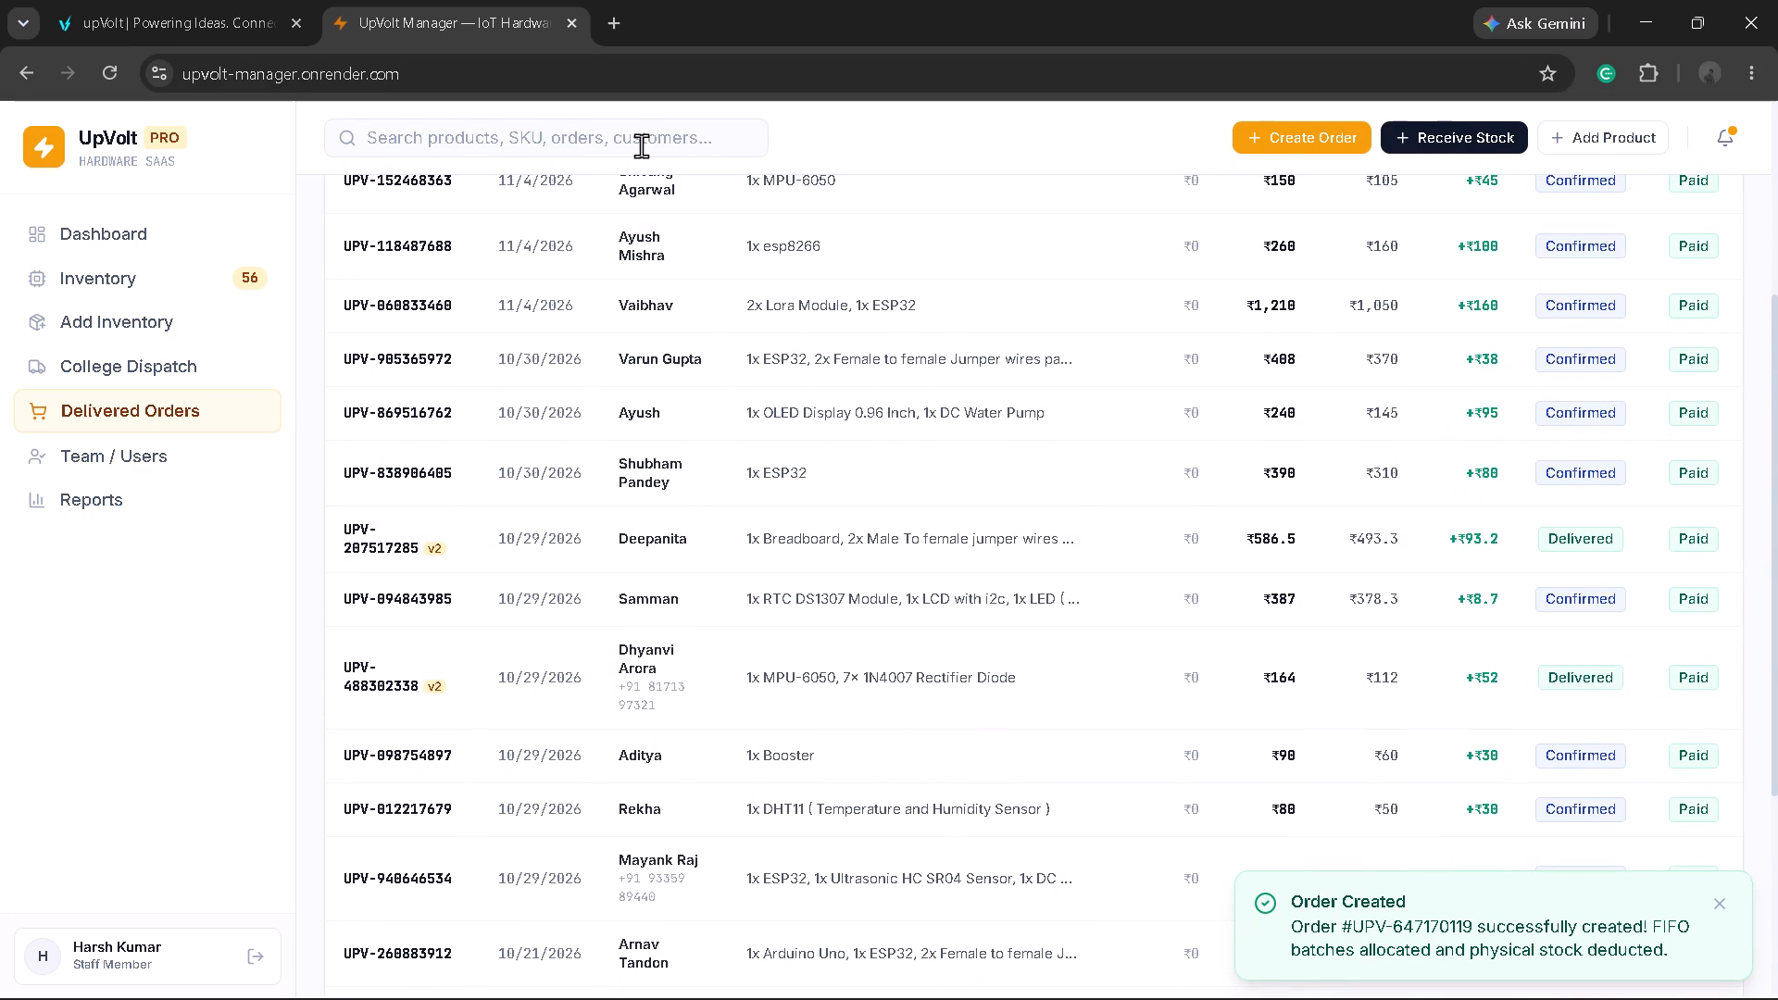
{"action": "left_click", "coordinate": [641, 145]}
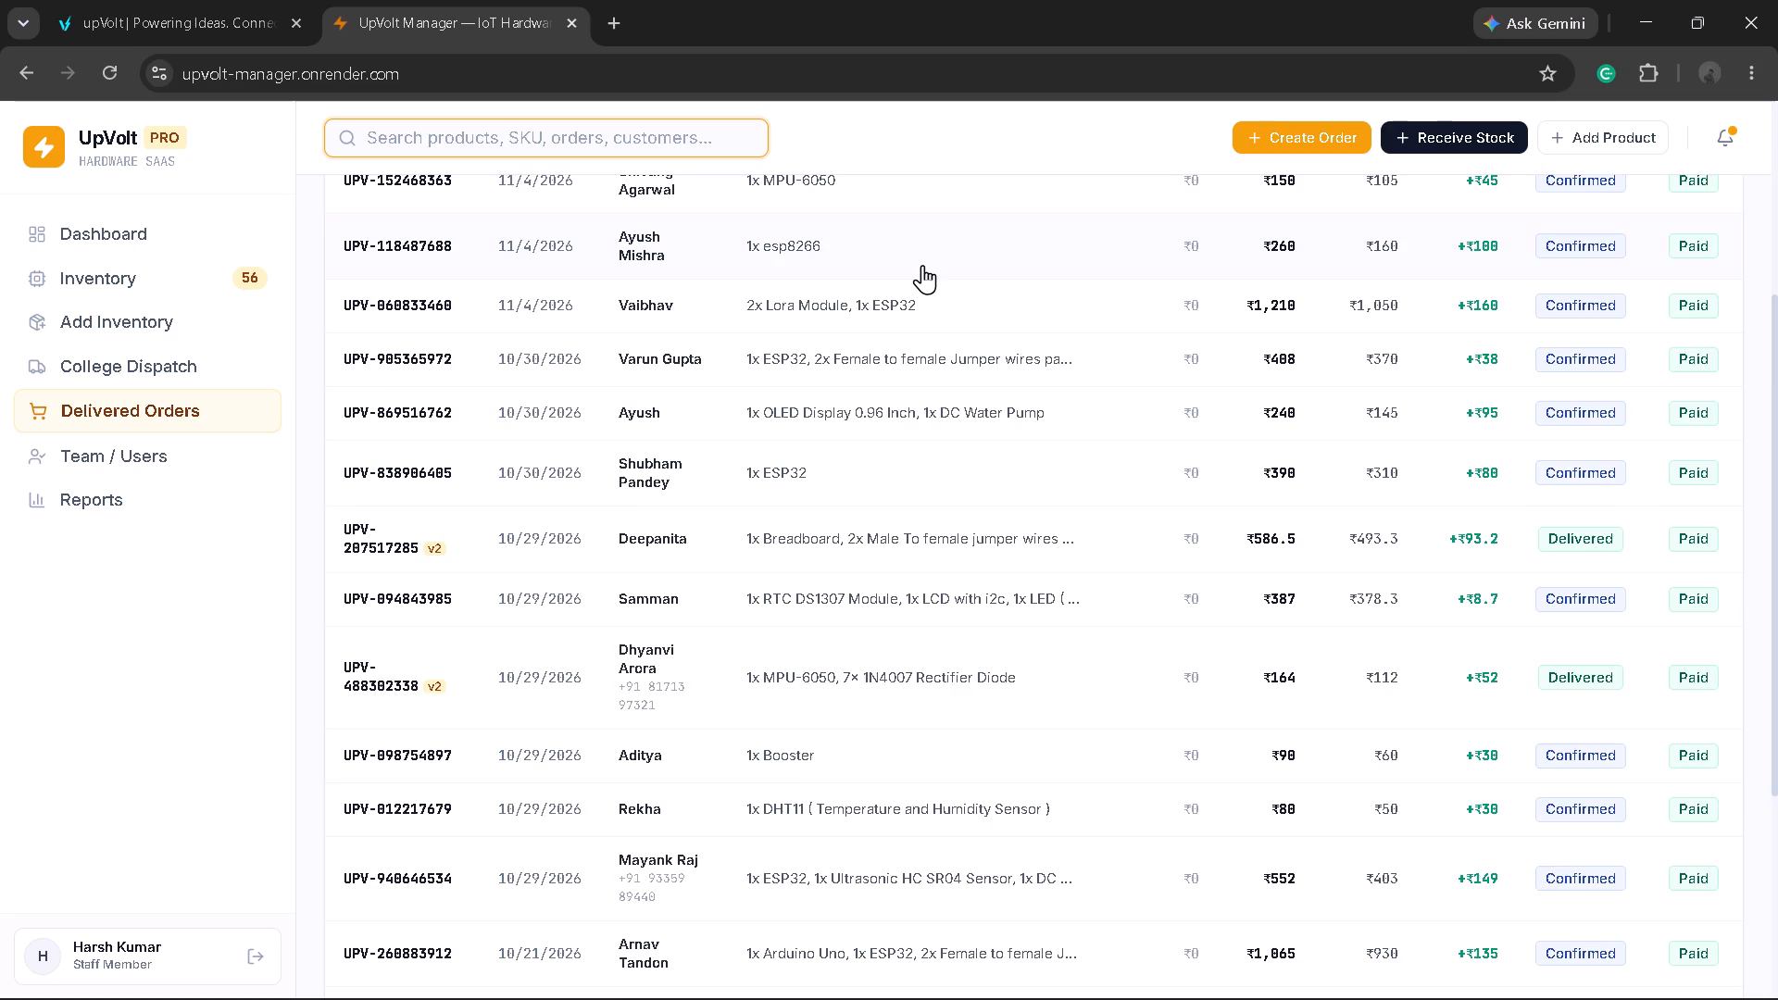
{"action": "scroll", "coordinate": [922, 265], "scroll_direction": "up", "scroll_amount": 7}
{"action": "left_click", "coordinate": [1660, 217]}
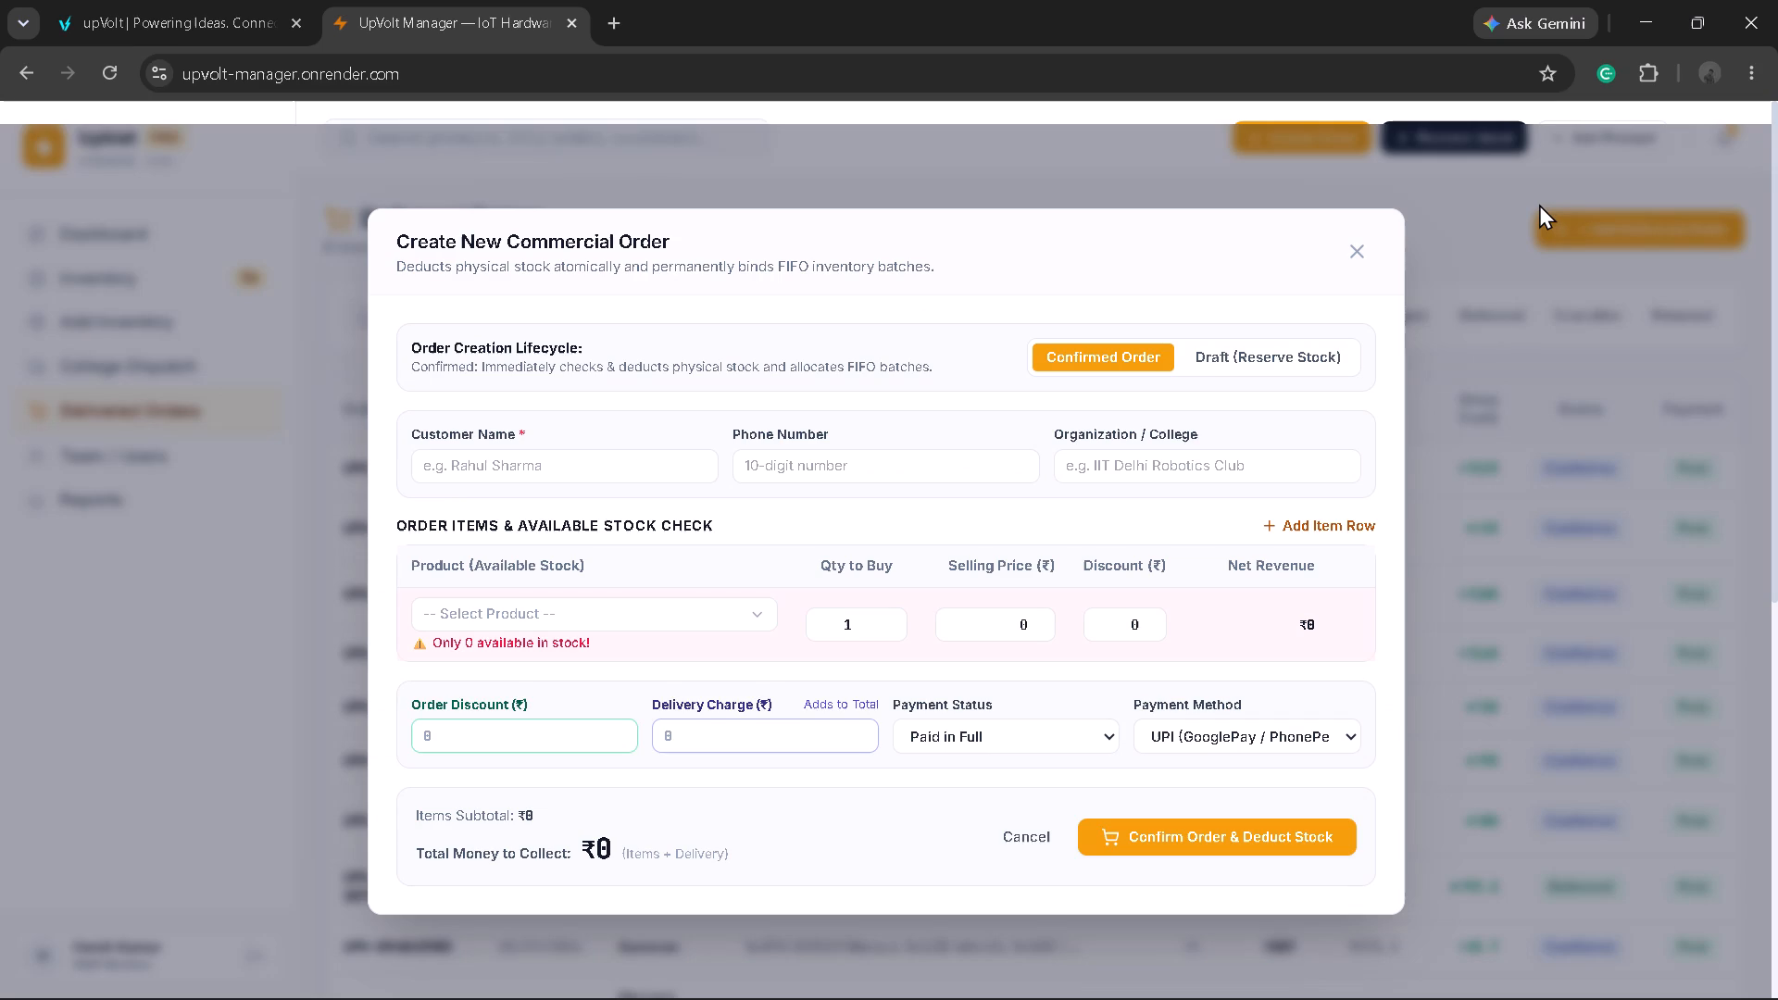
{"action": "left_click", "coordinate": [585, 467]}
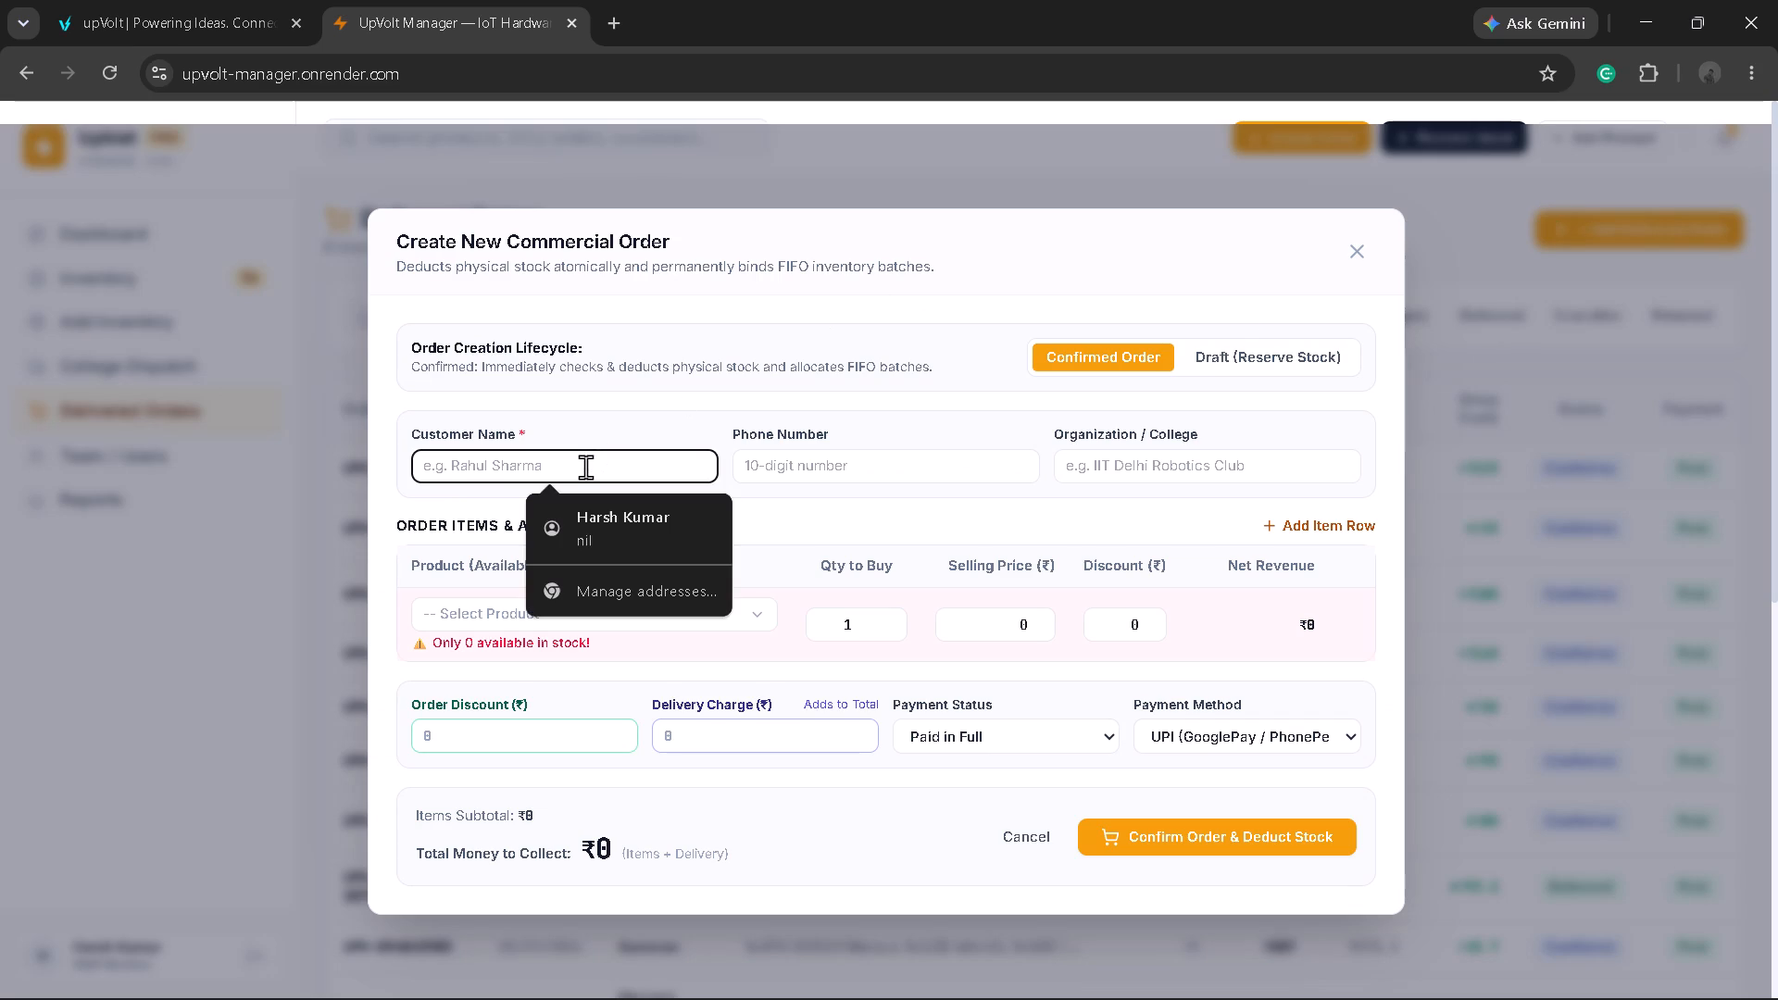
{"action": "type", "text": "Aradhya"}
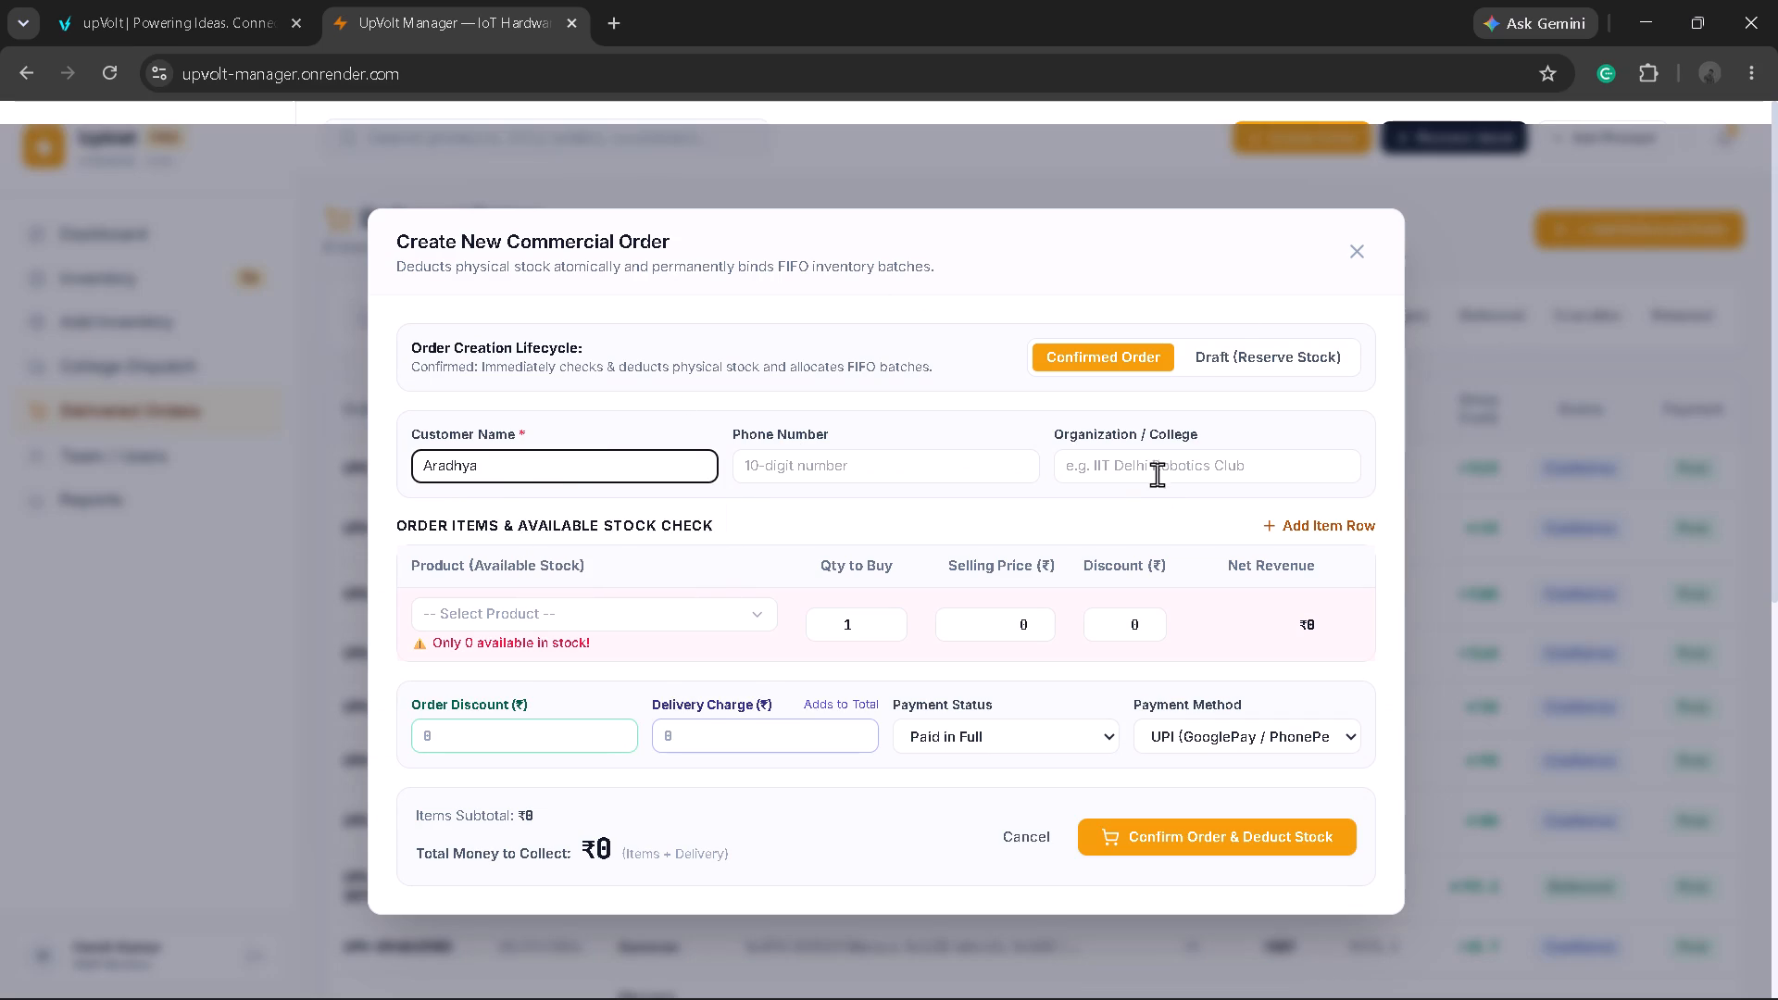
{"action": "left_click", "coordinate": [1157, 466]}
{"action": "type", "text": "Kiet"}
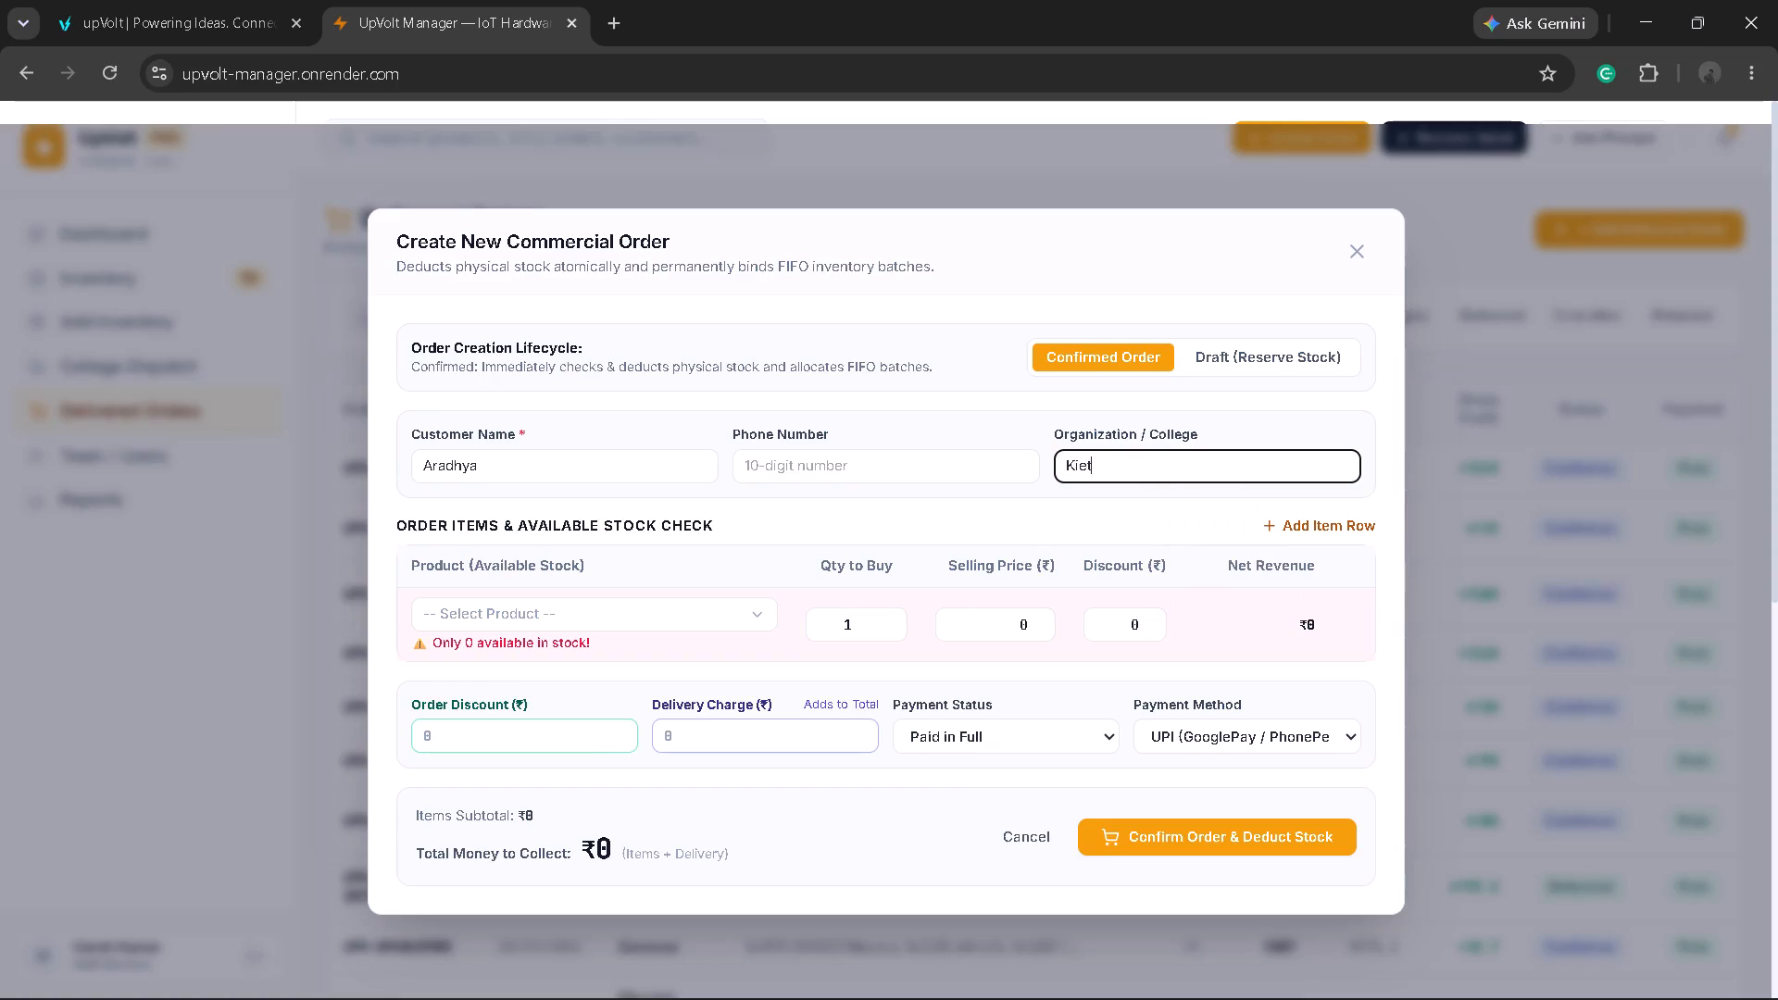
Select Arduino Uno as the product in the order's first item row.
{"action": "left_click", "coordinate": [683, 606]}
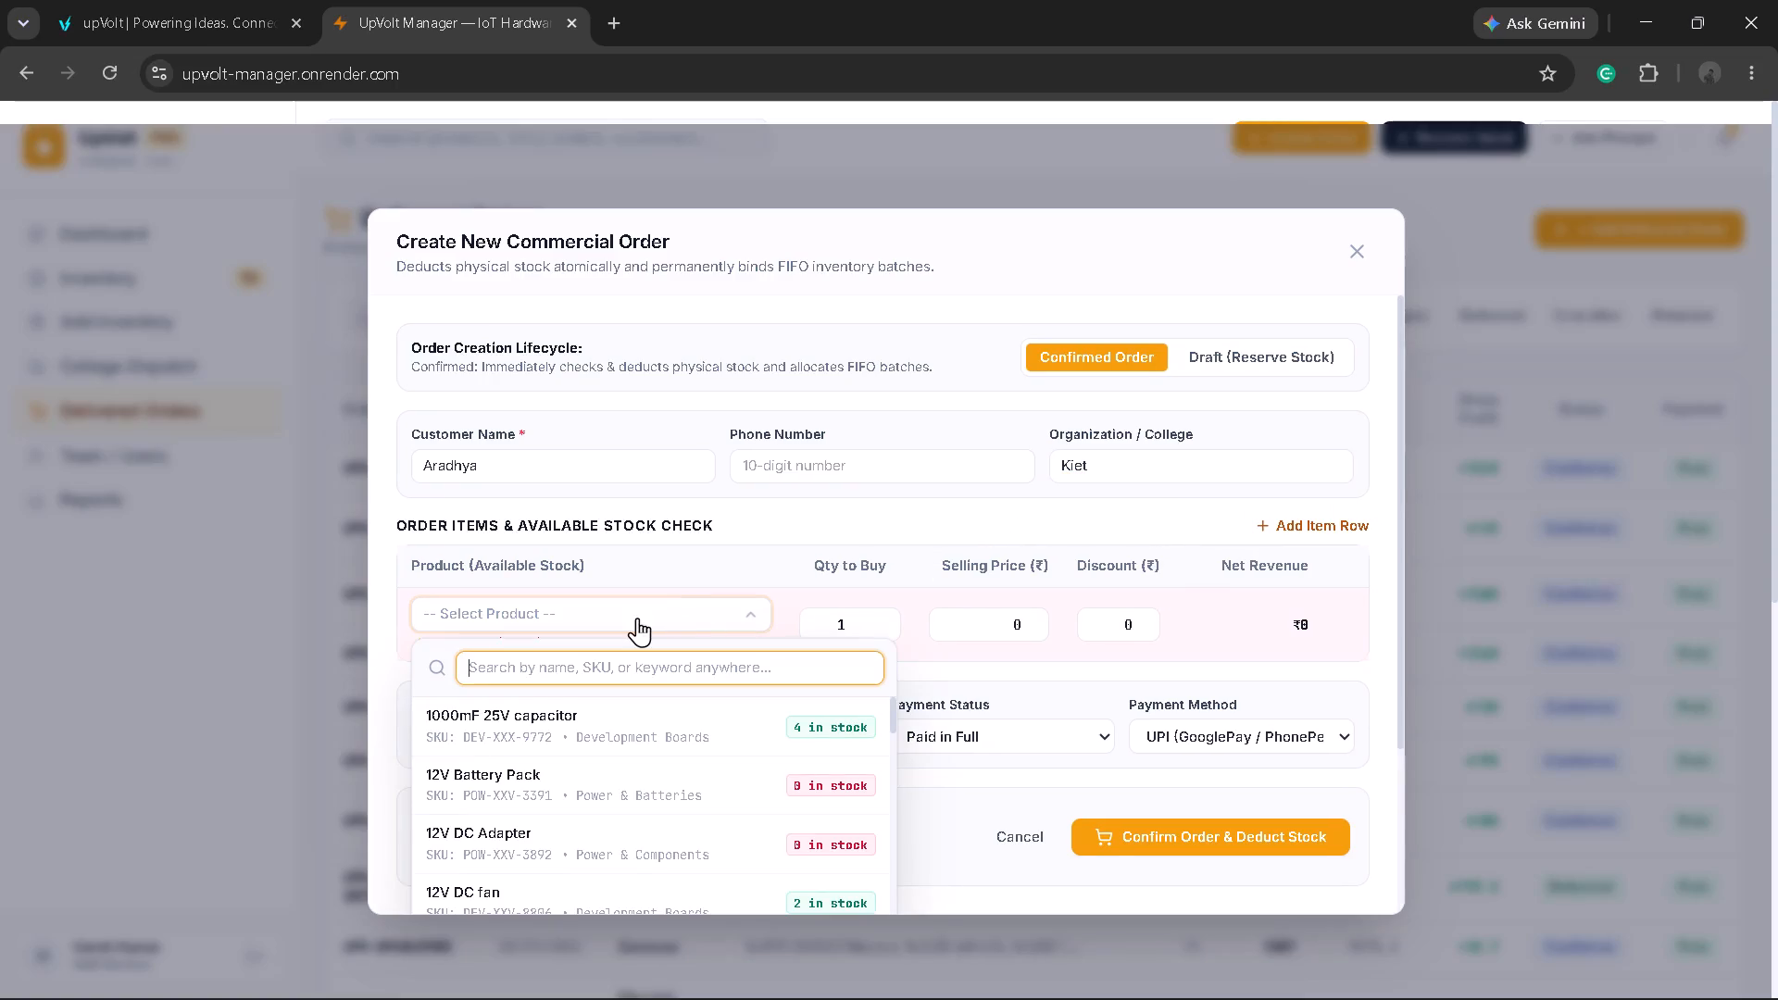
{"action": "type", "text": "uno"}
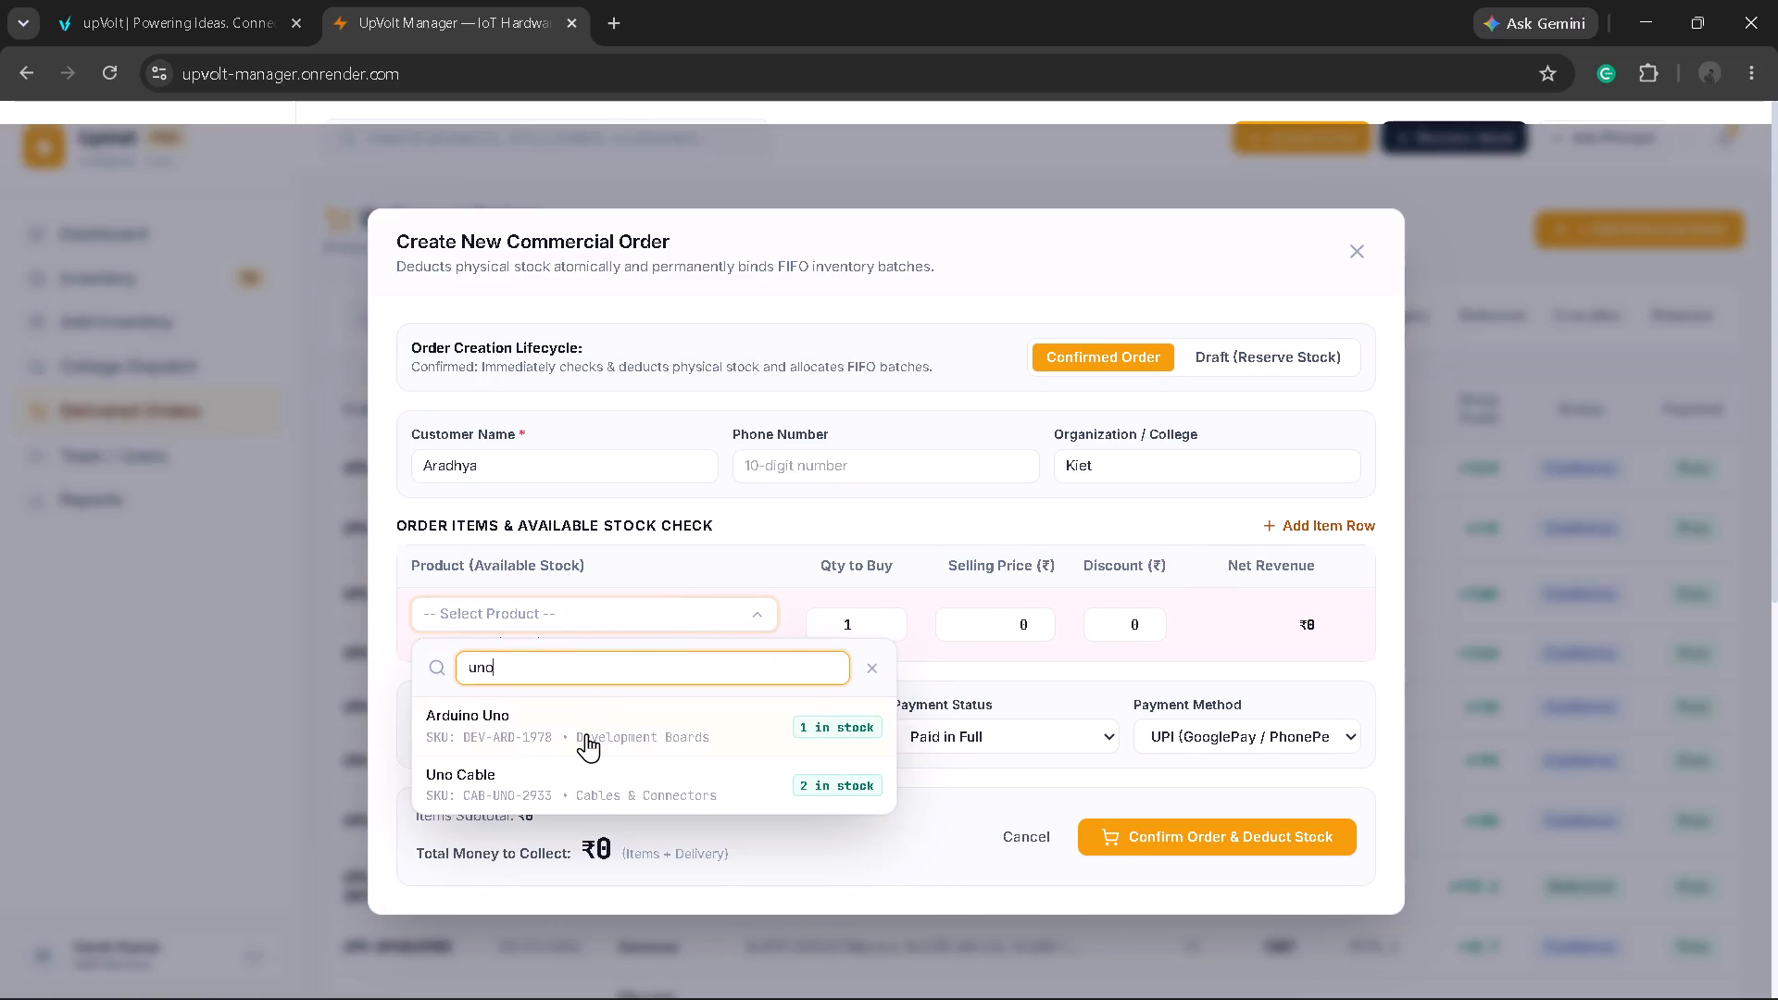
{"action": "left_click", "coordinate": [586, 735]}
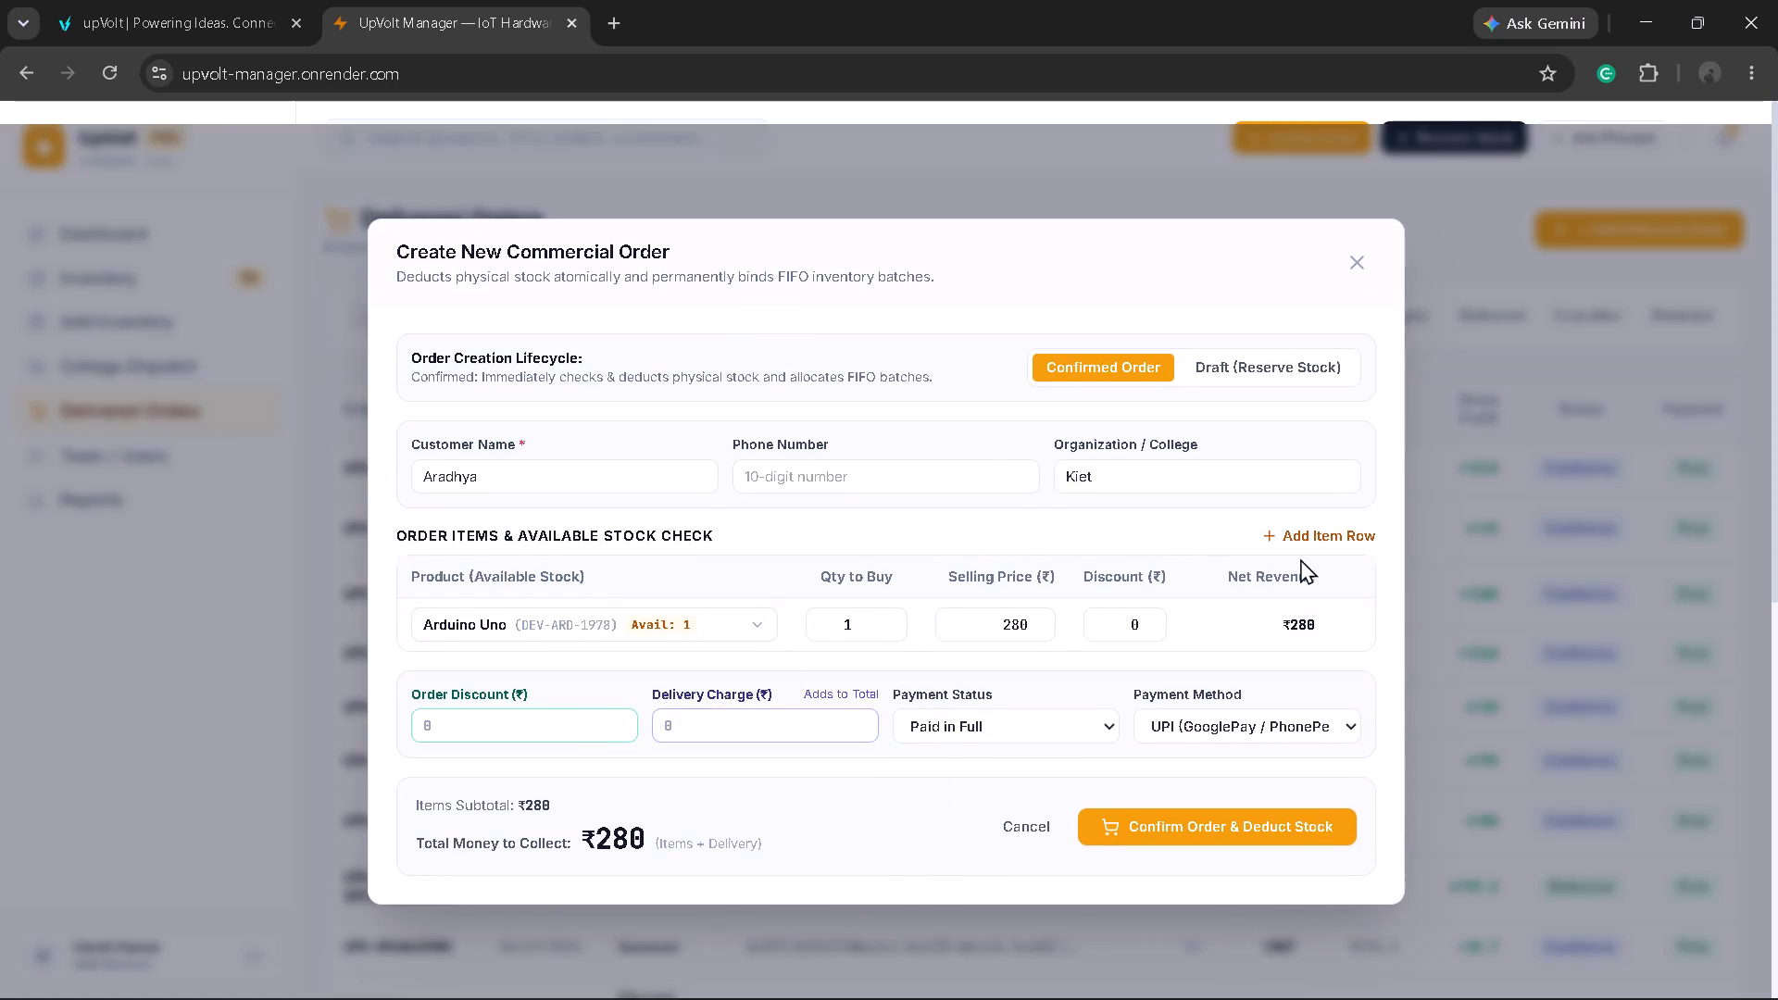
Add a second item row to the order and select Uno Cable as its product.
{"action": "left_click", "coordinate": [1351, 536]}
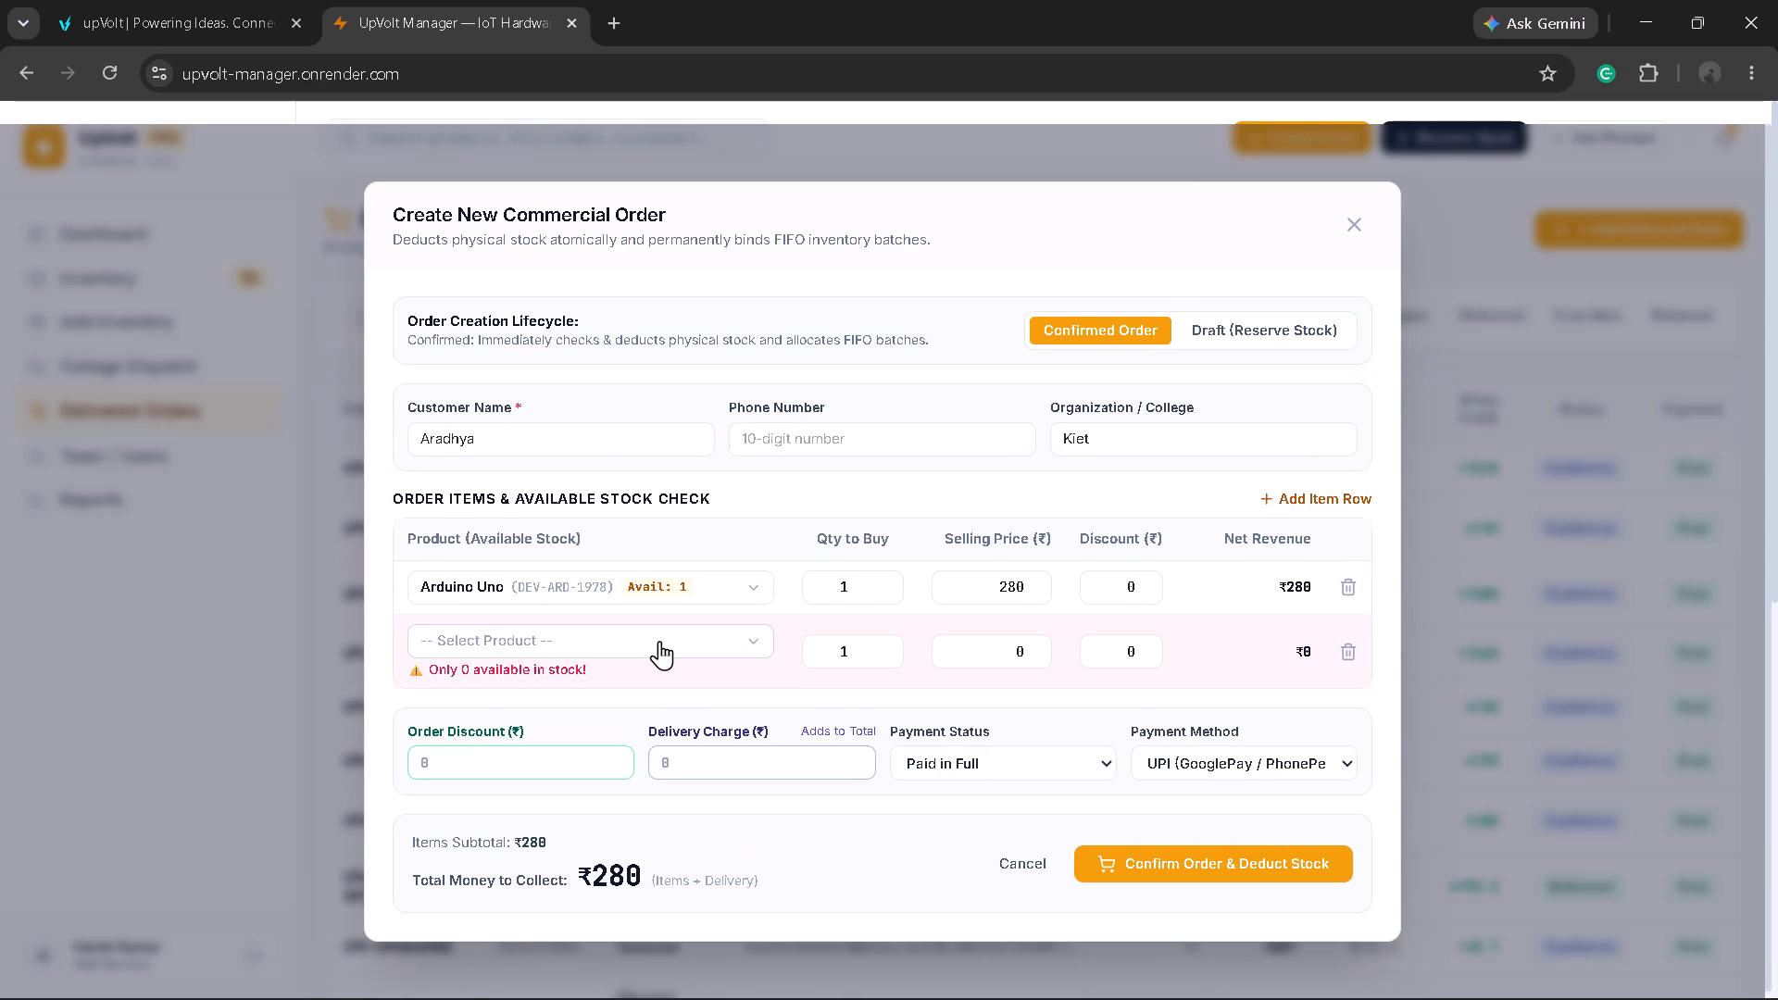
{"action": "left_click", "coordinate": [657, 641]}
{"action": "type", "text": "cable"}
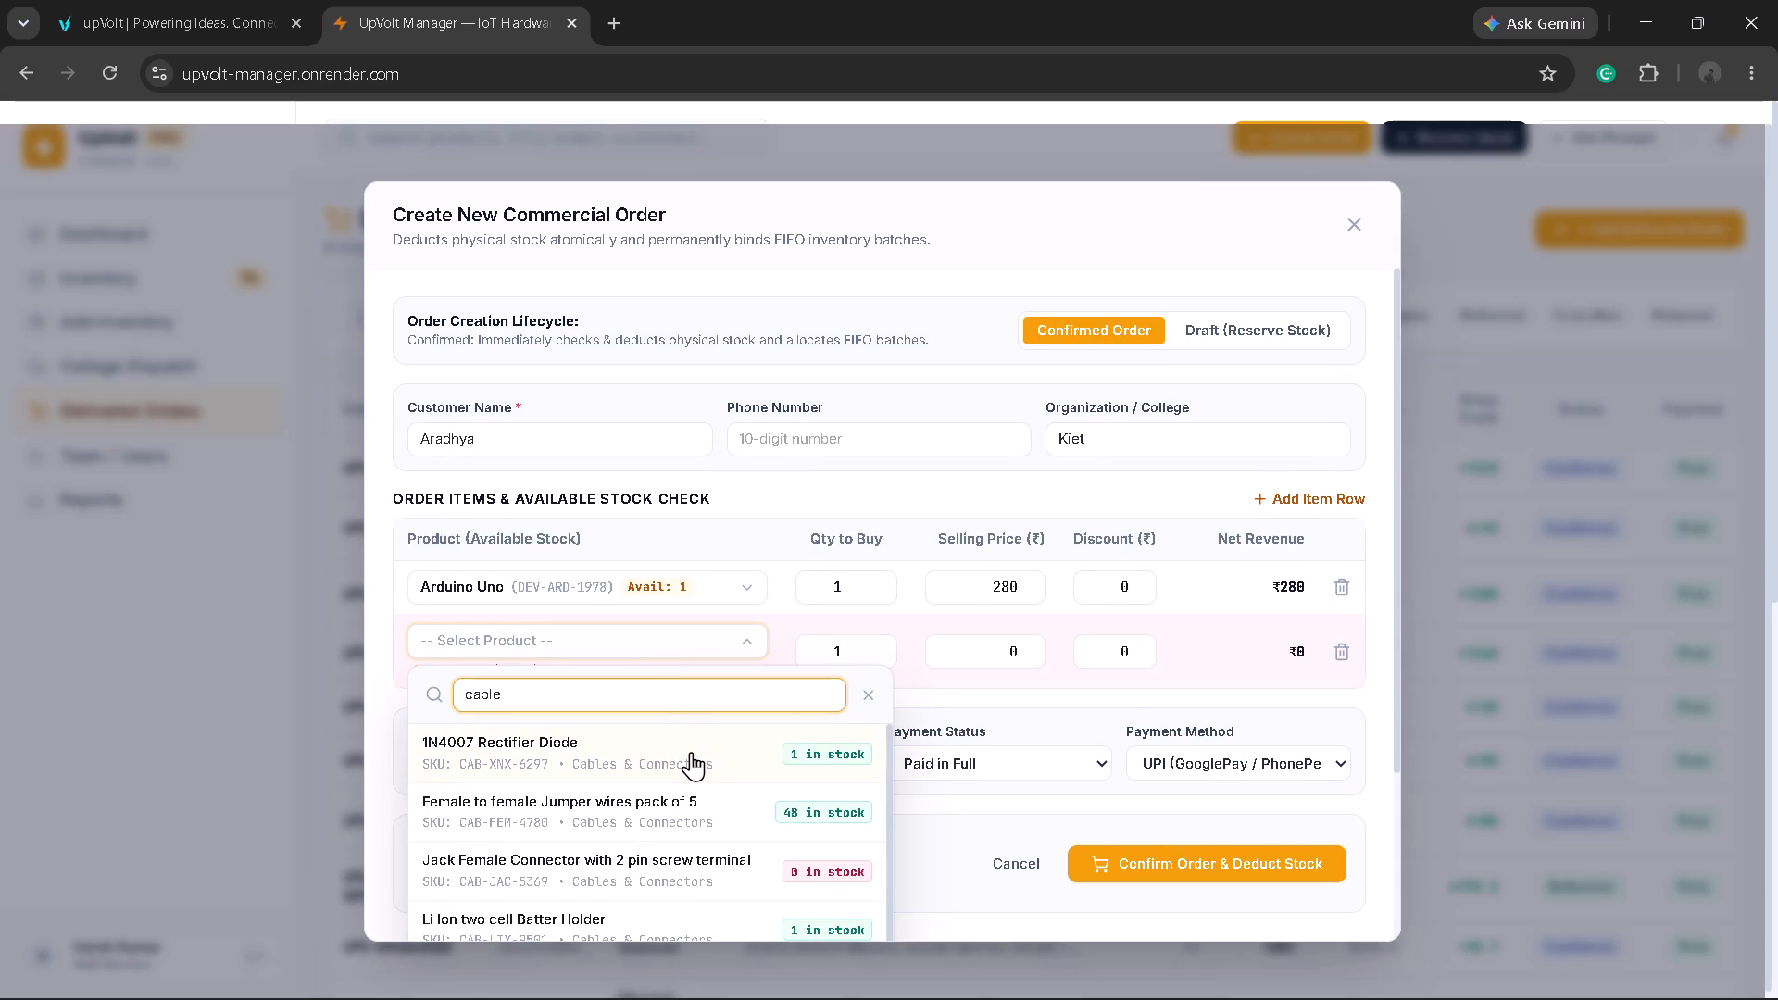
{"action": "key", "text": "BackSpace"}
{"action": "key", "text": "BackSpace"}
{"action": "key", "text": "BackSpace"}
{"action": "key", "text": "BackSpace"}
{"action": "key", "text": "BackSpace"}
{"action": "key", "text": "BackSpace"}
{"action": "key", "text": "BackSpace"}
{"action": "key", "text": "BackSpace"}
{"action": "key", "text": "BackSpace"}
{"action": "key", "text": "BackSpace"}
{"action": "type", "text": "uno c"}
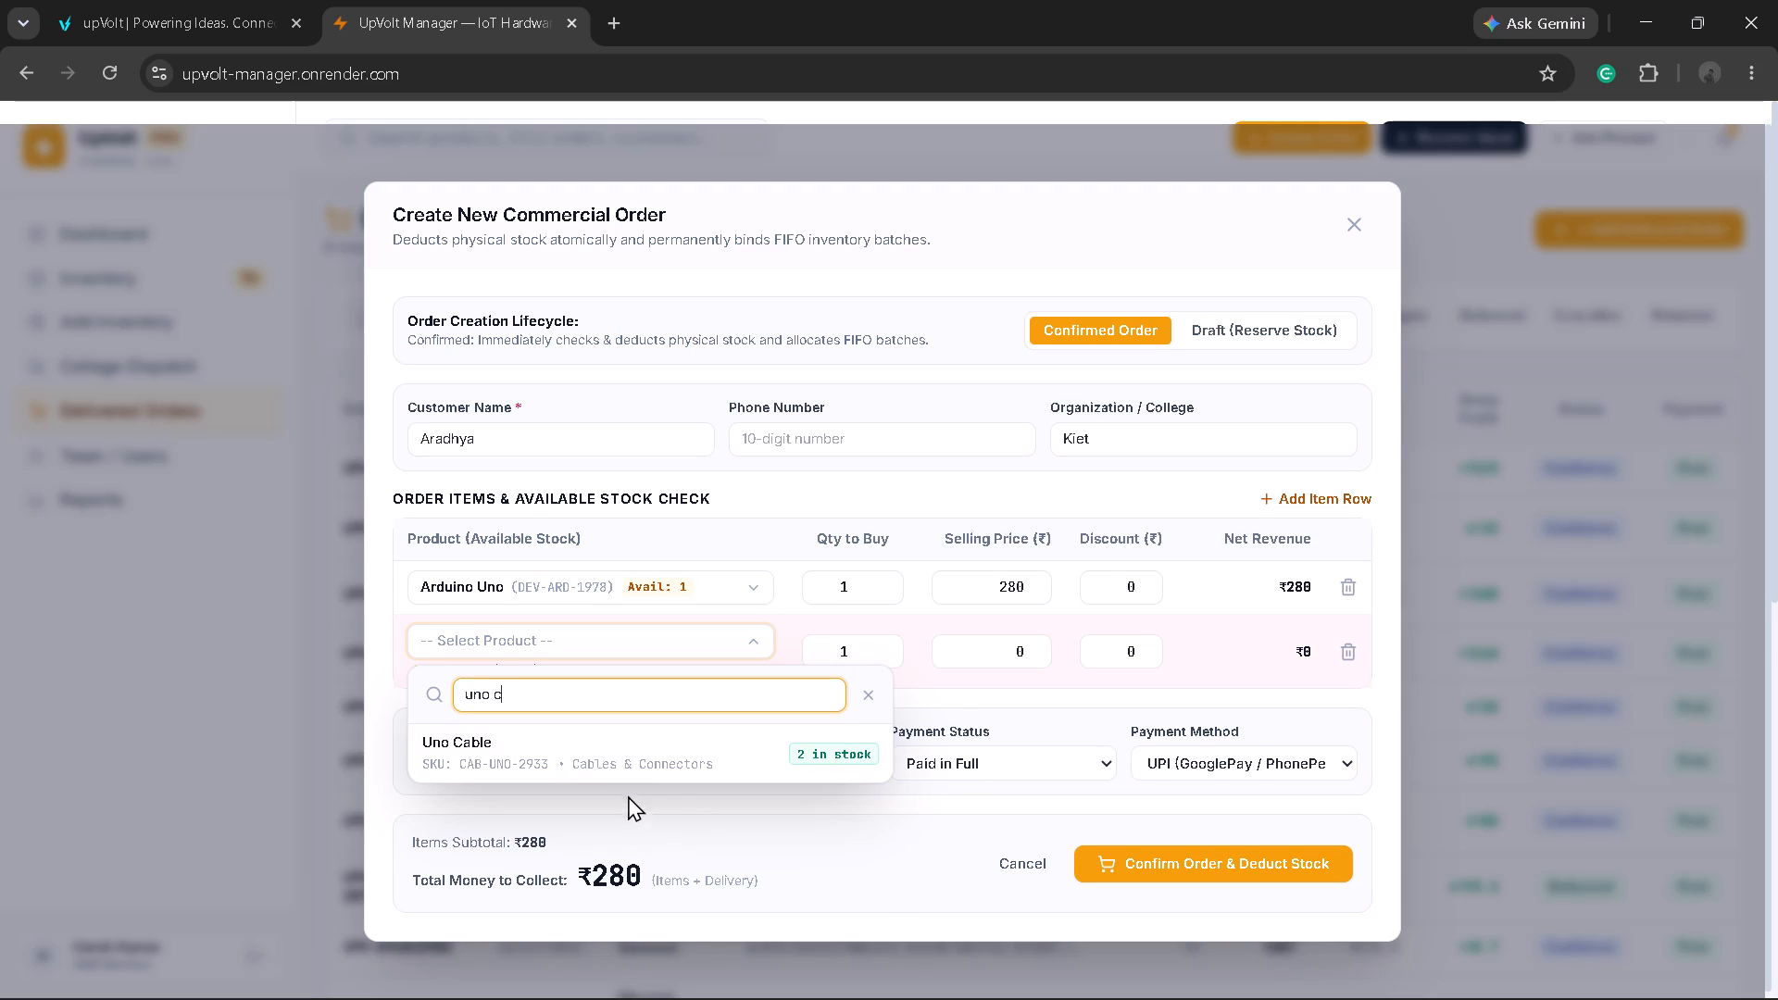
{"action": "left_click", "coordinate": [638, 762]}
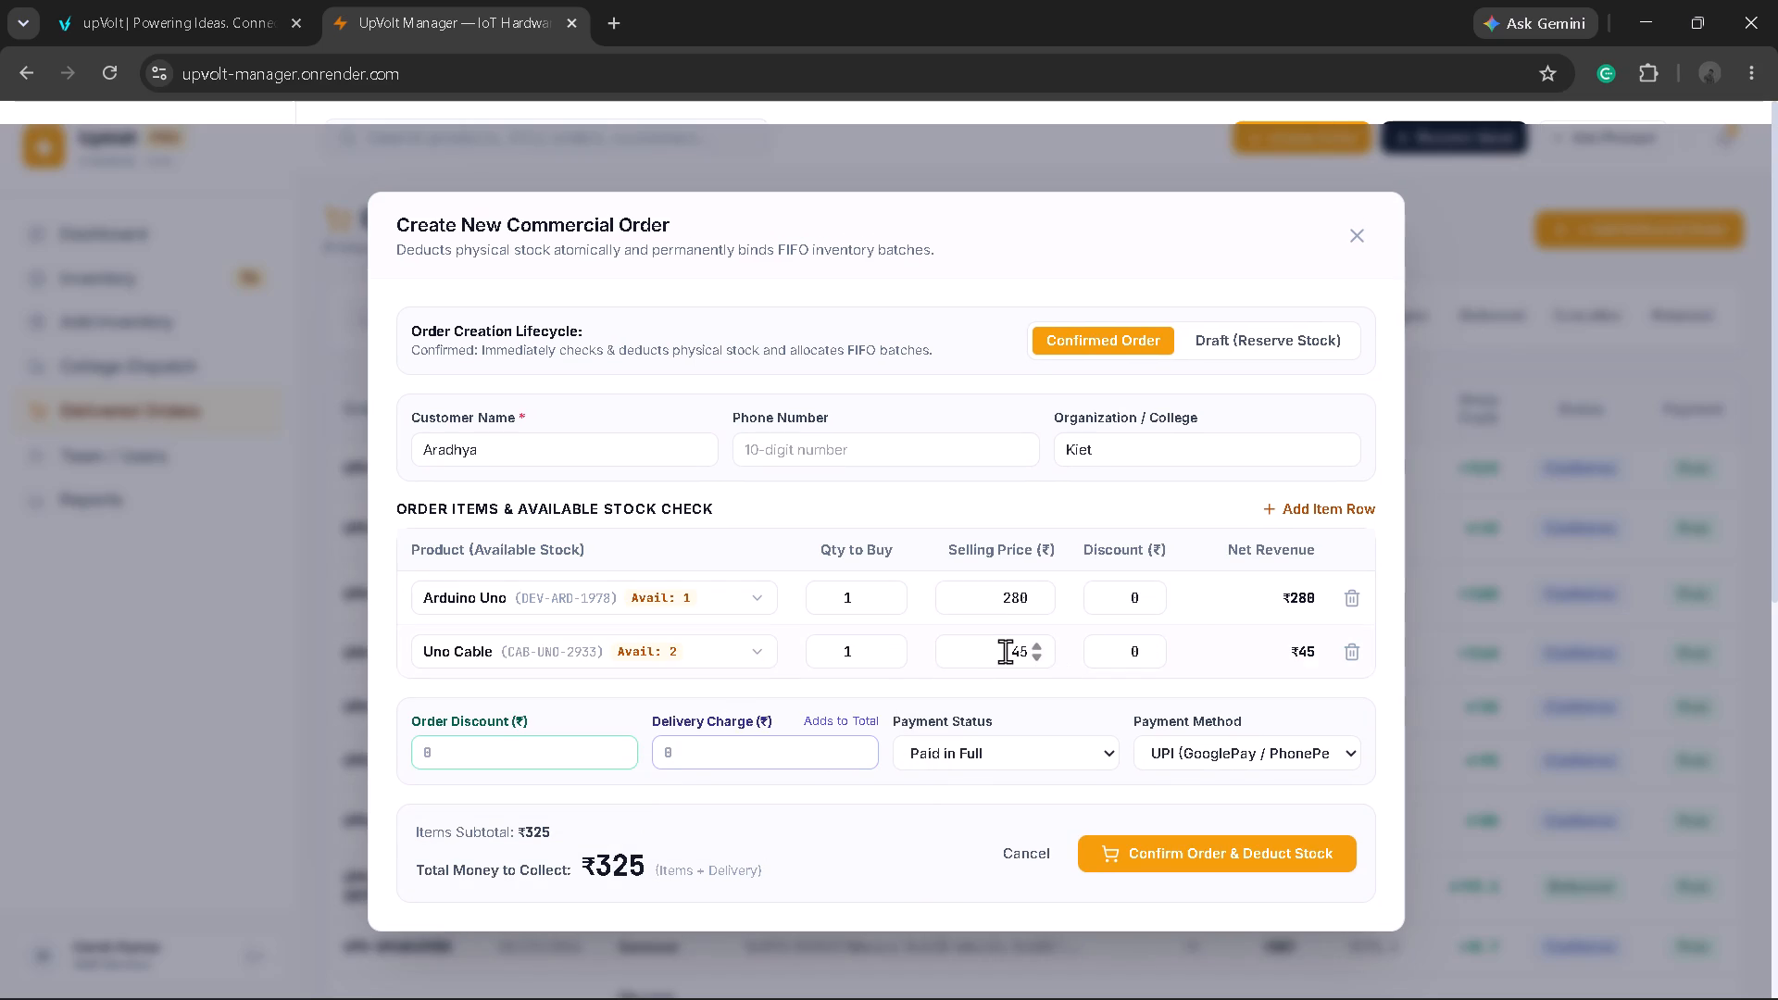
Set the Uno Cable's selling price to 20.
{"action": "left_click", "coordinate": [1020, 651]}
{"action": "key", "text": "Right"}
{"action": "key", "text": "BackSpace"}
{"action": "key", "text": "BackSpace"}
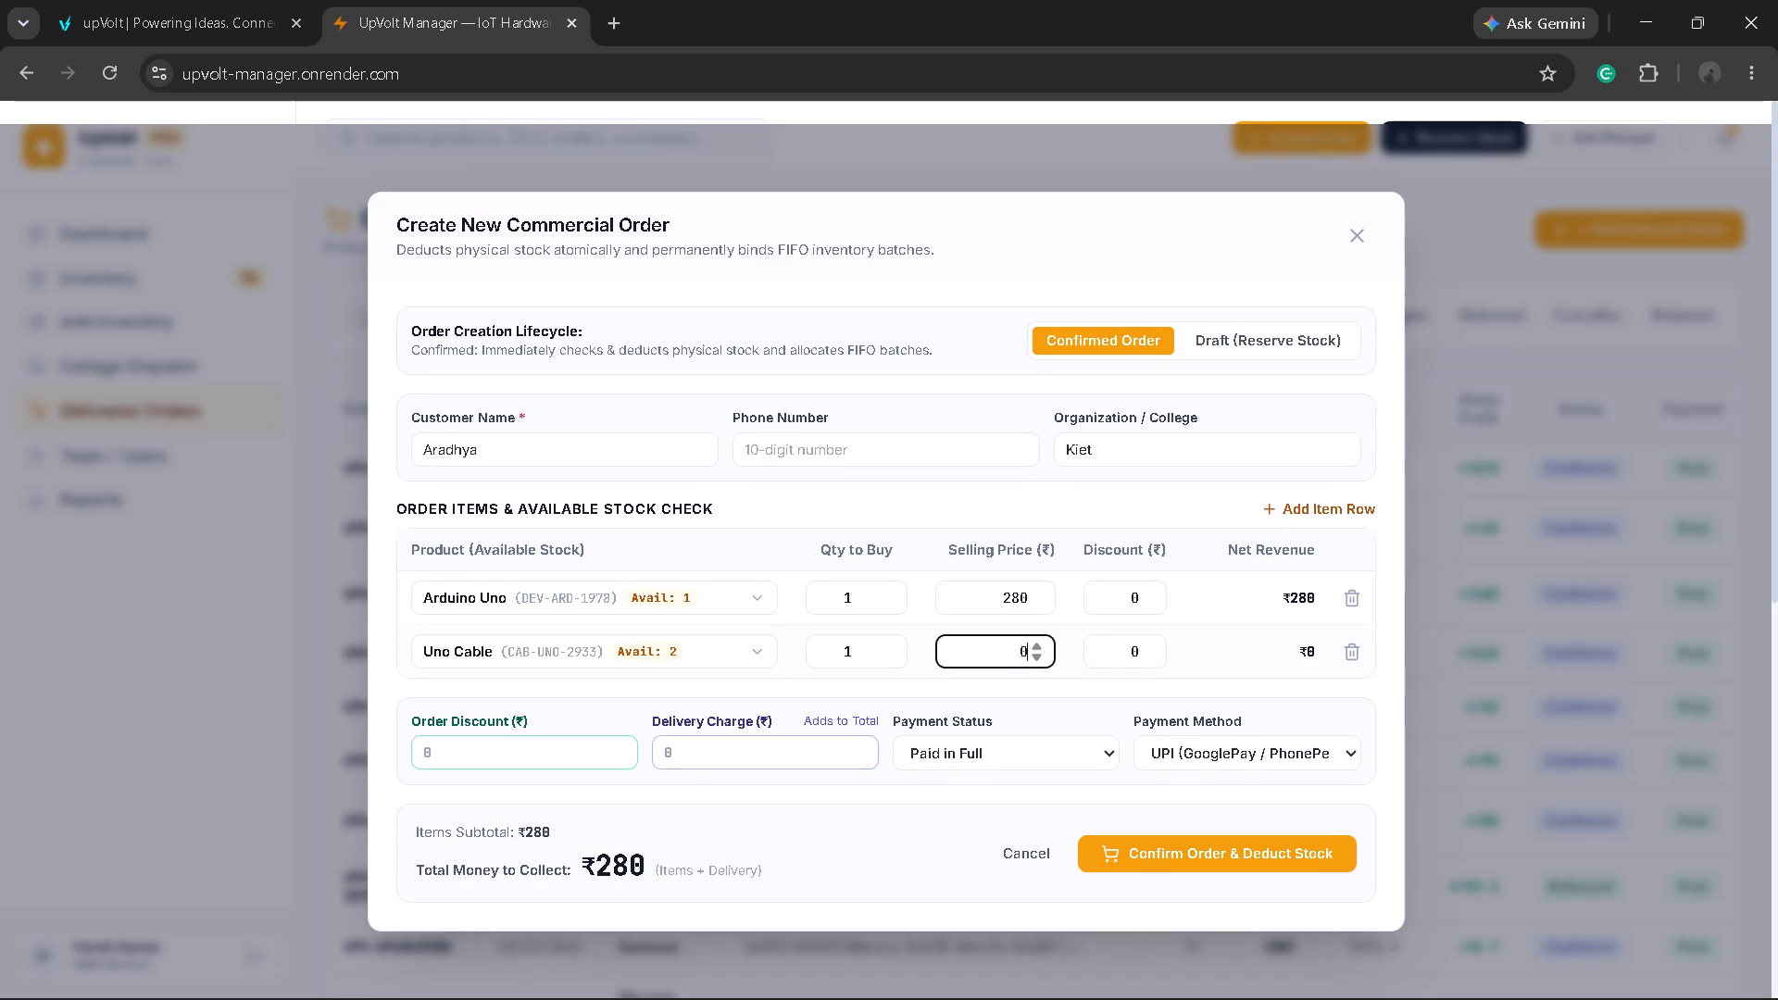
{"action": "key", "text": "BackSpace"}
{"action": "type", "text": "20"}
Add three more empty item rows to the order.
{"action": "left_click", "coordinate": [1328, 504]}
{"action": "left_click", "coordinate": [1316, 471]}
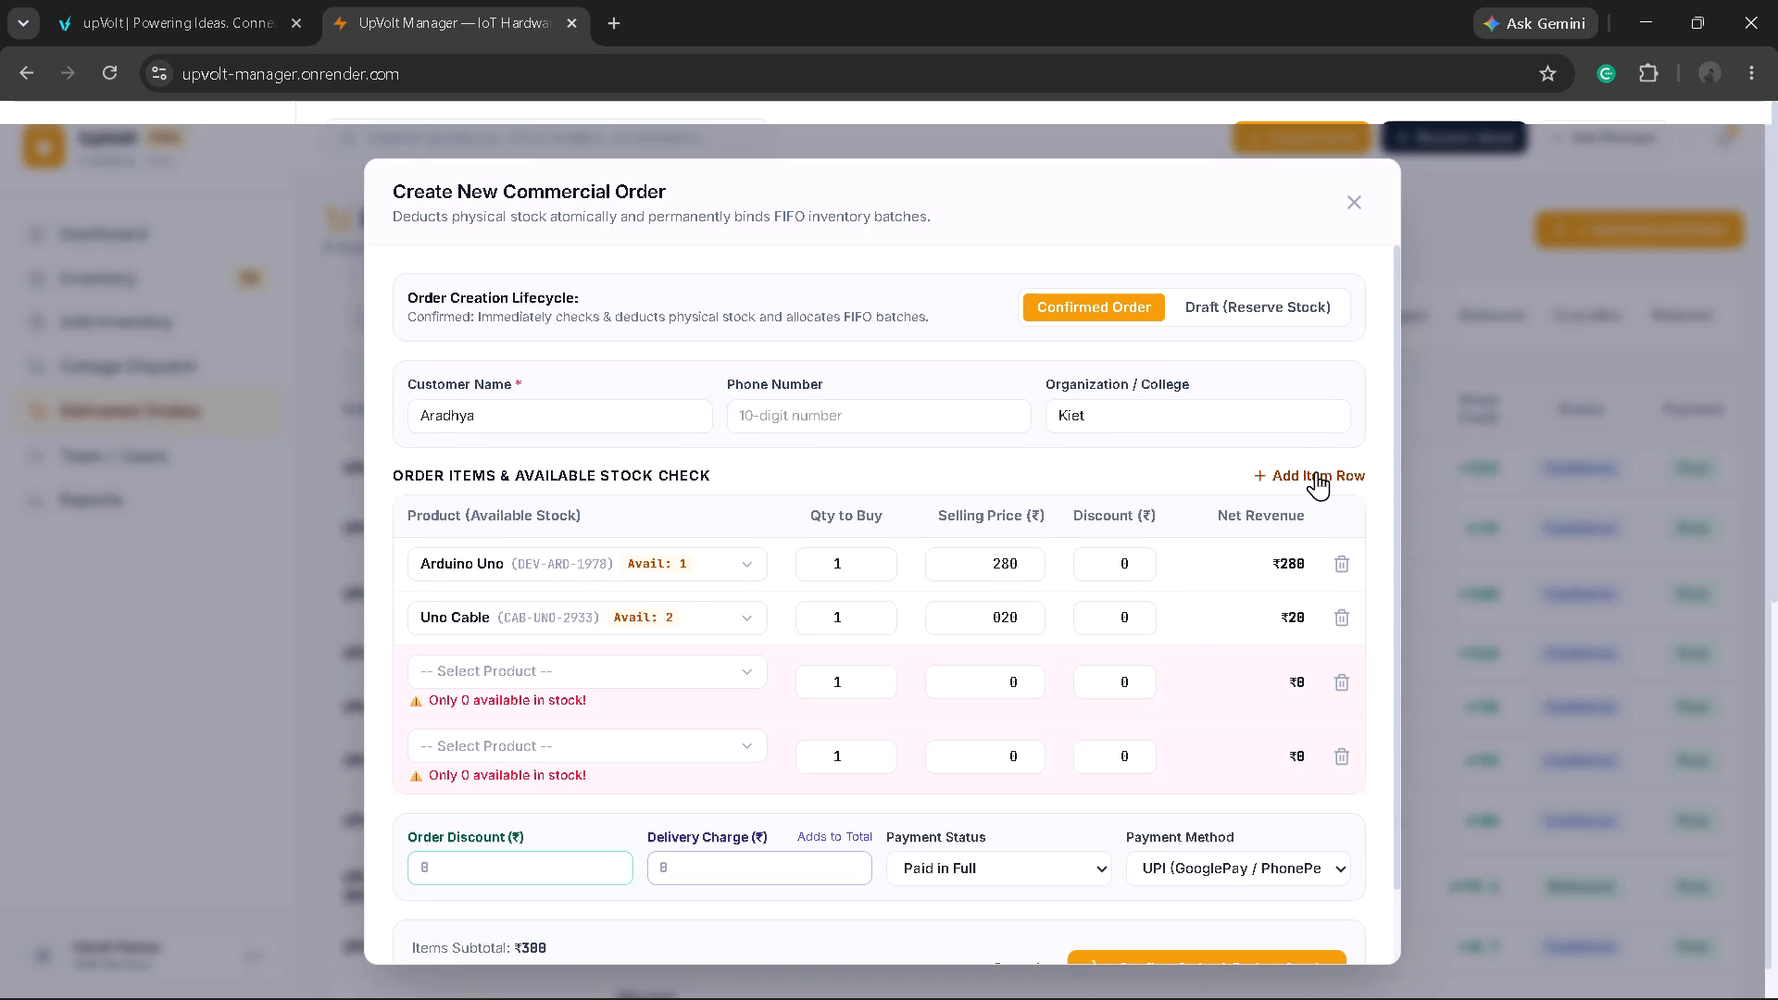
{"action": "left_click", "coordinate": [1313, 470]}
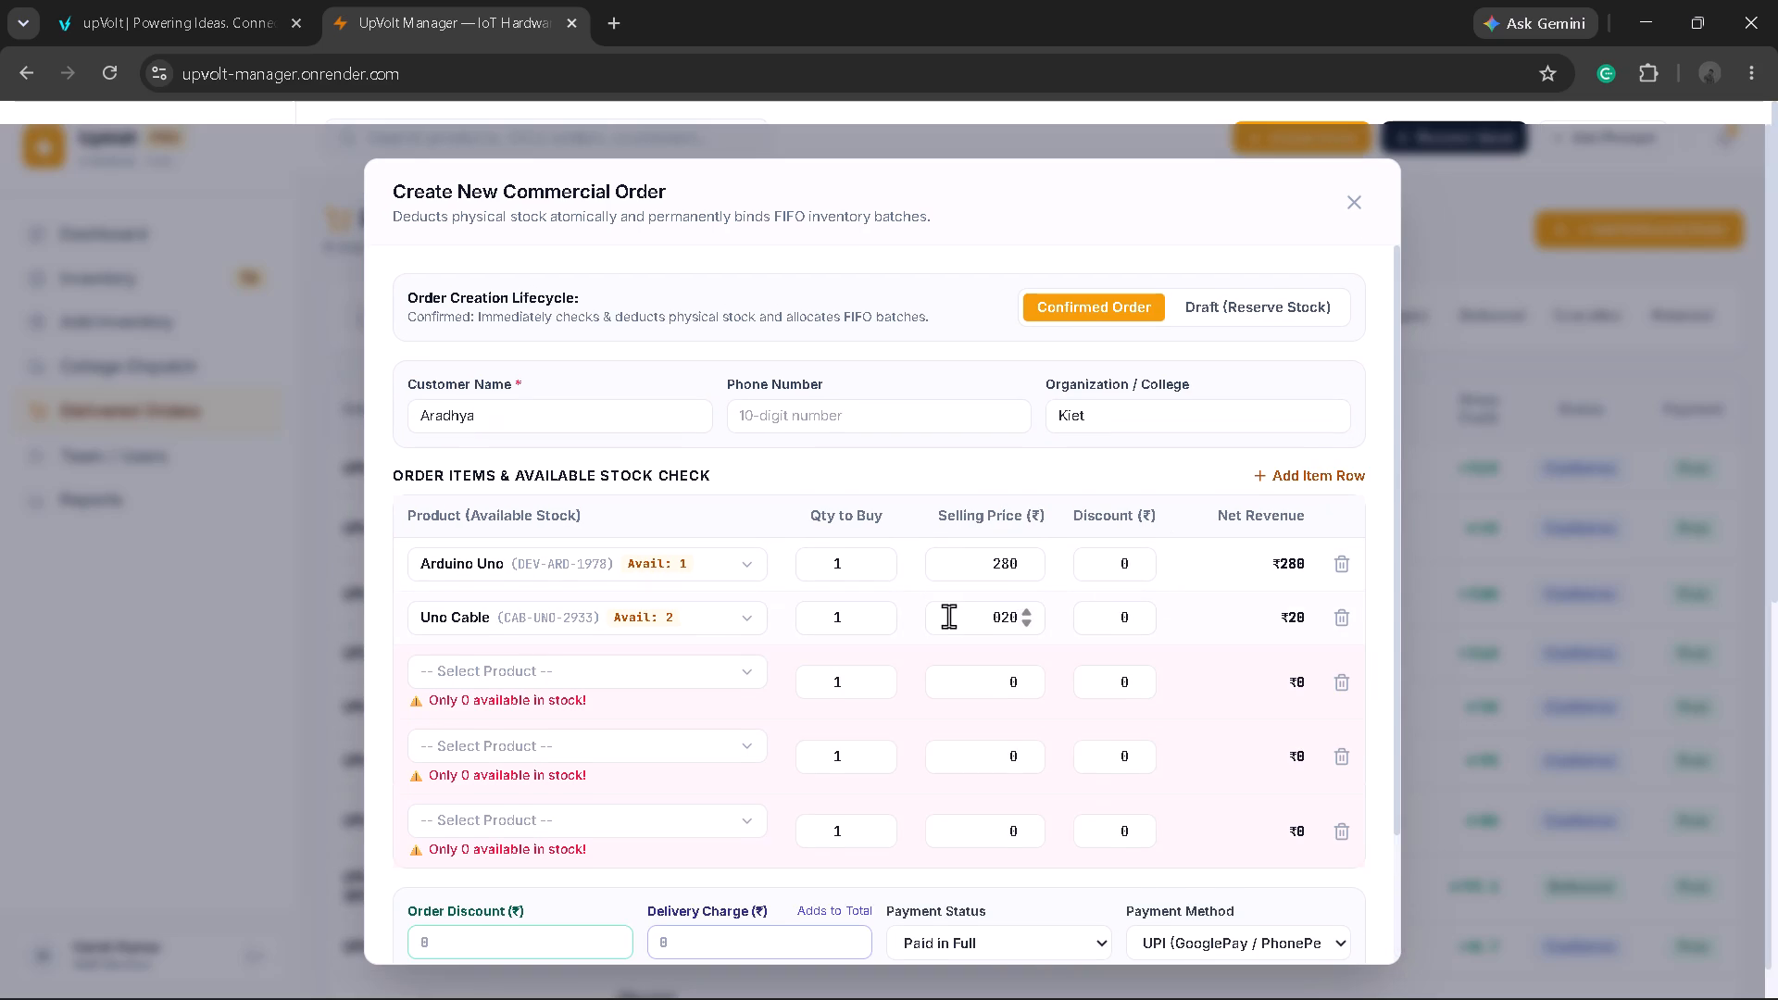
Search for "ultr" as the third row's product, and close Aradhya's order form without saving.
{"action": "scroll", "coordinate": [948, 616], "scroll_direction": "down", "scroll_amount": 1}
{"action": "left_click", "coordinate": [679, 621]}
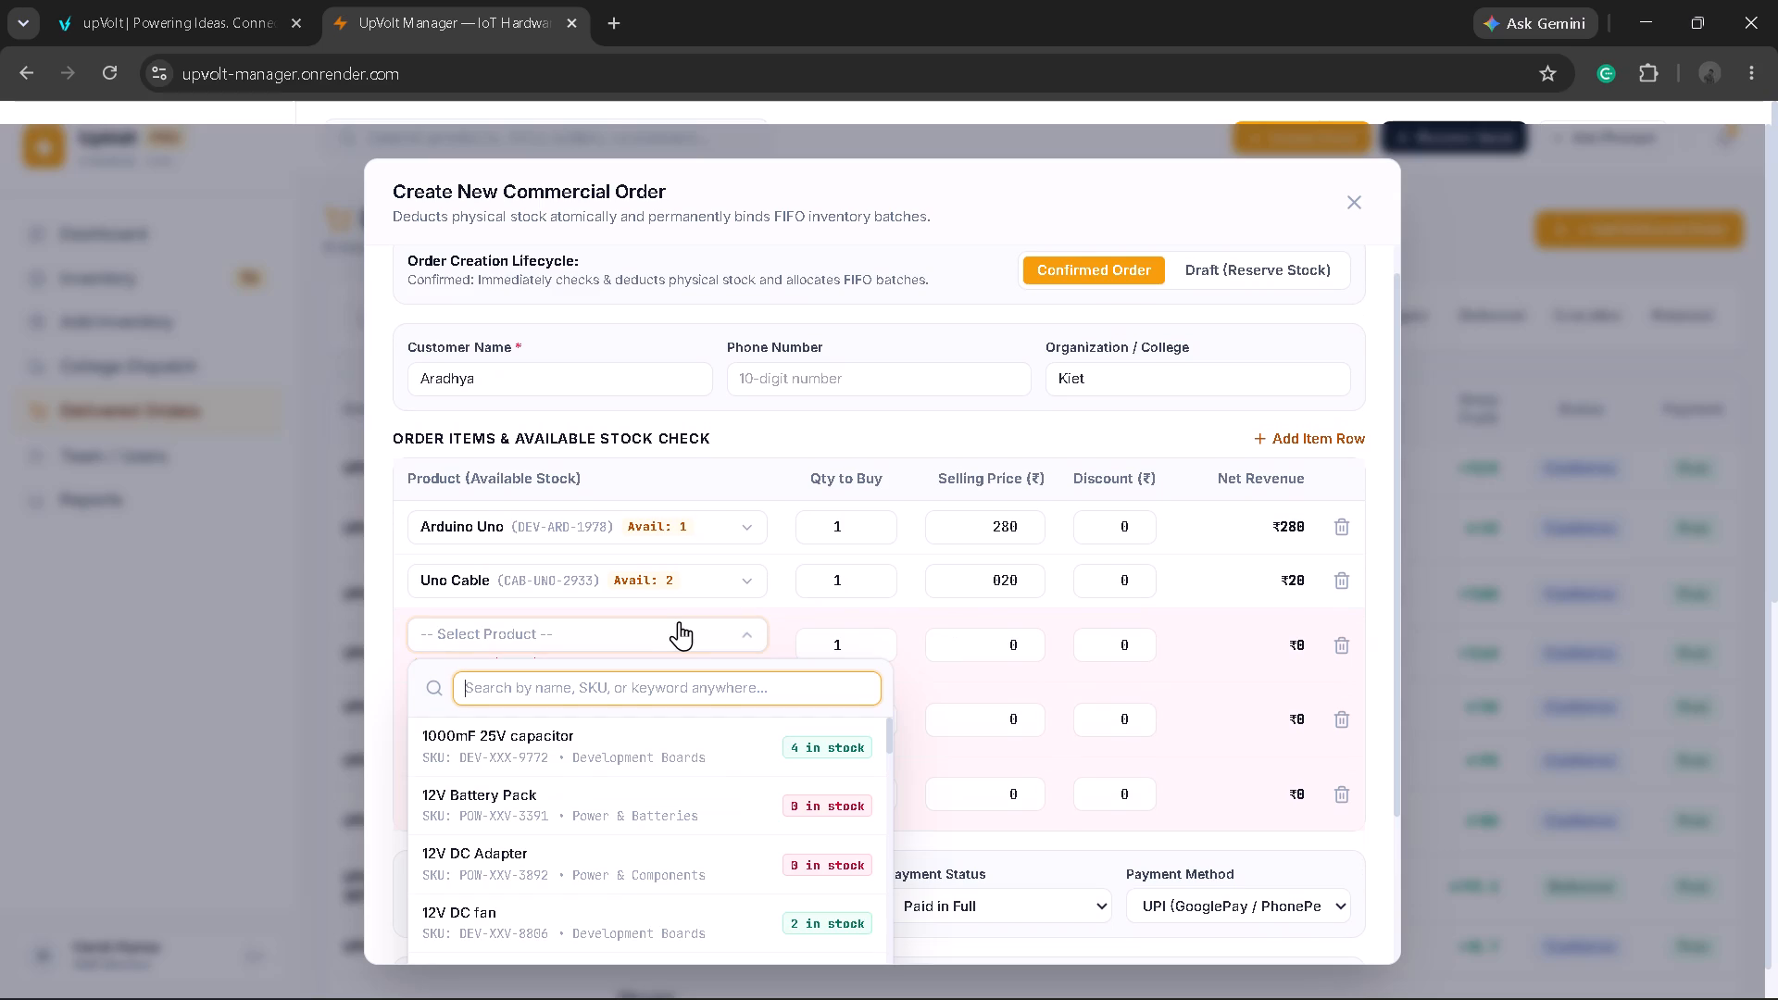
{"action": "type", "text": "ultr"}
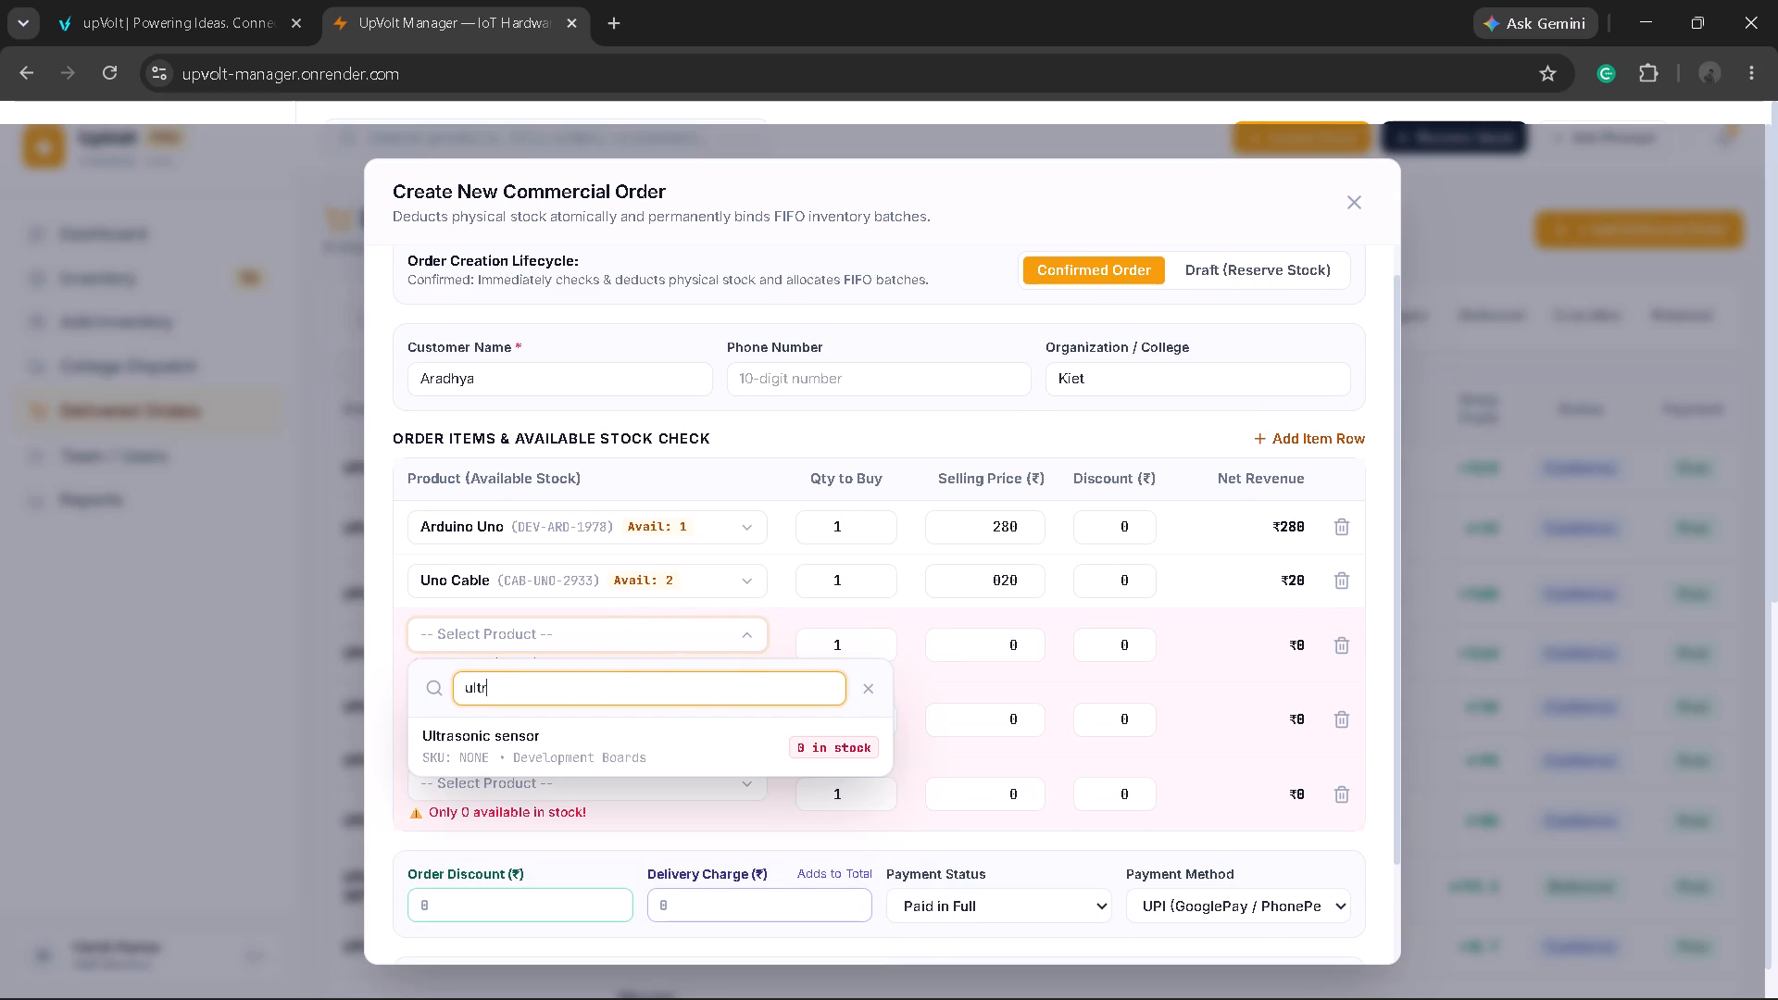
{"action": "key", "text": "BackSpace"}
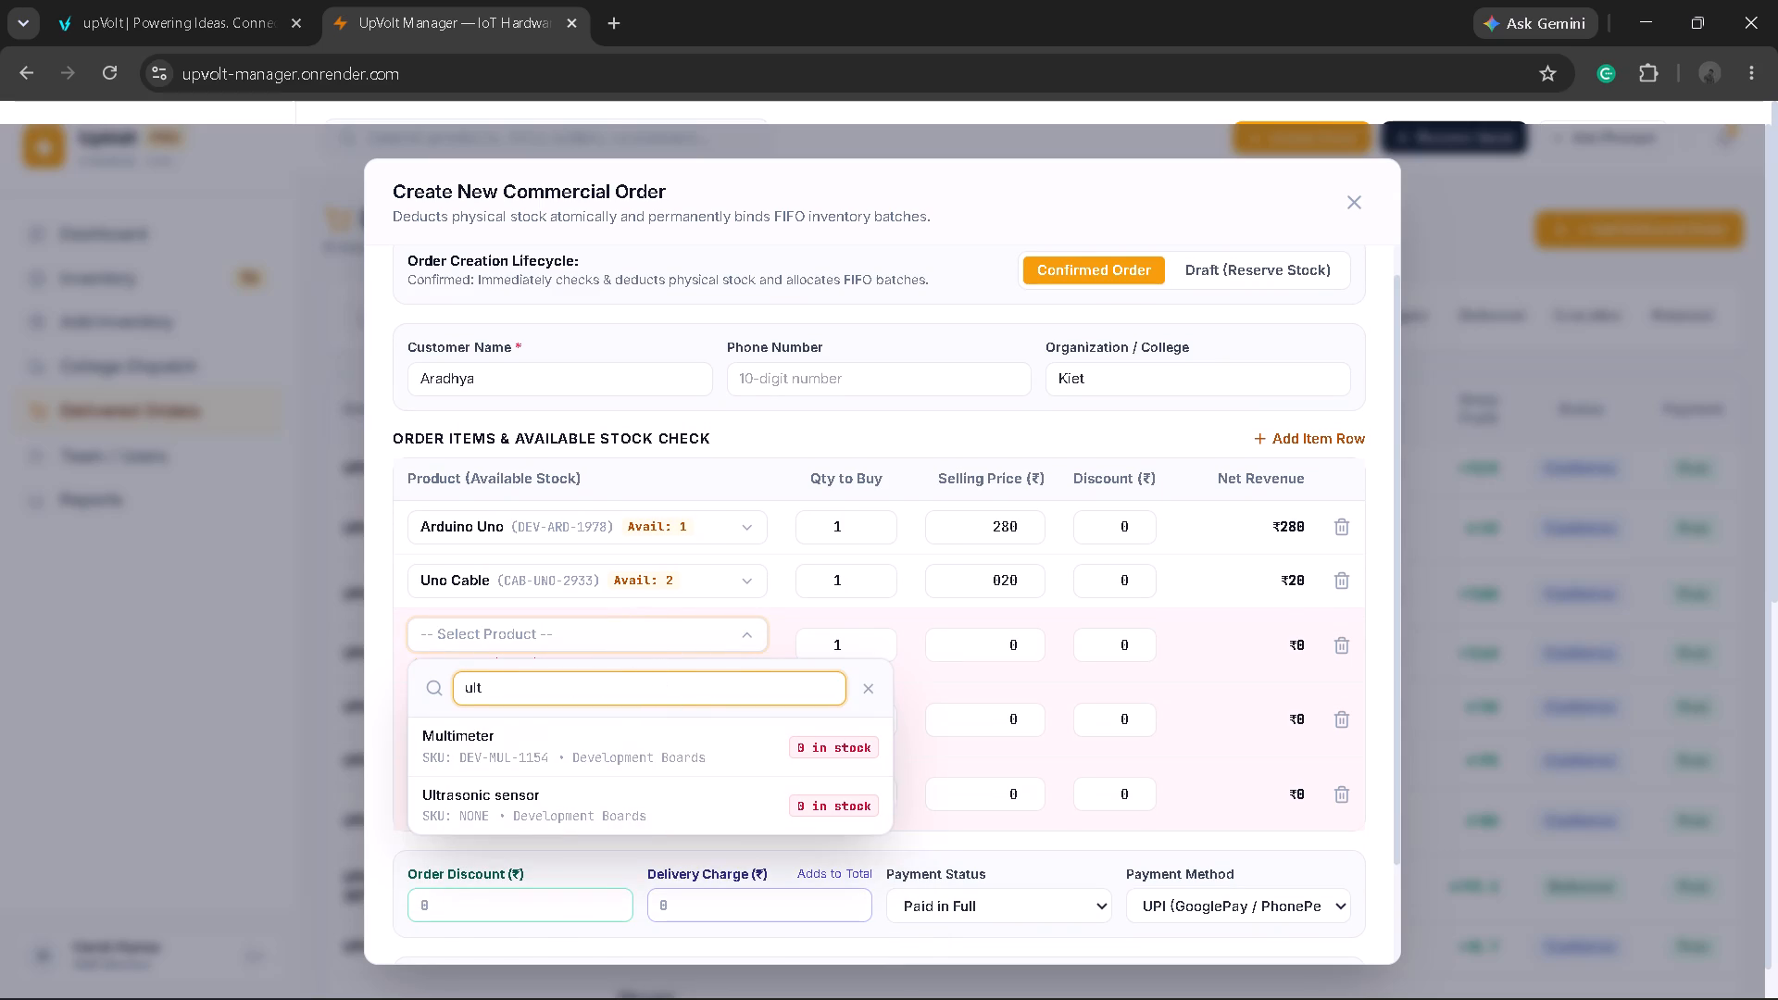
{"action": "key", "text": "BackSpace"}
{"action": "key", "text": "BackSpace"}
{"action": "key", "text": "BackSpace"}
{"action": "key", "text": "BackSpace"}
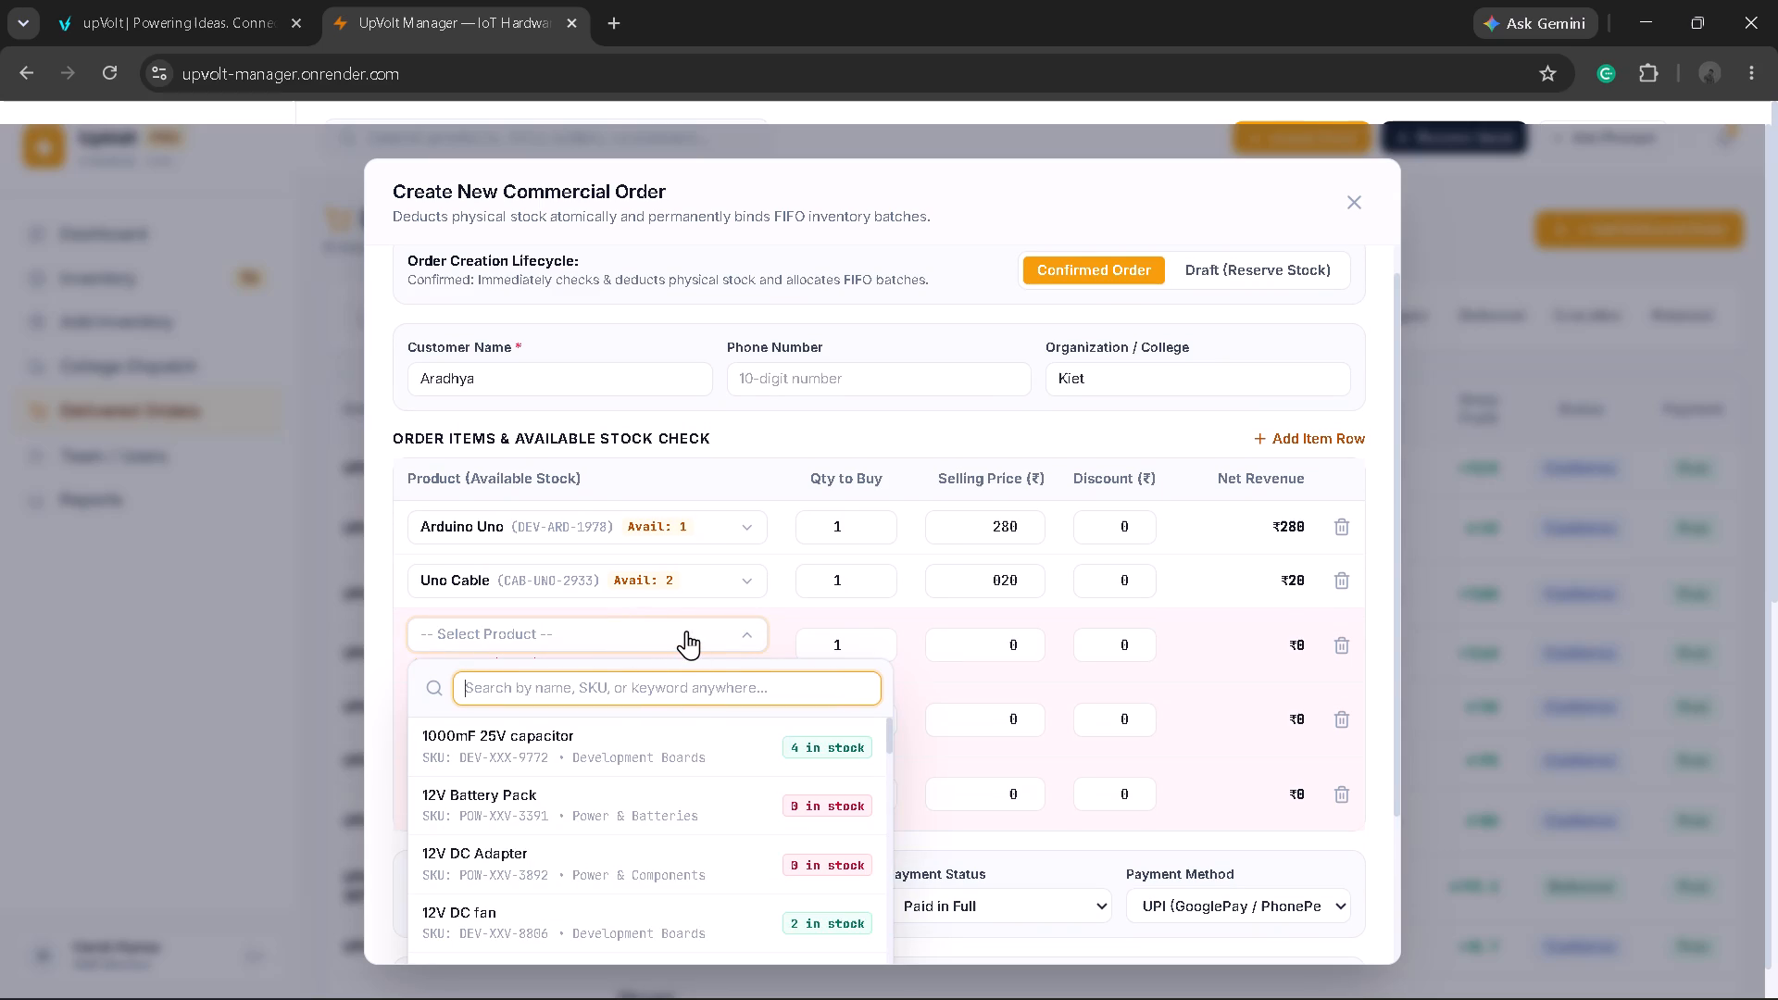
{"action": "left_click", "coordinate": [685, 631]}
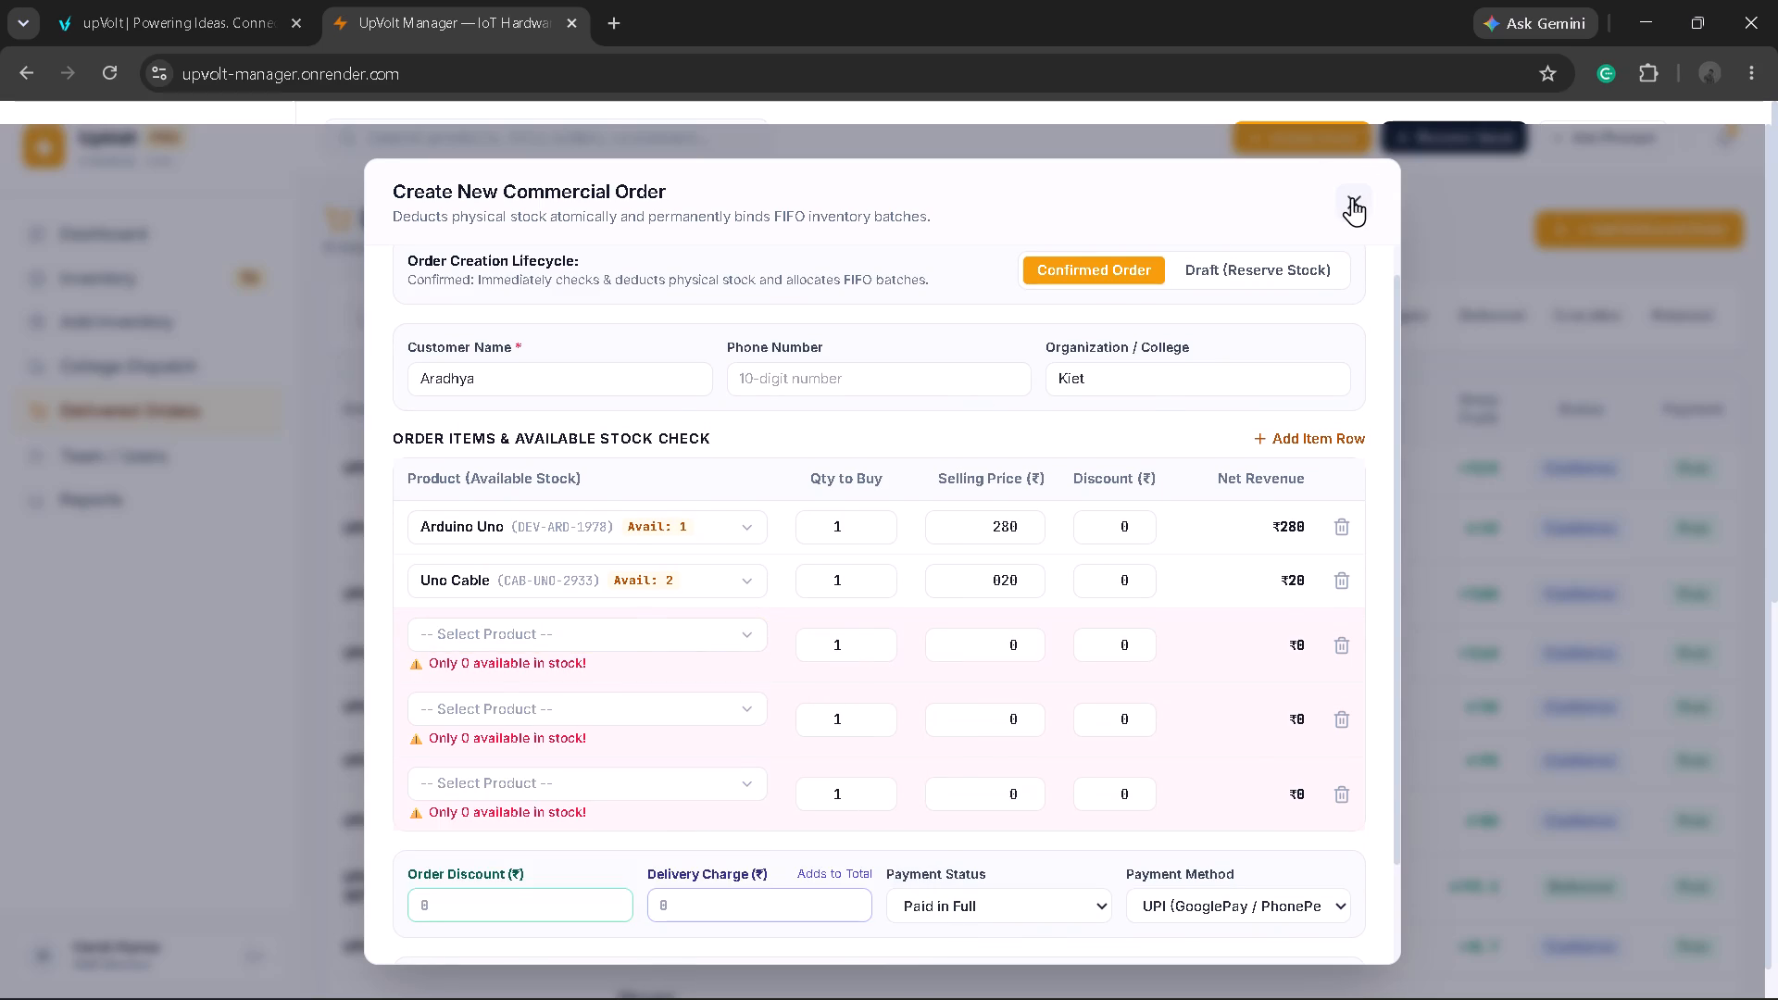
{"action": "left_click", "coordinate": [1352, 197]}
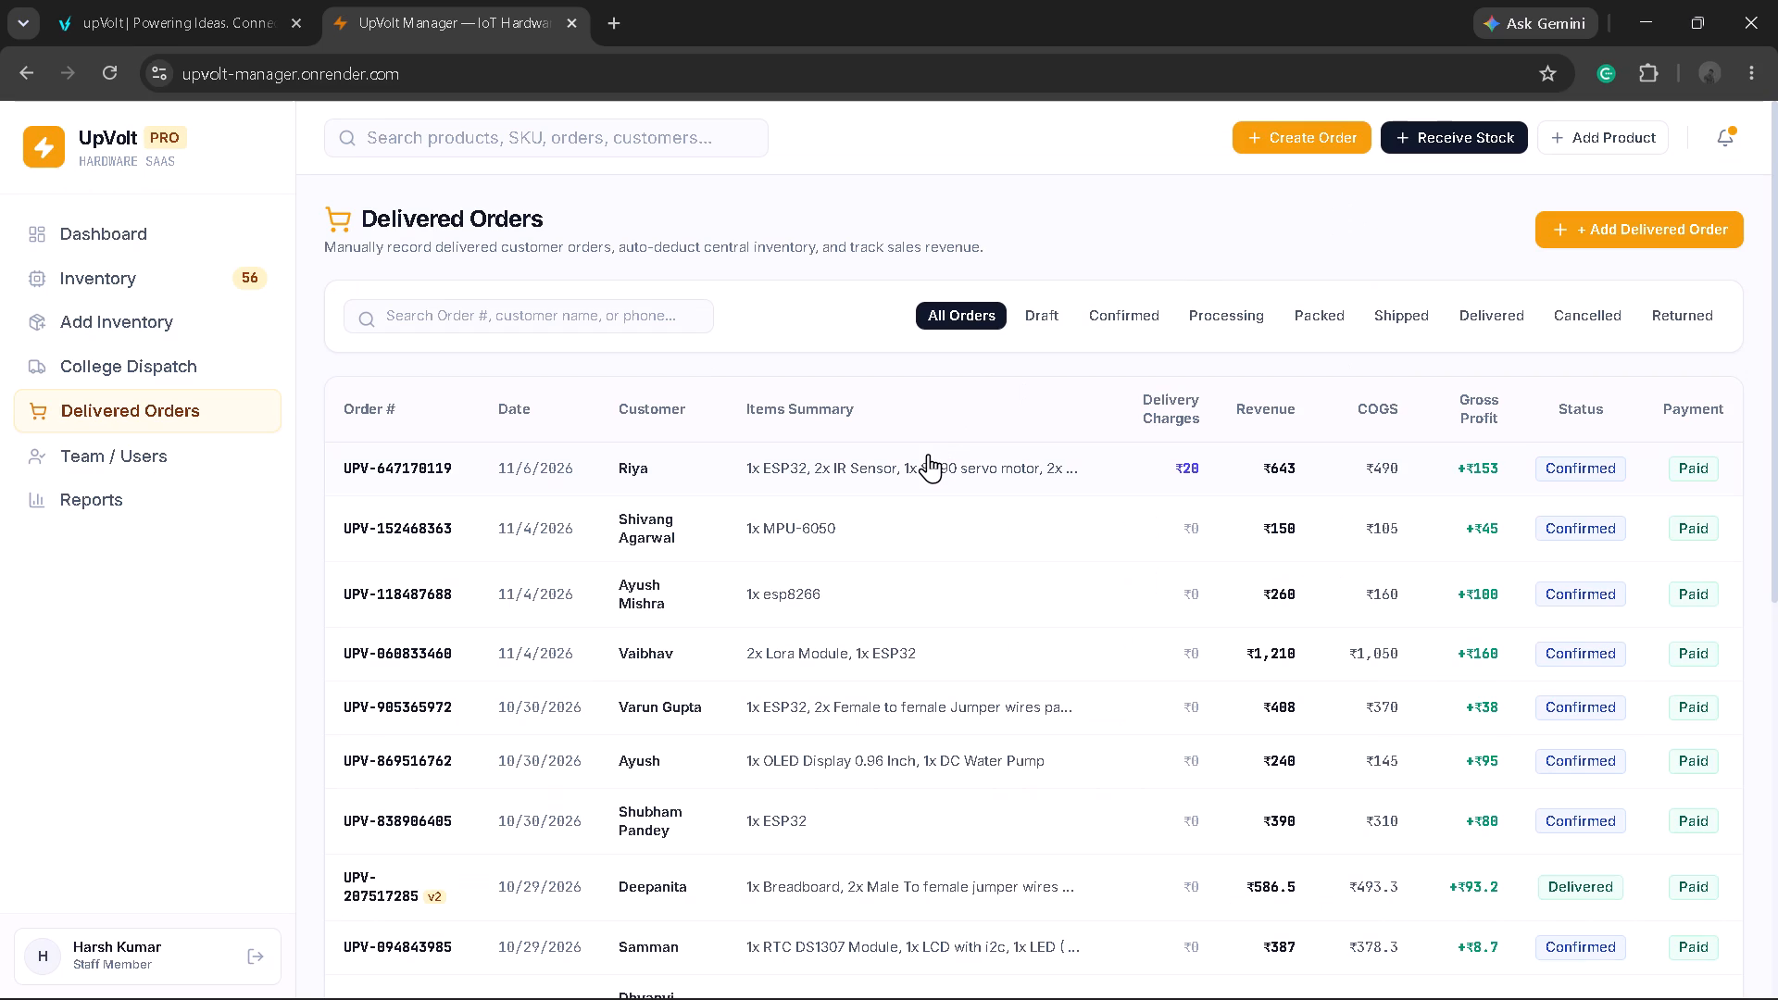
Open Riya's order in the delivered orders list to review its sold items and batch allocations.
{"action": "left_click", "coordinate": [928, 454]}
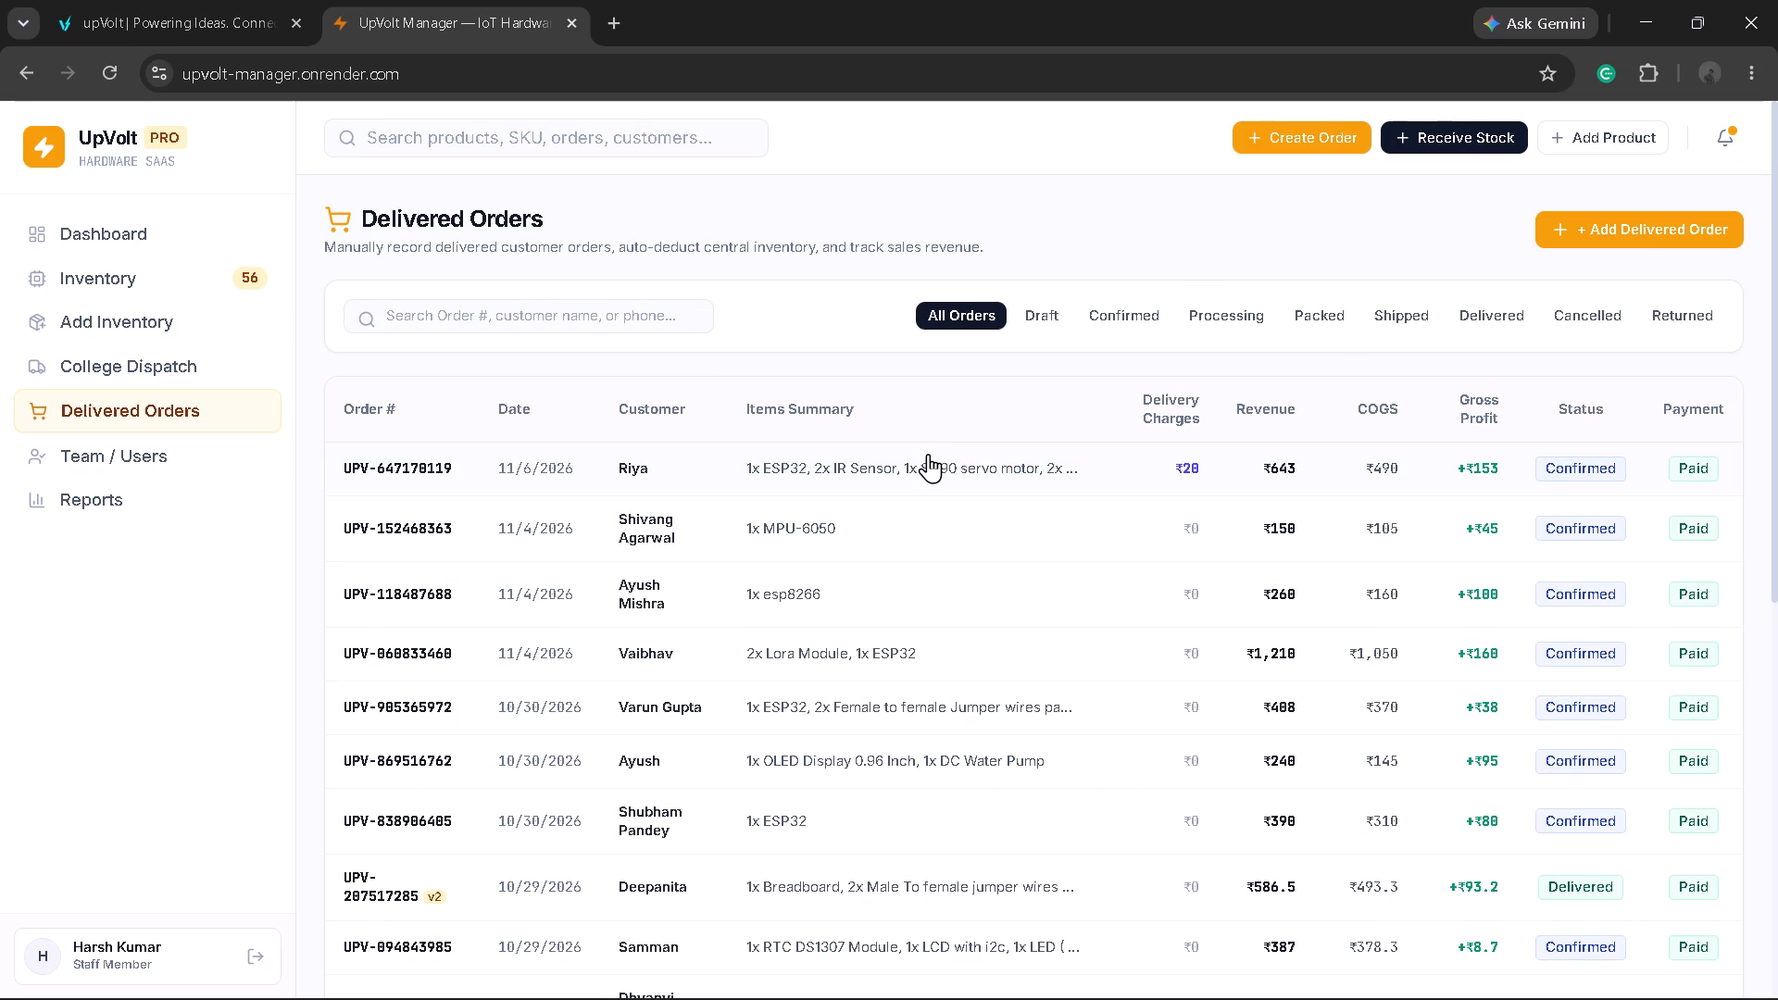
{"action": "left_click", "coordinate": [928, 454]}
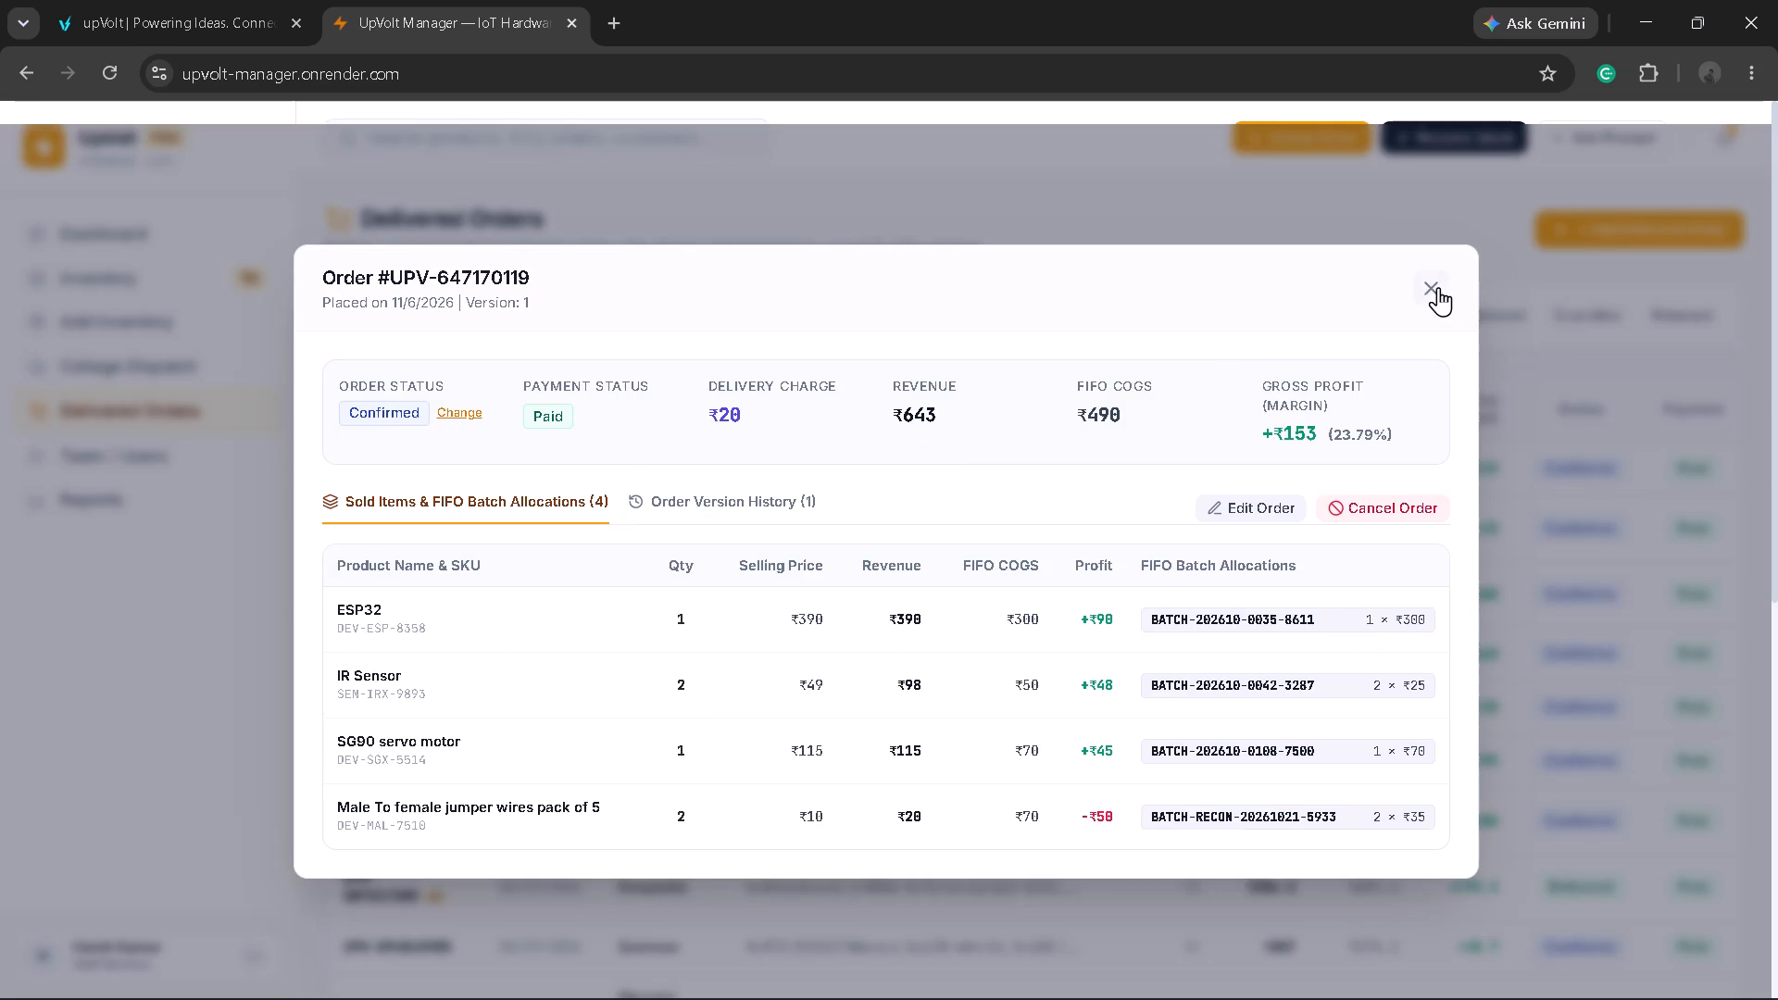
{"action": "left_click", "coordinate": [1432, 280]}
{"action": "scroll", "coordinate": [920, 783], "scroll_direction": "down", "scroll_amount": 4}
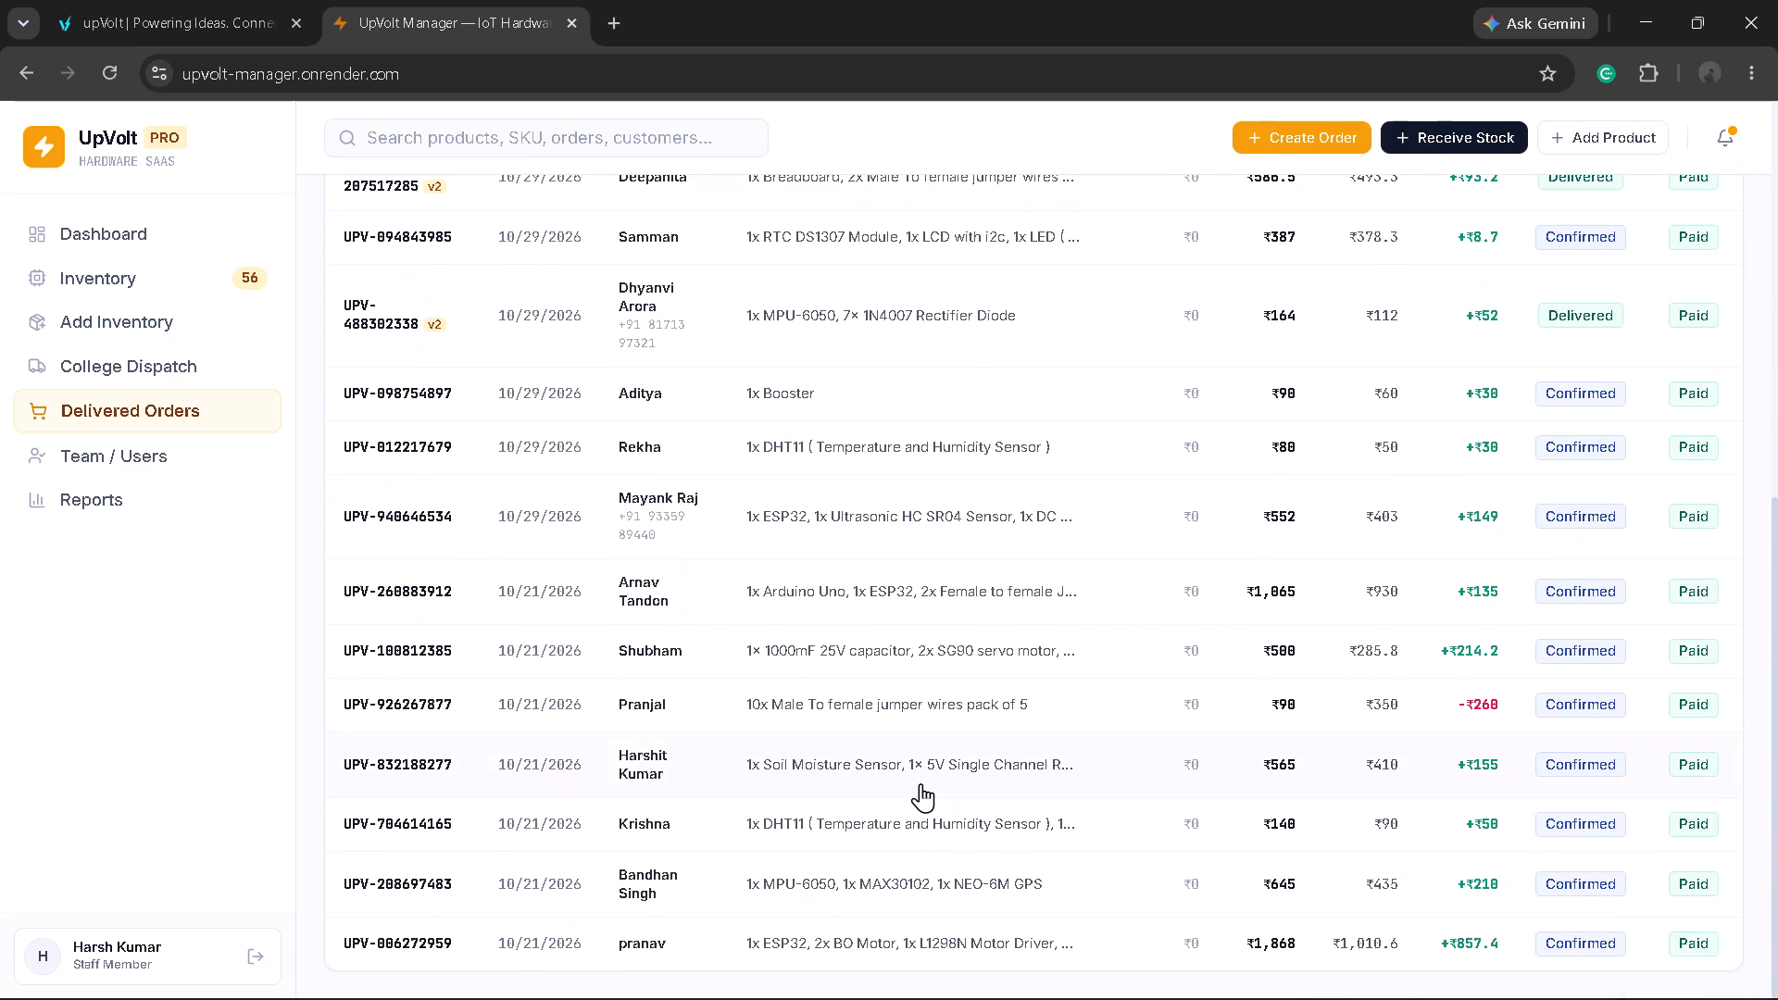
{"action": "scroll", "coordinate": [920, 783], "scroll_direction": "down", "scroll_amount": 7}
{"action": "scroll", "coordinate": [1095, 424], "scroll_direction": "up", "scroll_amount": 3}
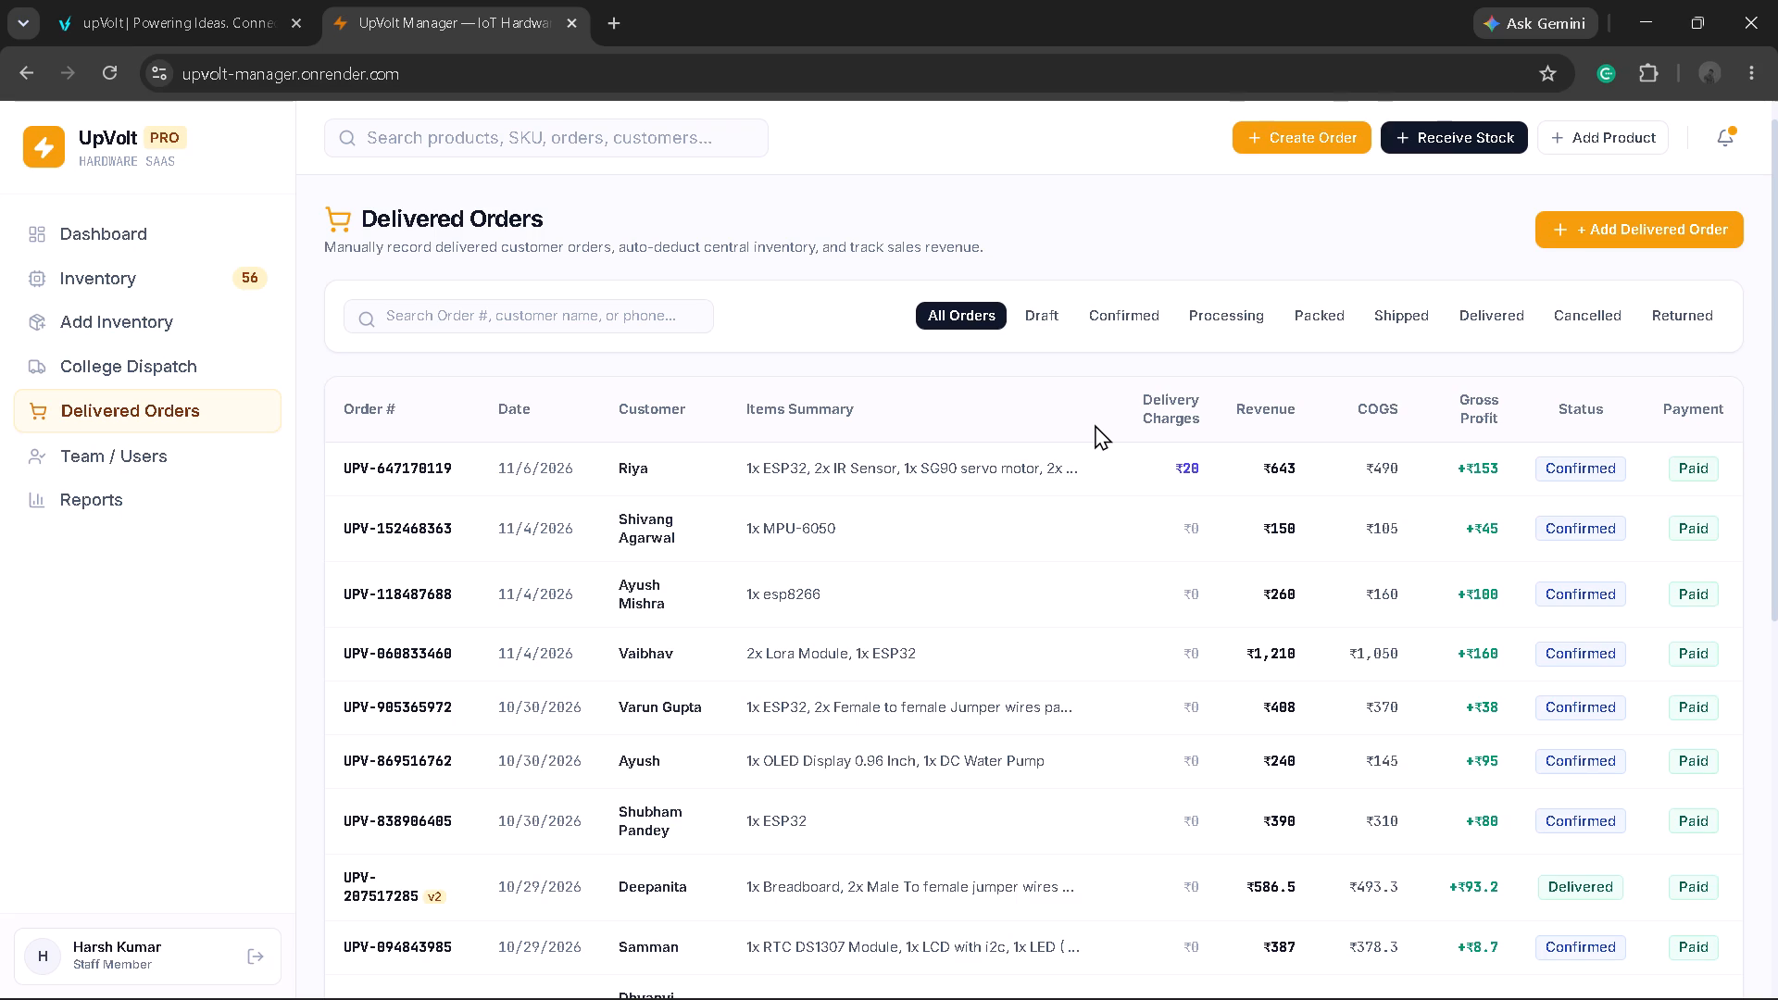
{"action": "scroll", "coordinate": [1186, 508], "scroll_direction": "down", "scroll_amount": 2}
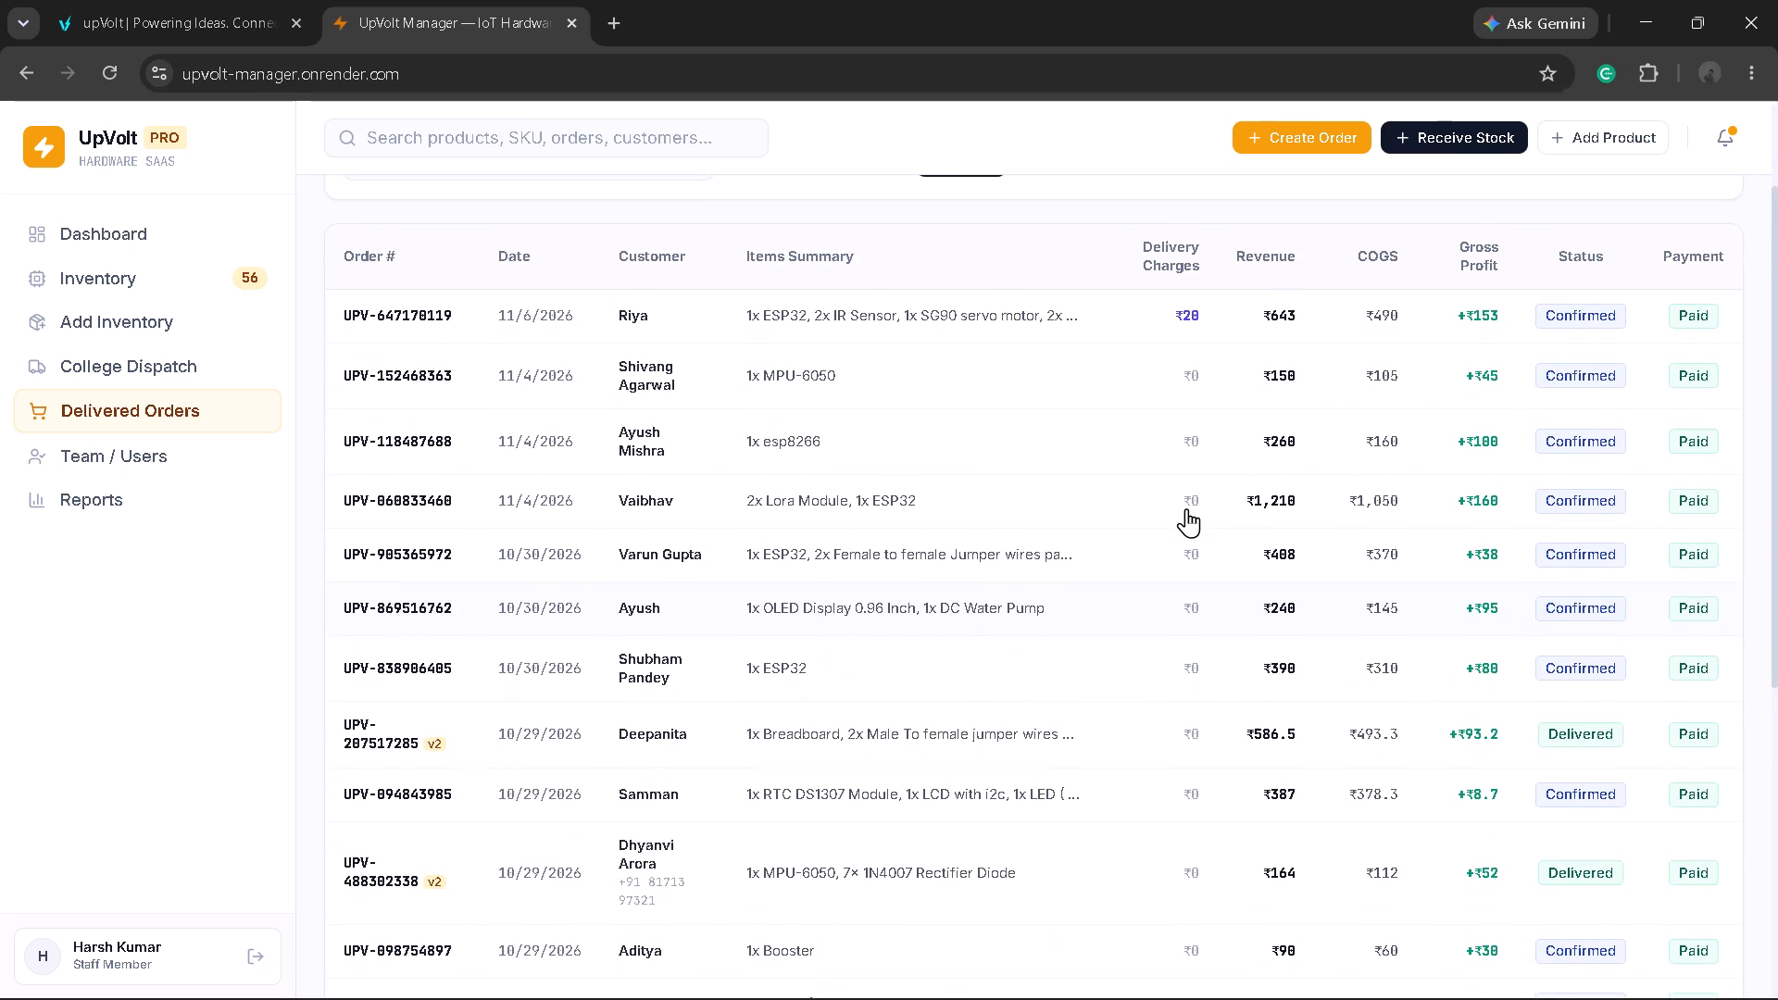
{"action": "scroll", "coordinate": [1186, 508], "scroll_direction": "down", "scroll_amount": 3}
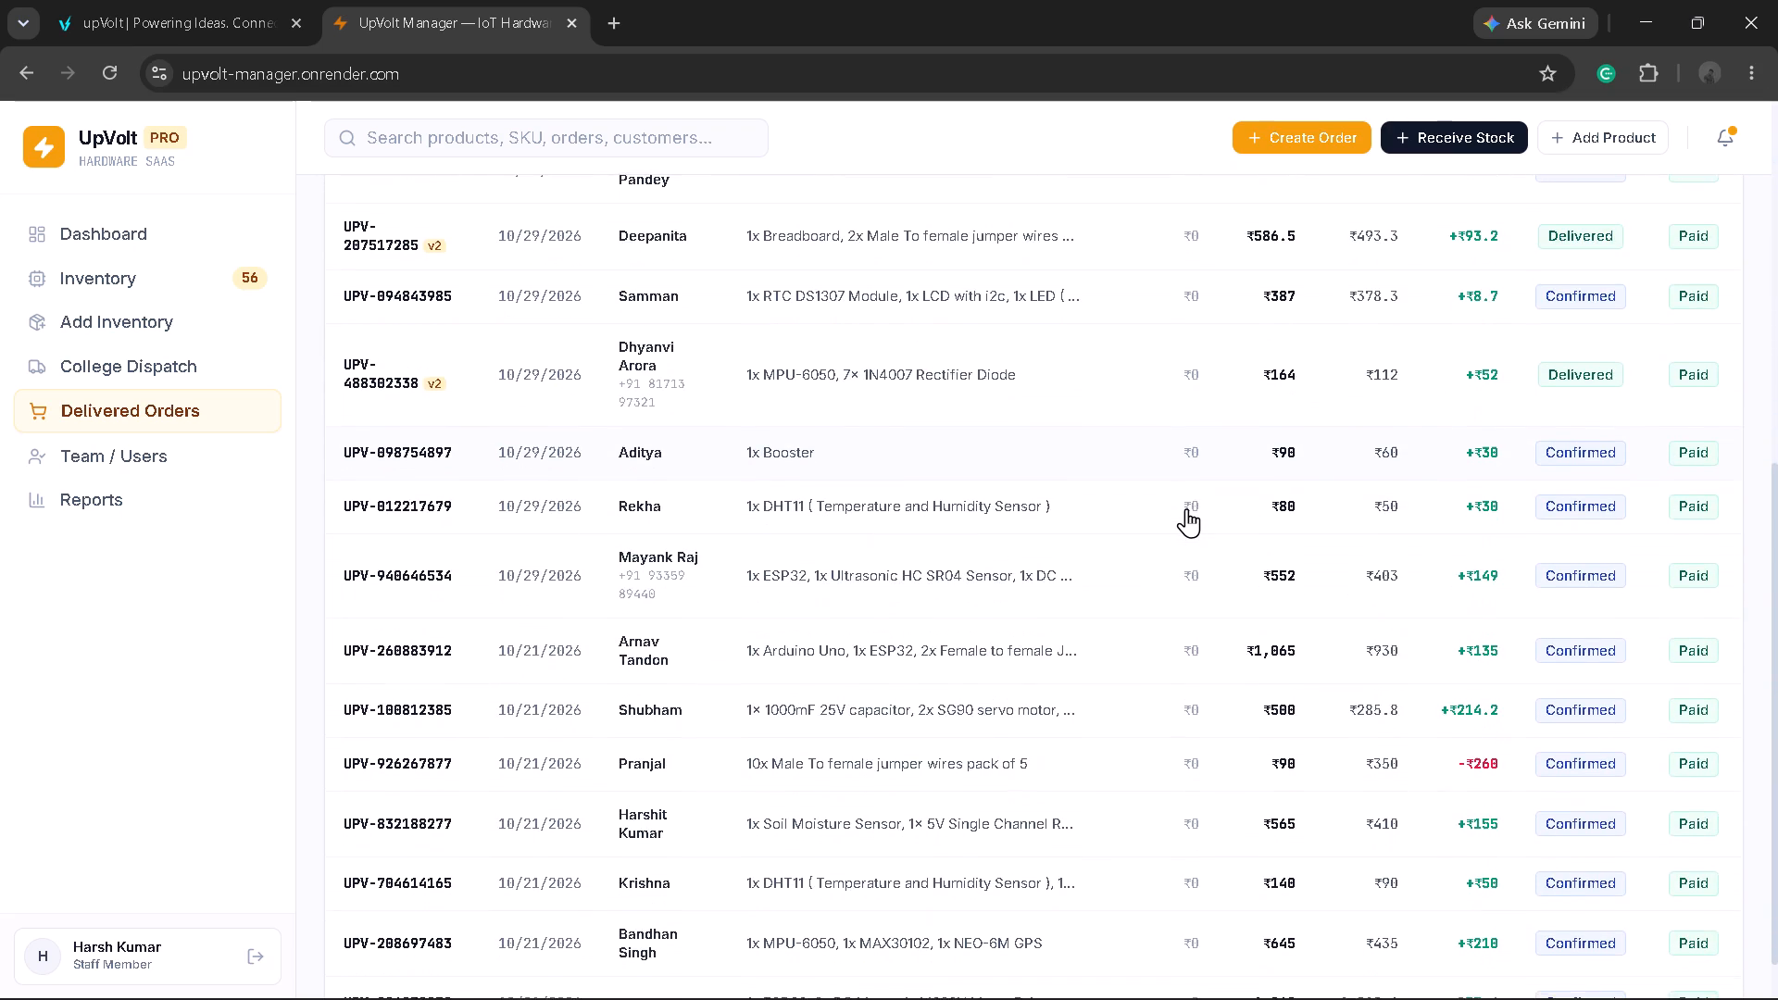
{"action": "scroll", "coordinate": [1186, 508], "scroll_direction": "down", "scroll_amount": 2}
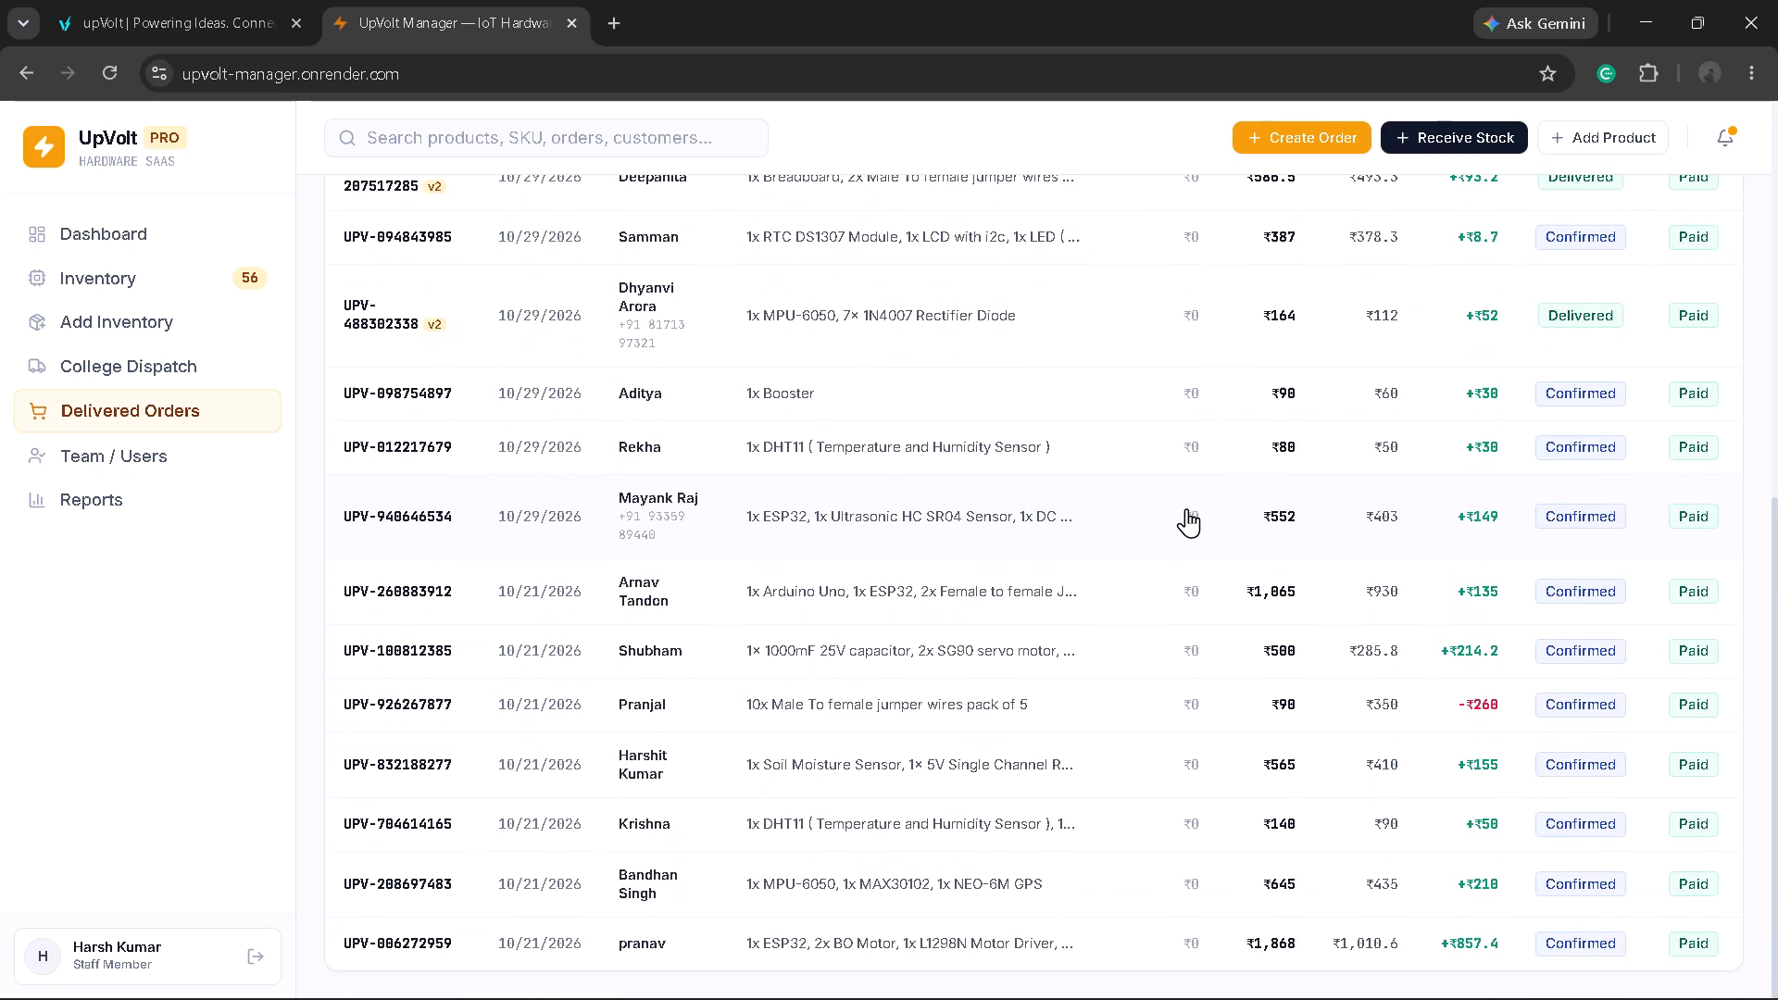
{"action": "scroll", "coordinate": [1186, 508], "scroll_direction": "down", "scroll_amount": 1}
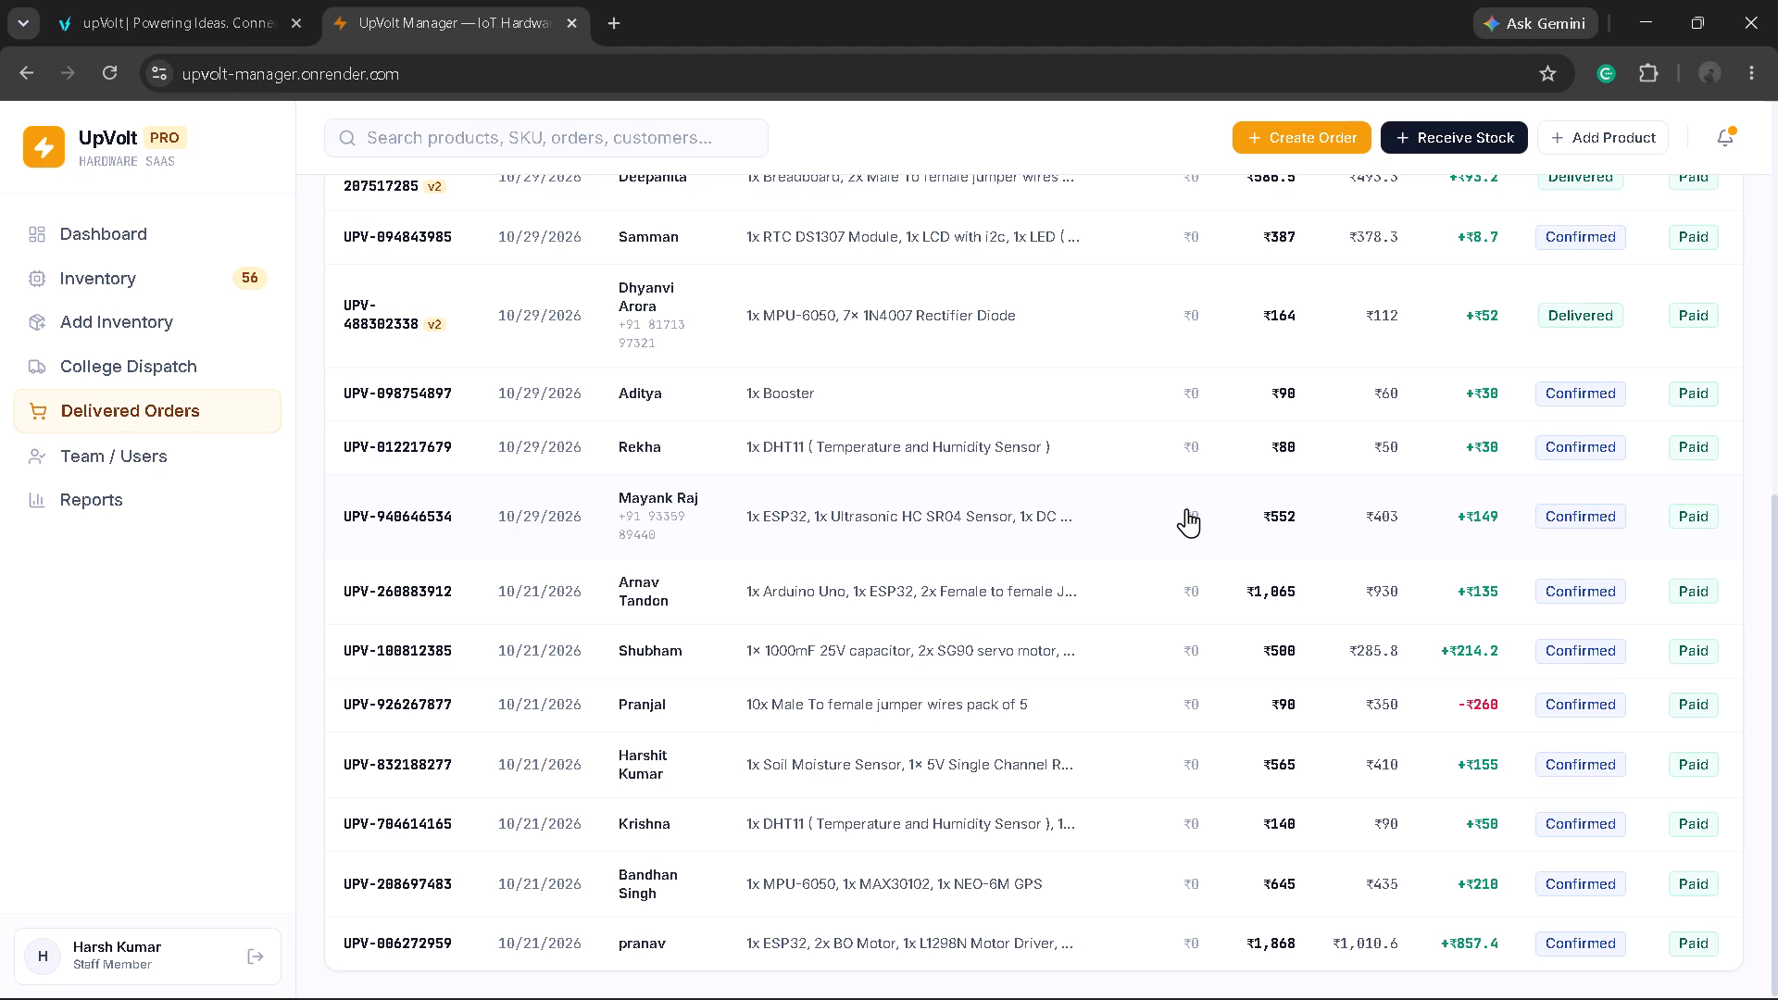
{"action": "left_click", "coordinate": [1186, 508]}
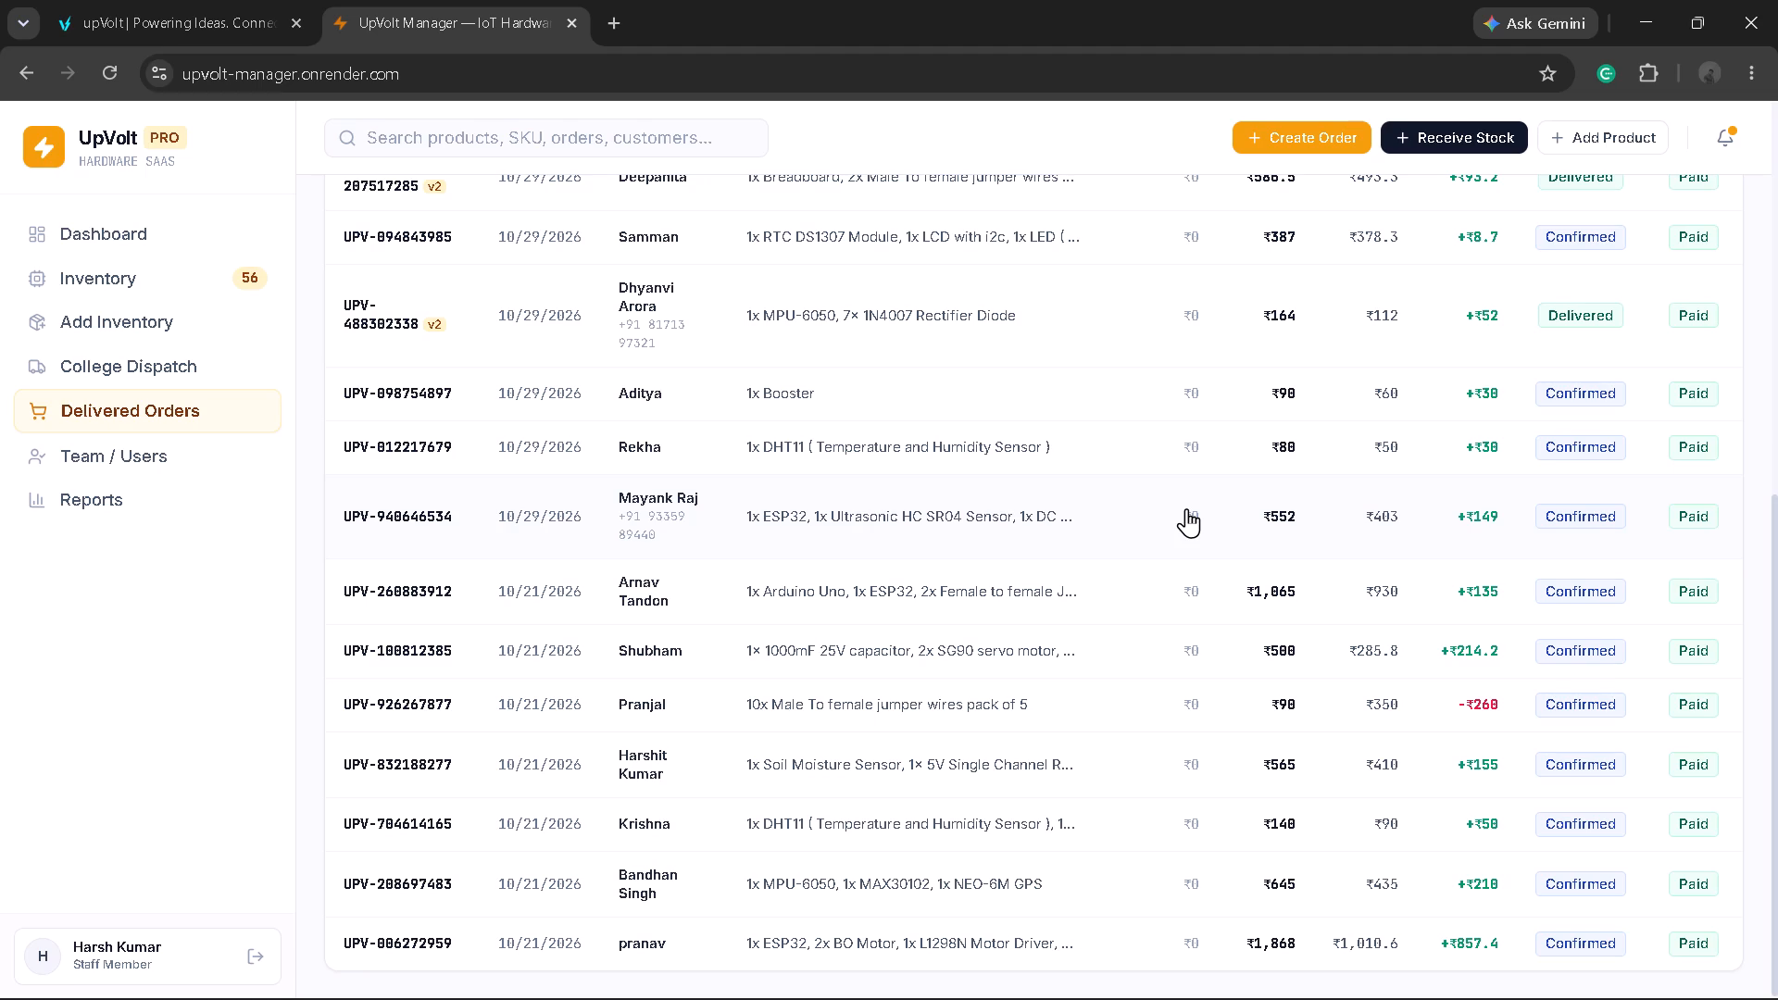
{"action": "left_click", "coordinate": [1186, 508]}
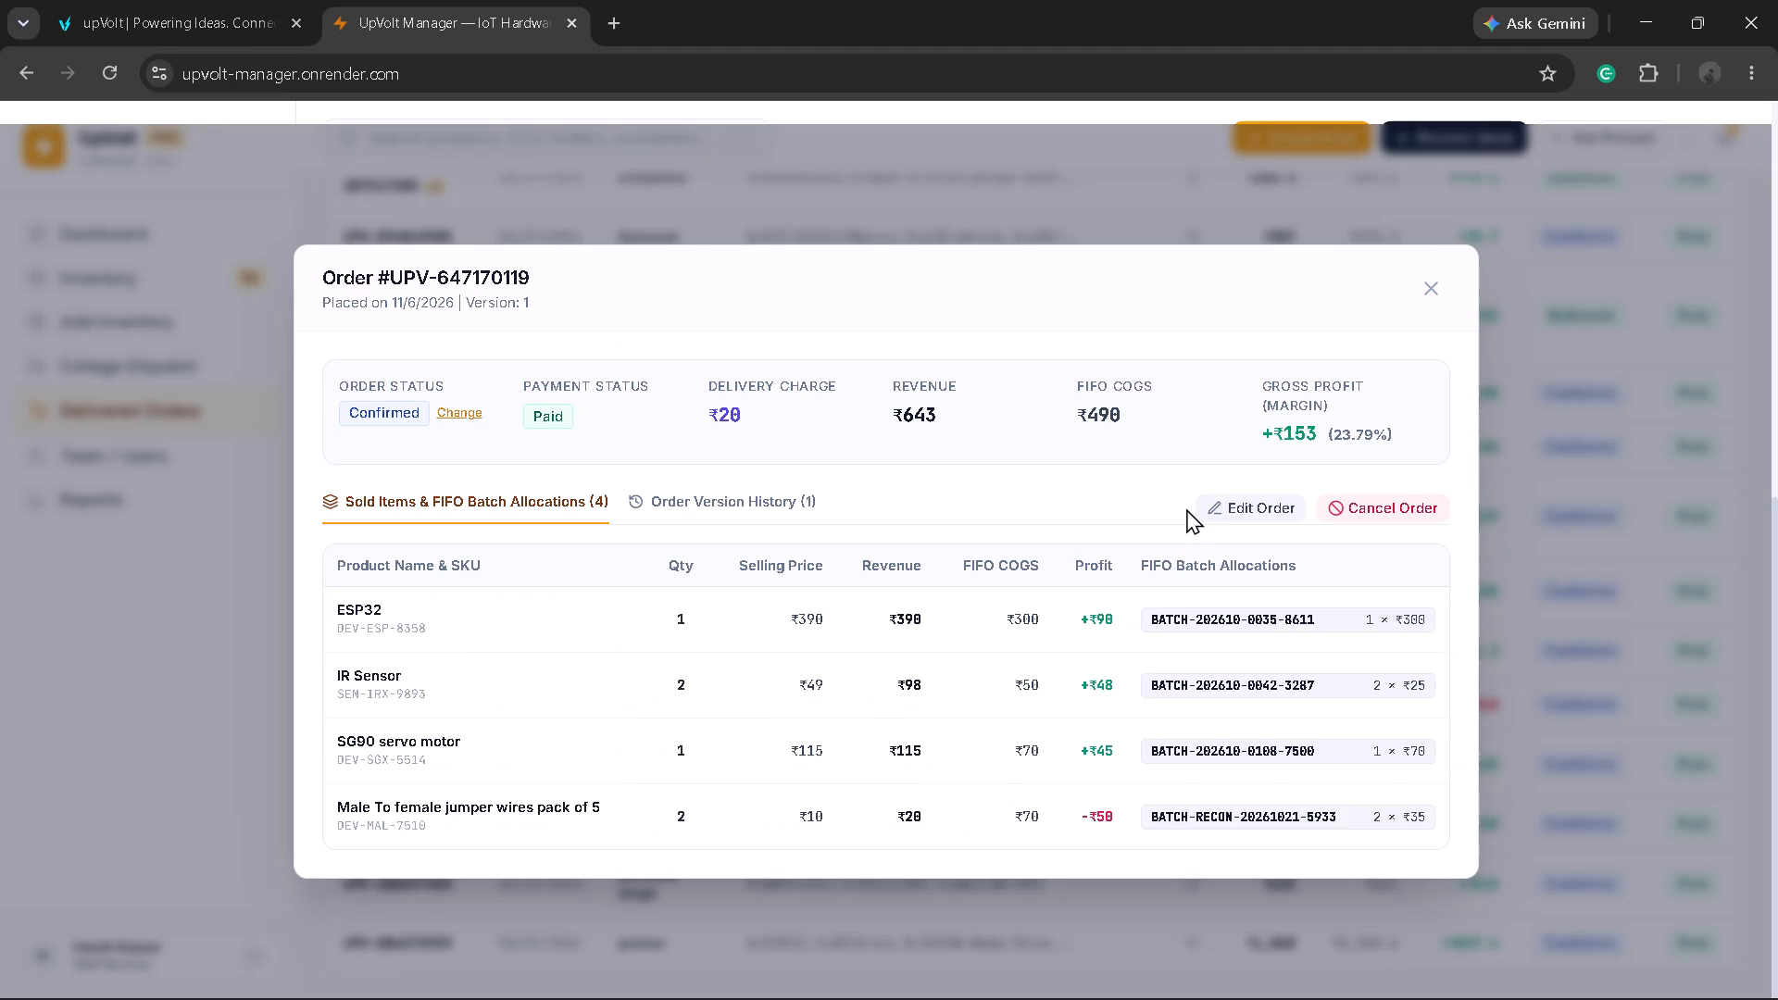
{"action": "left_click", "coordinate": [1186, 508]}
{"action": "left_click", "coordinate": [1186, 508]}
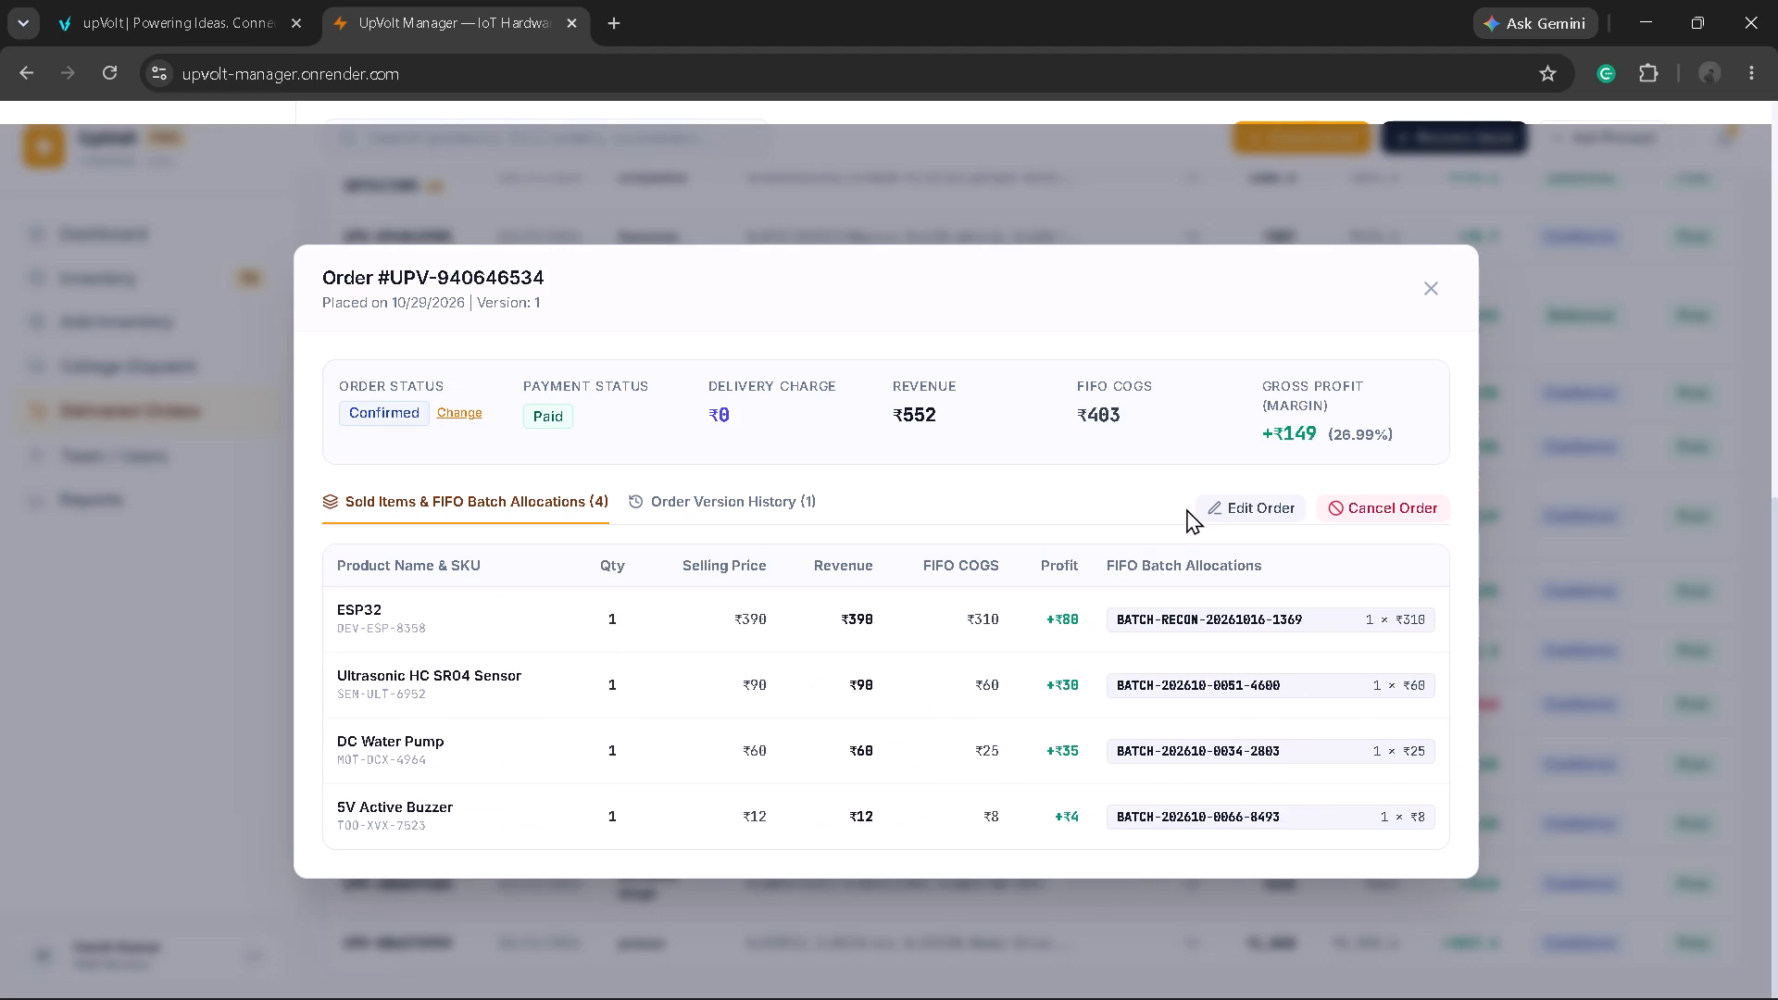
{"action": "left_click", "coordinate": [1186, 508]}
{"action": "left_click", "coordinate": [1297, 540]}
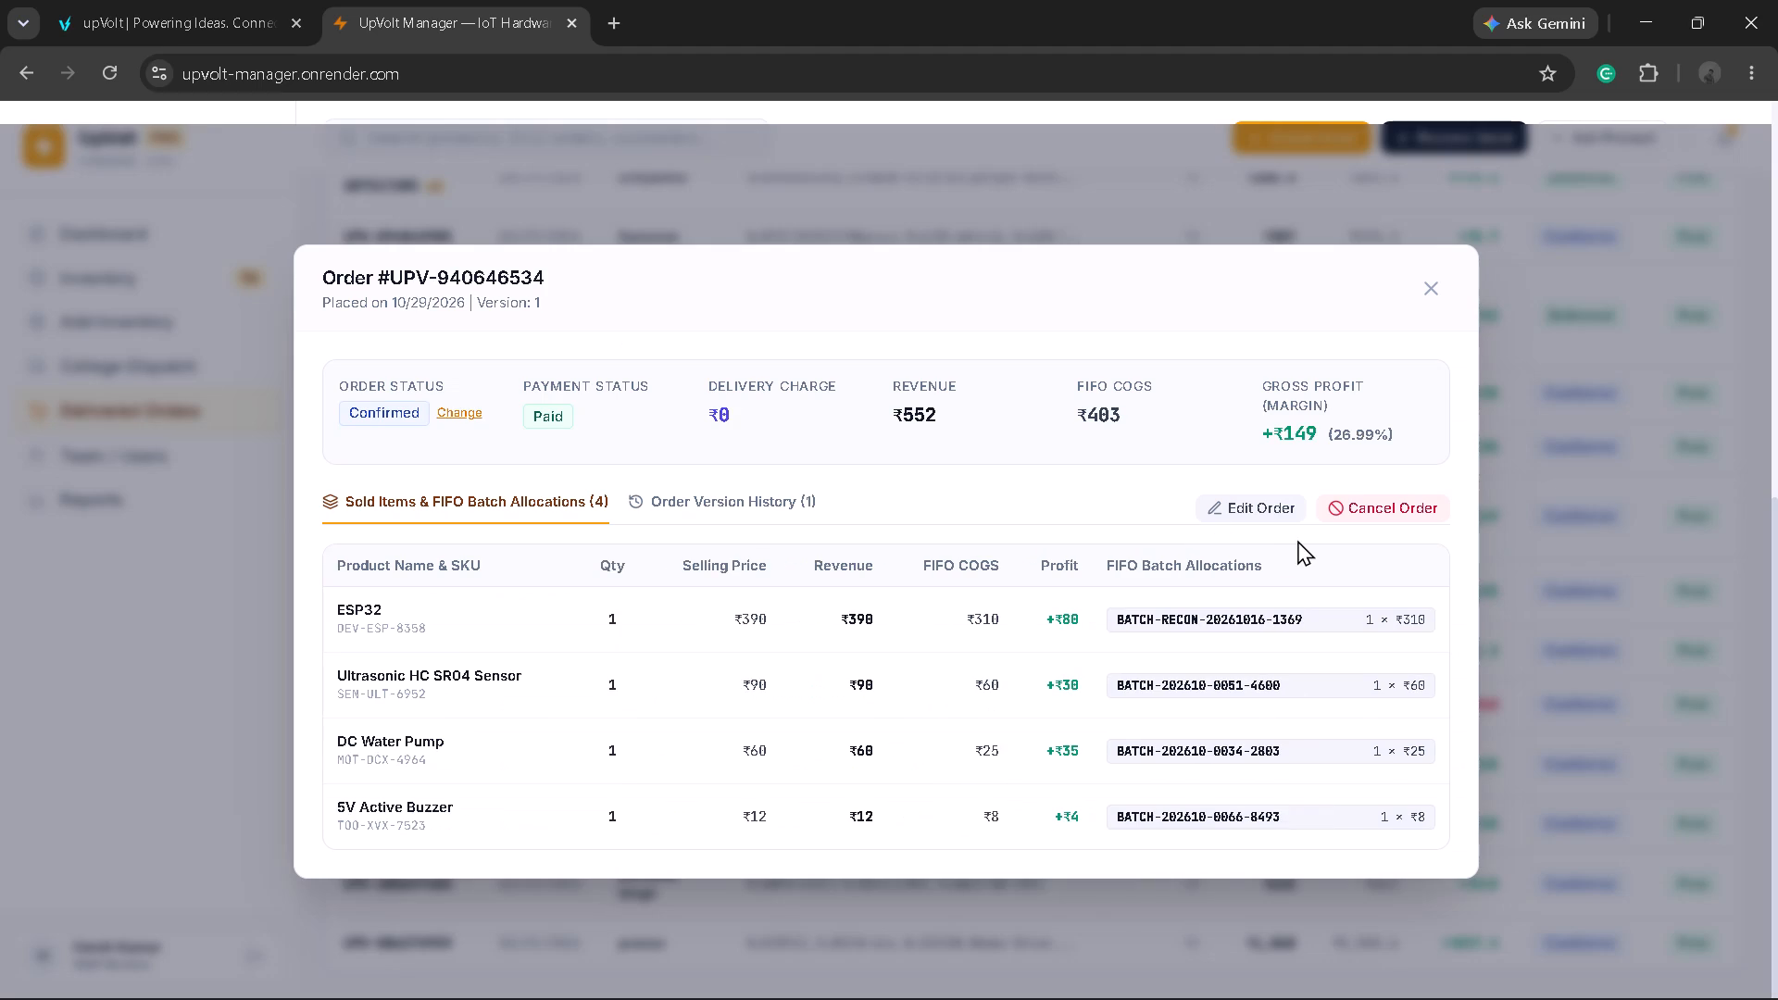
{"action": "left_click", "coordinate": [1297, 540]}
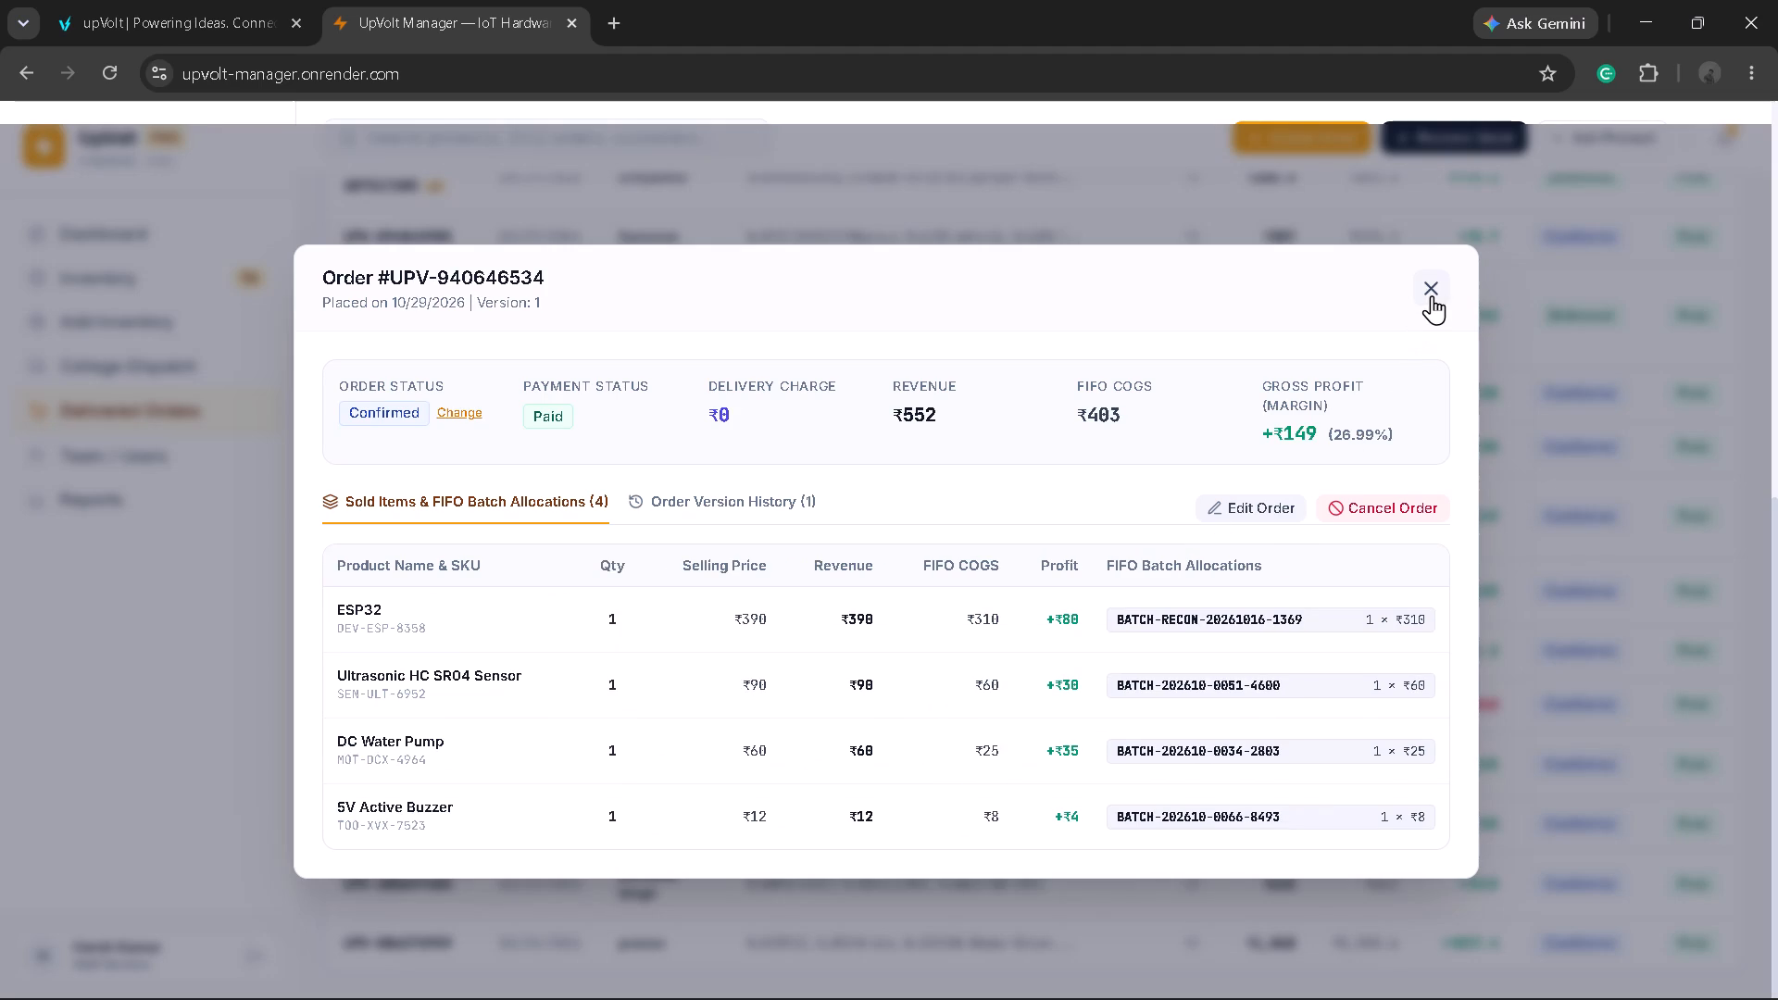
{"action": "left_click", "coordinate": [1432, 294]}
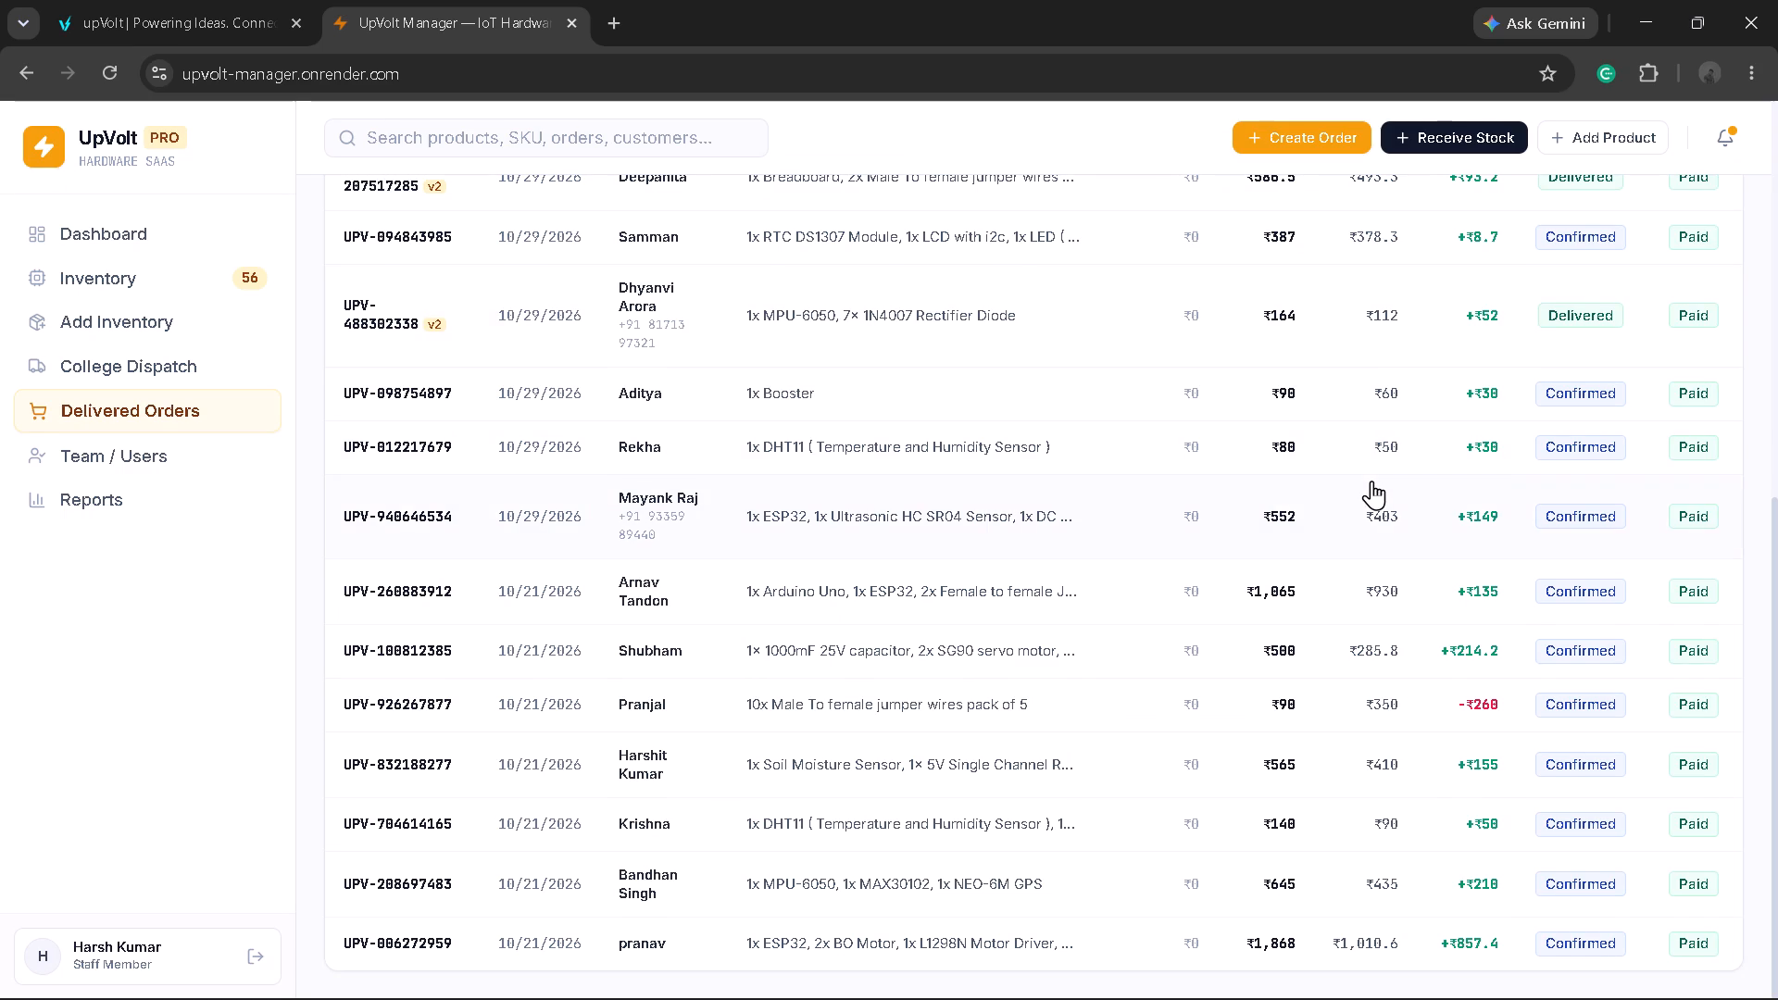
Examine the delivered orders list from newest to oldest, comparing each order's customer, items summary, revenue and gross profit.
{"action": "scroll", "coordinate": [1371, 481], "scroll_direction": "up", "scroll_amount": 2}
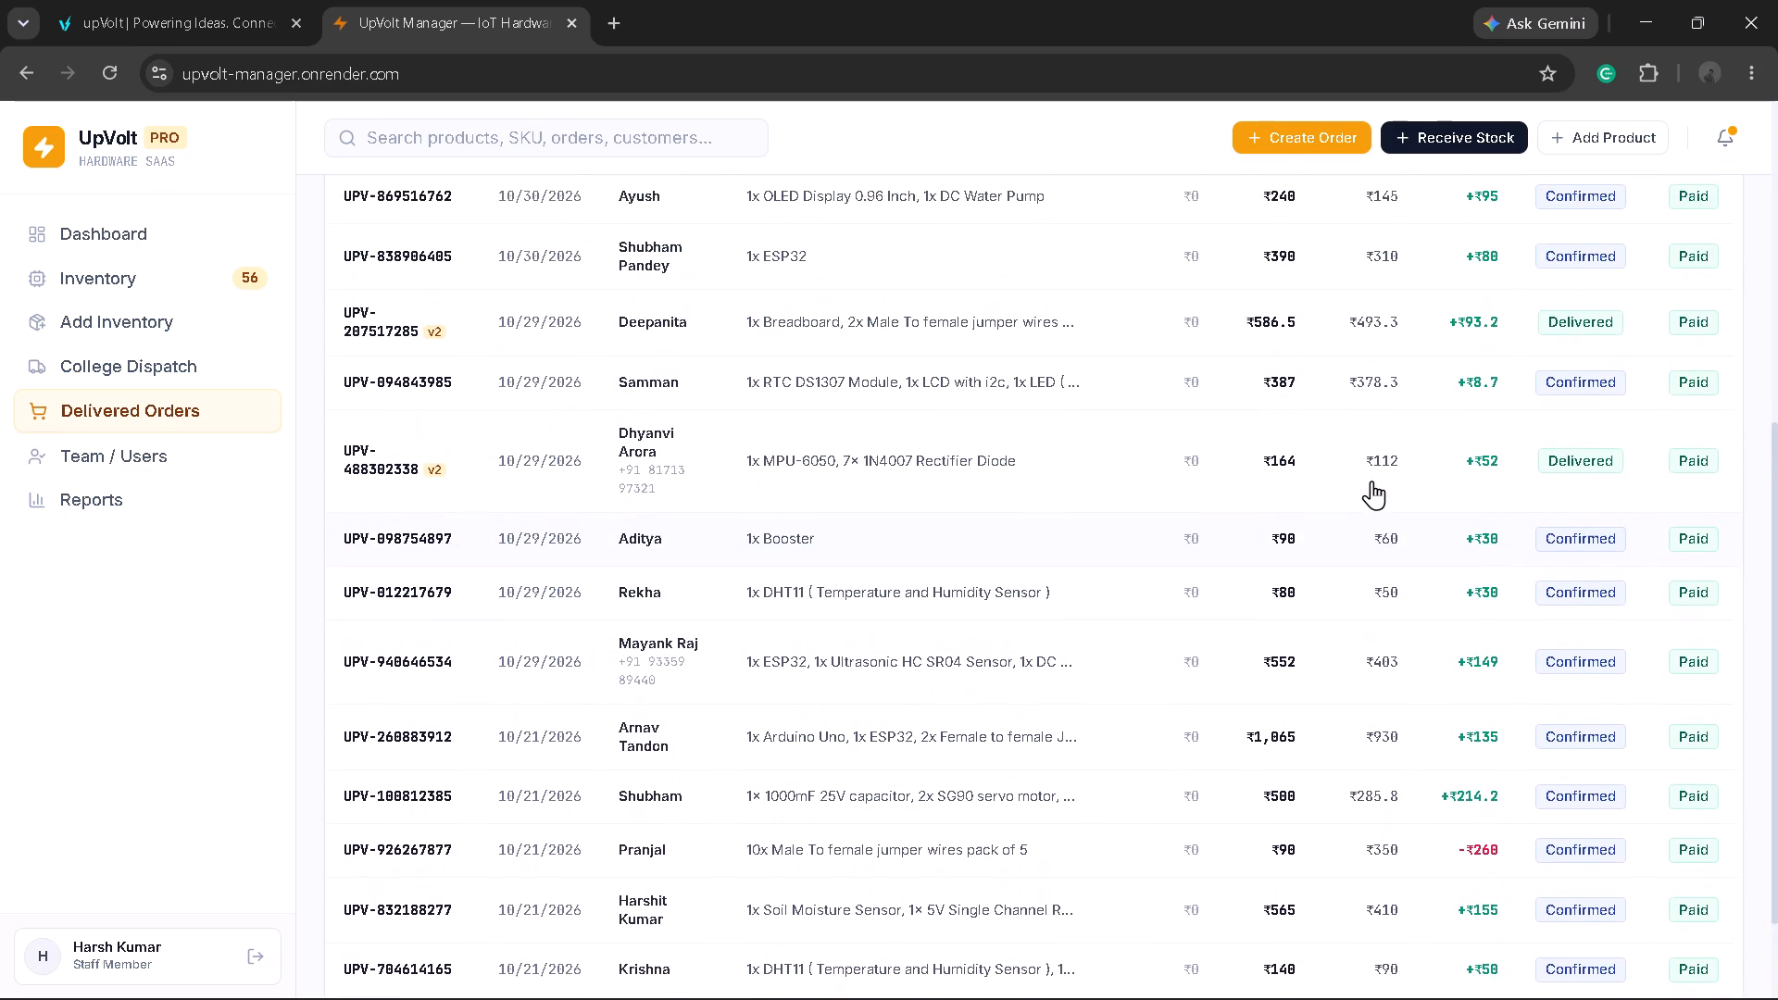
{"action": "scroll", "coordinate": [1371, 481], "scroll_direction": "up", "scroll_amount": 3}
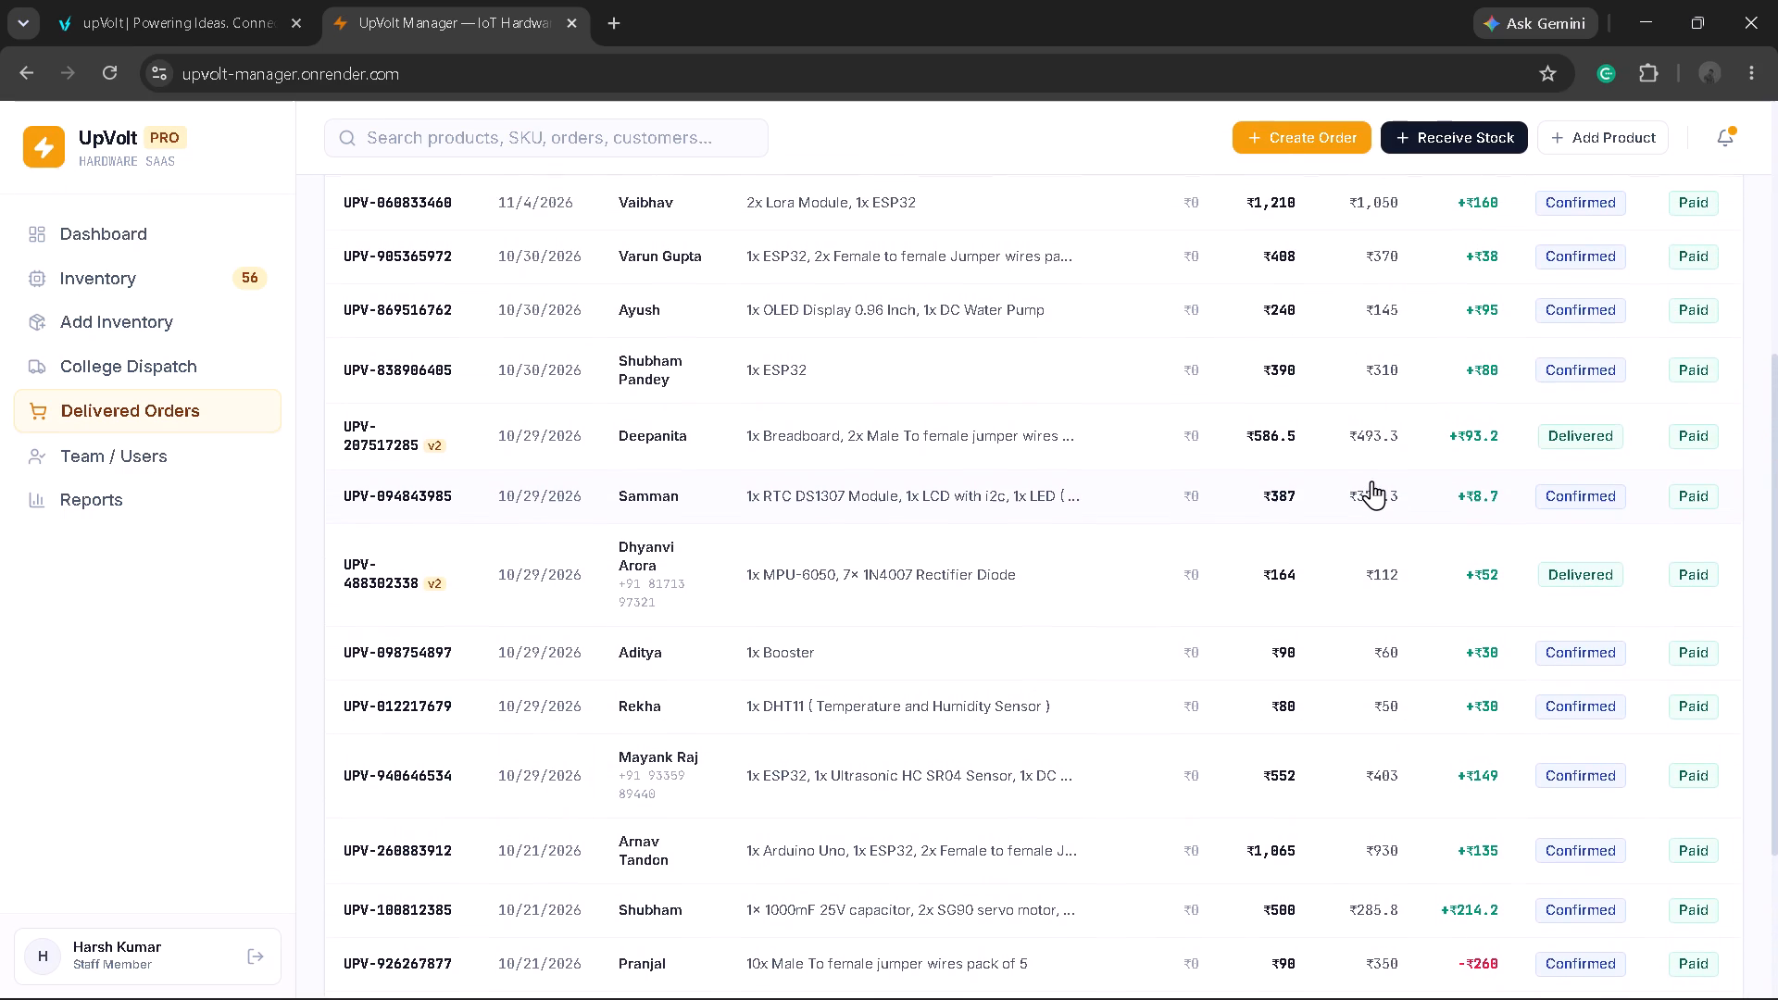
{"action": "scroll", "coordinate": [1371, 481], "scroll_direction": "up", "scroll_amount": 3}
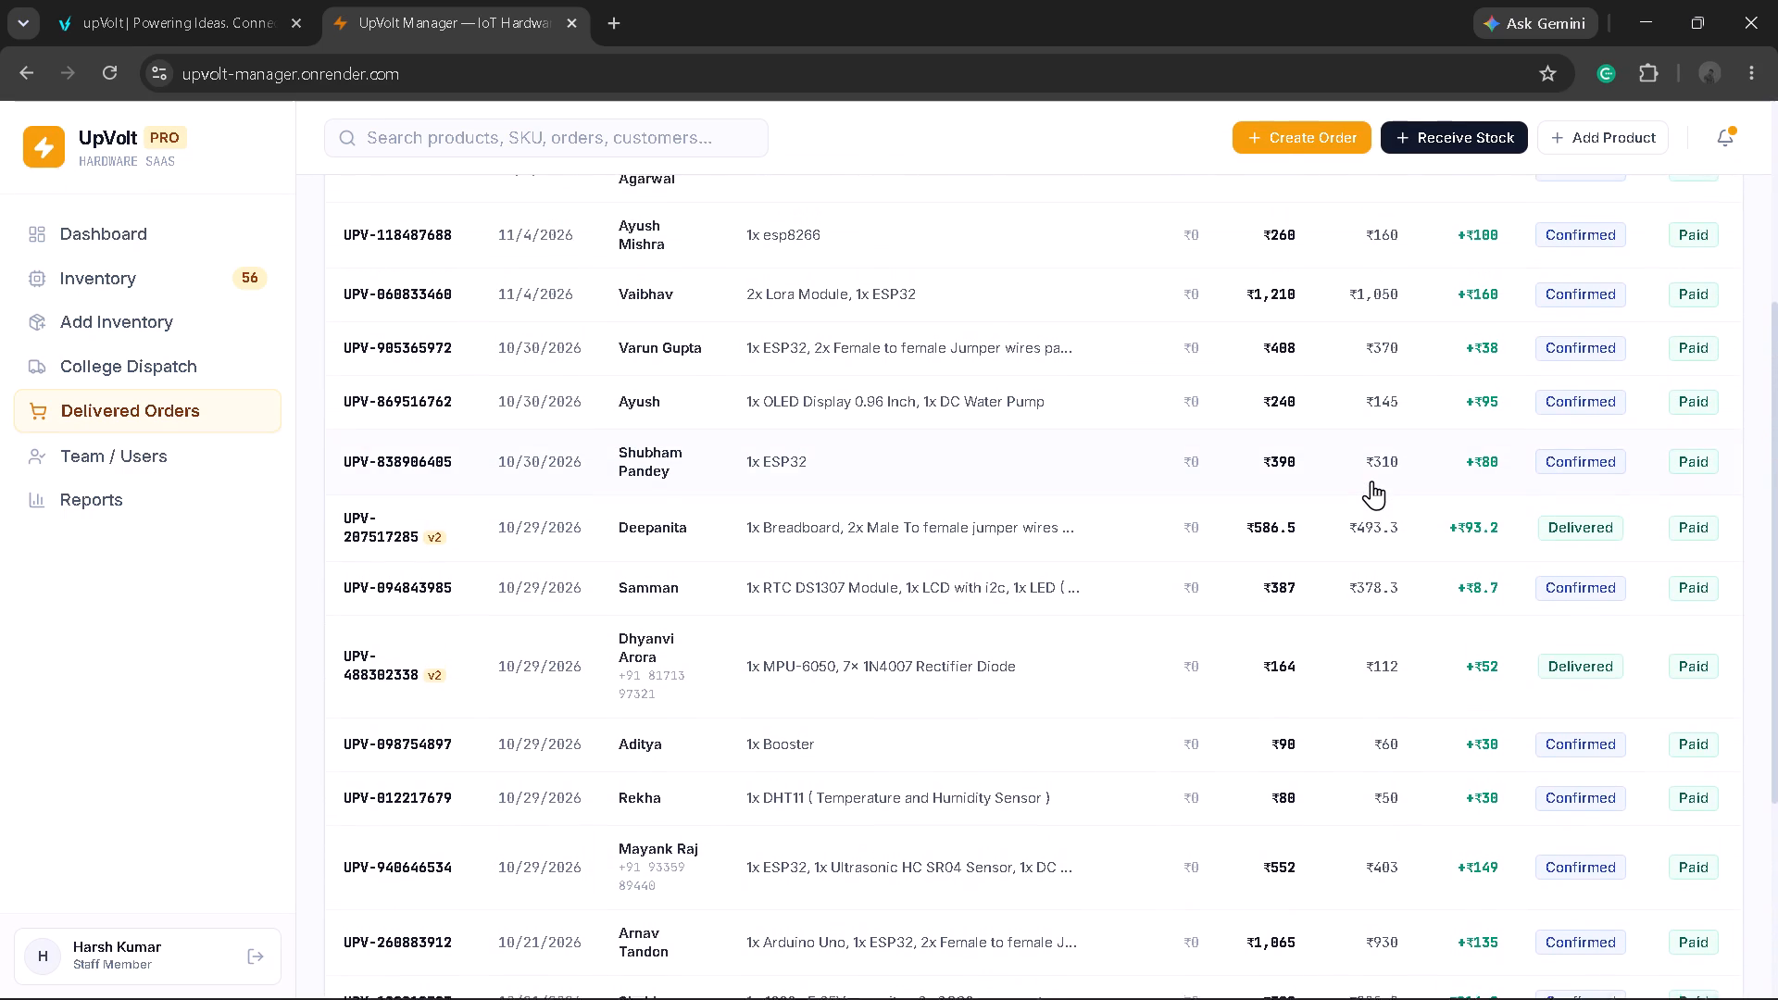
{"action": "scroll", "coordinate": [1371, 481], "scroll_direction": "up", "scroll_amount": 2}
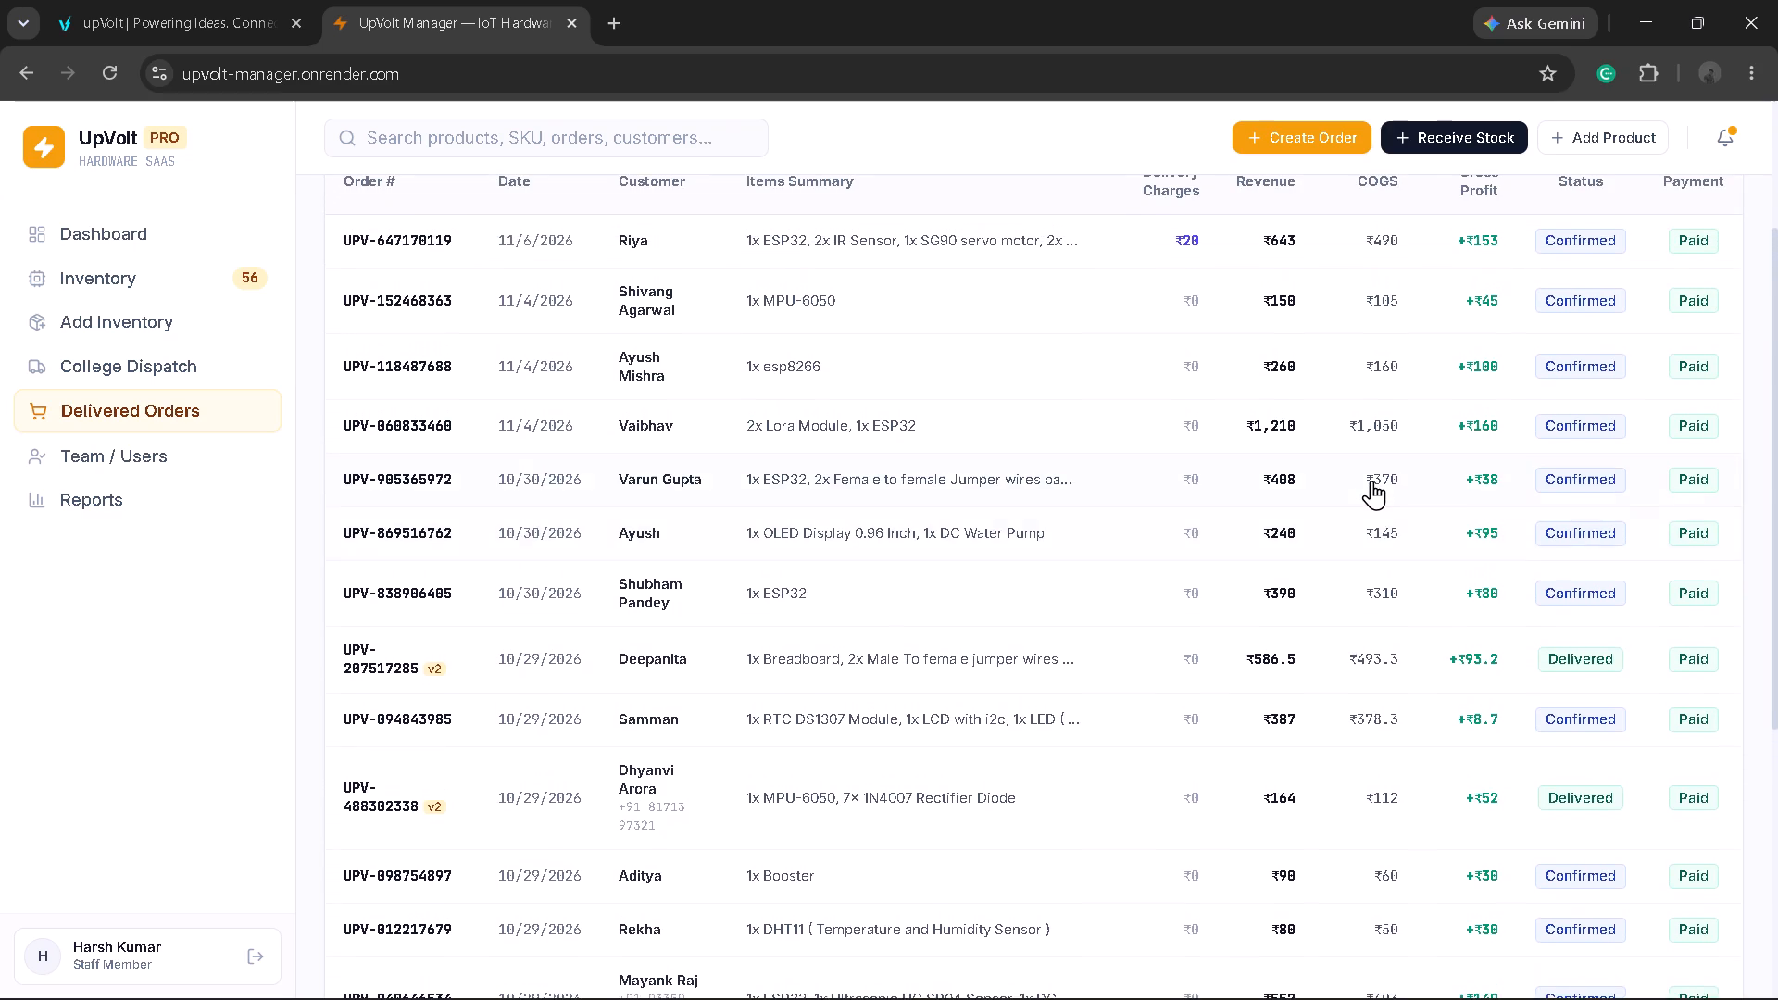
{"action": "scroll", "coordinate": [1371, 481], "scroll_direction": "up", "scroll_amount": 2}
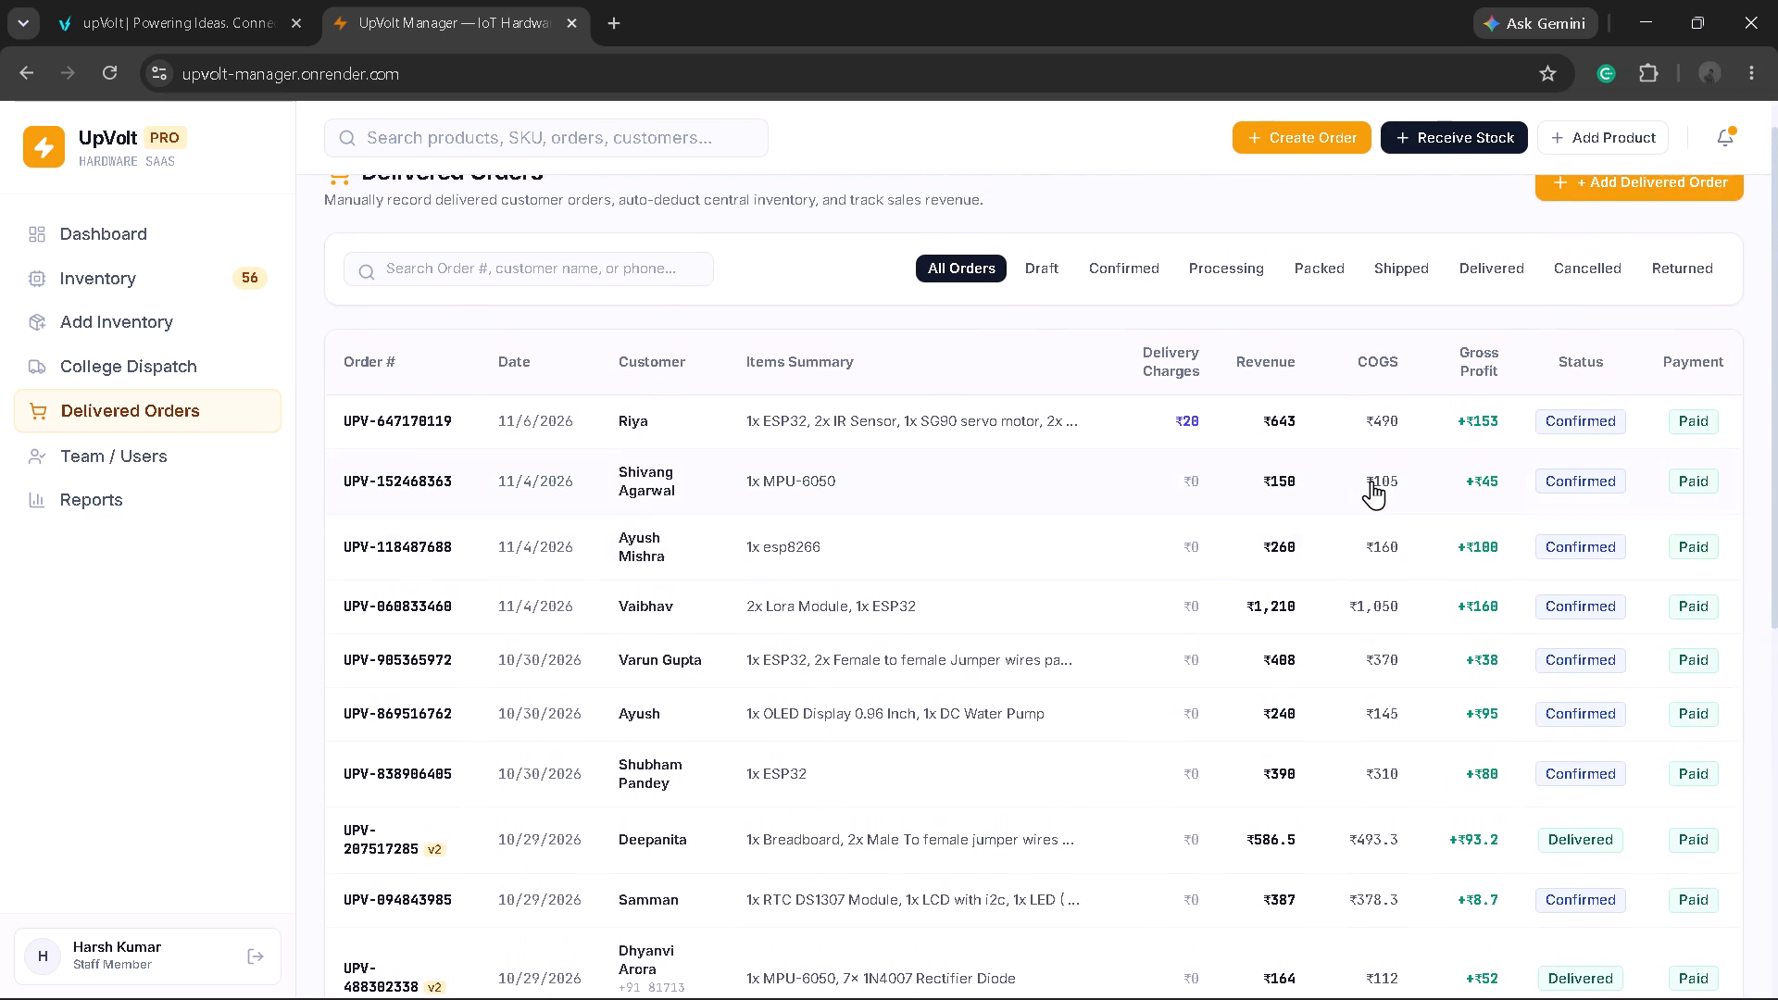
{"action": "scroll", "coordinate": [1371, 481], "scroll_direction": "up", "scroll_amount": 1}
{"action": "scroll", "coordinate": [1371, 481], "scroll_direction": "down", "scroll_amount": 3}
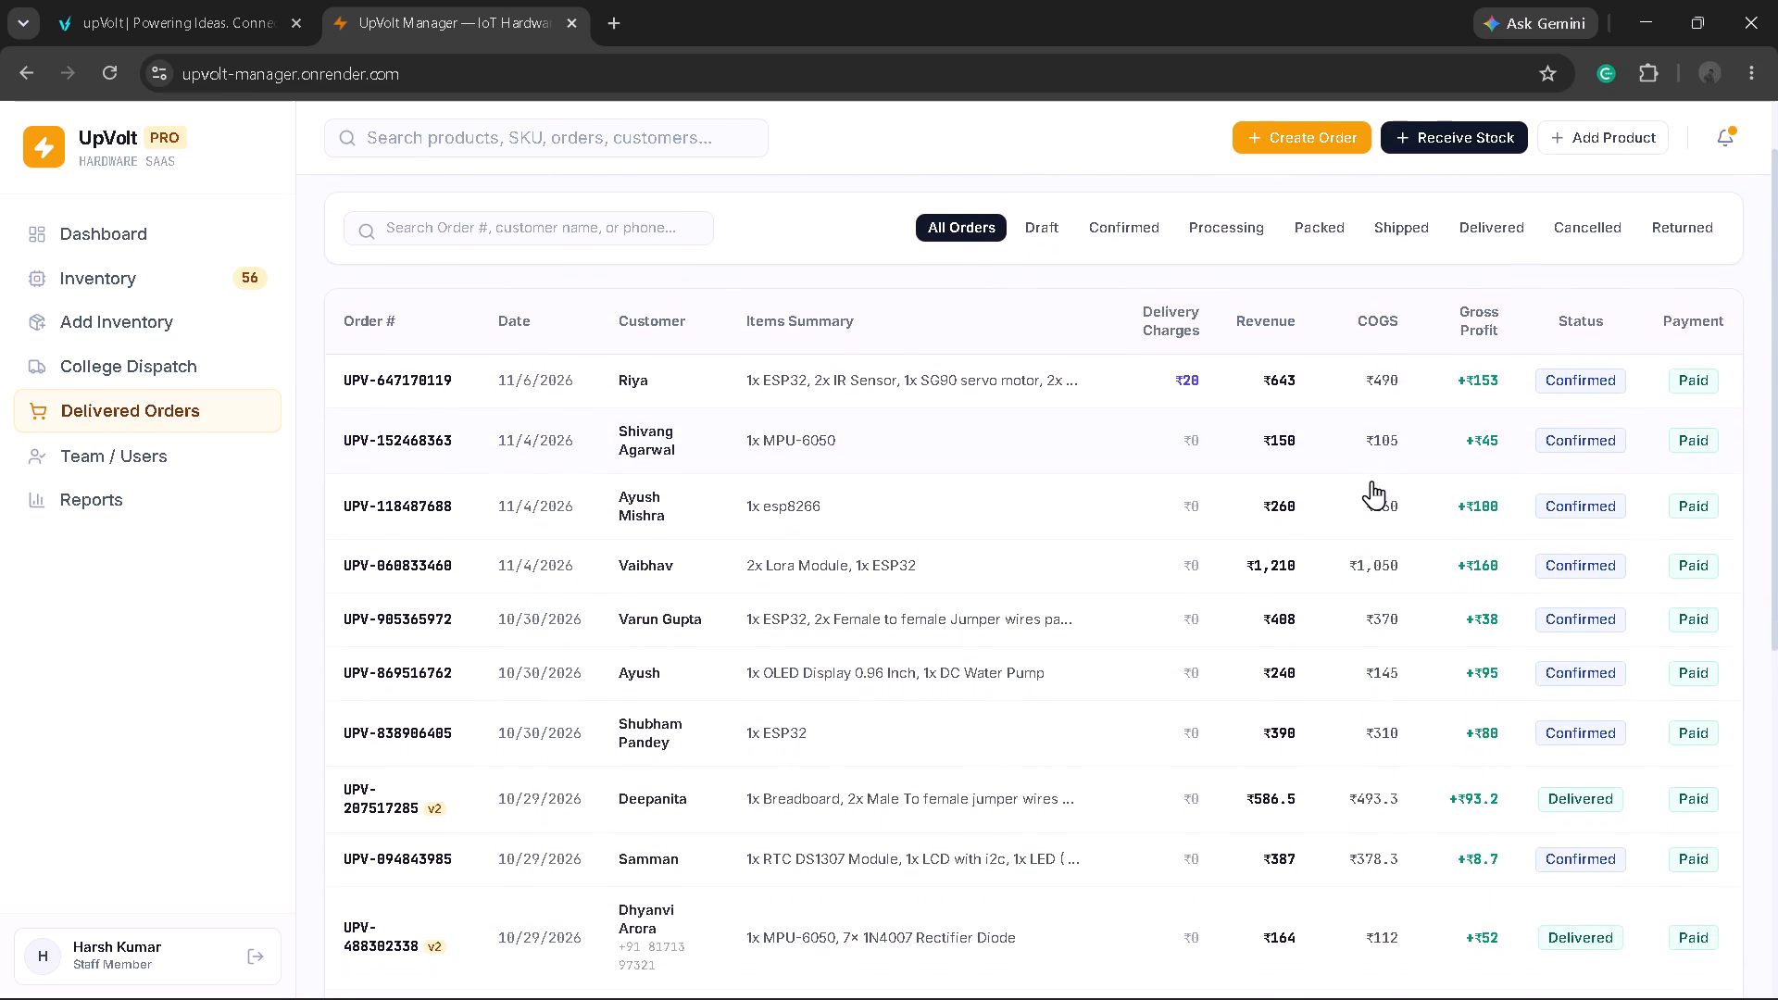
{"action": "scroll", "coordinate": [1371, 481], "scroll_direction": "down", "scroll_amount": 3}
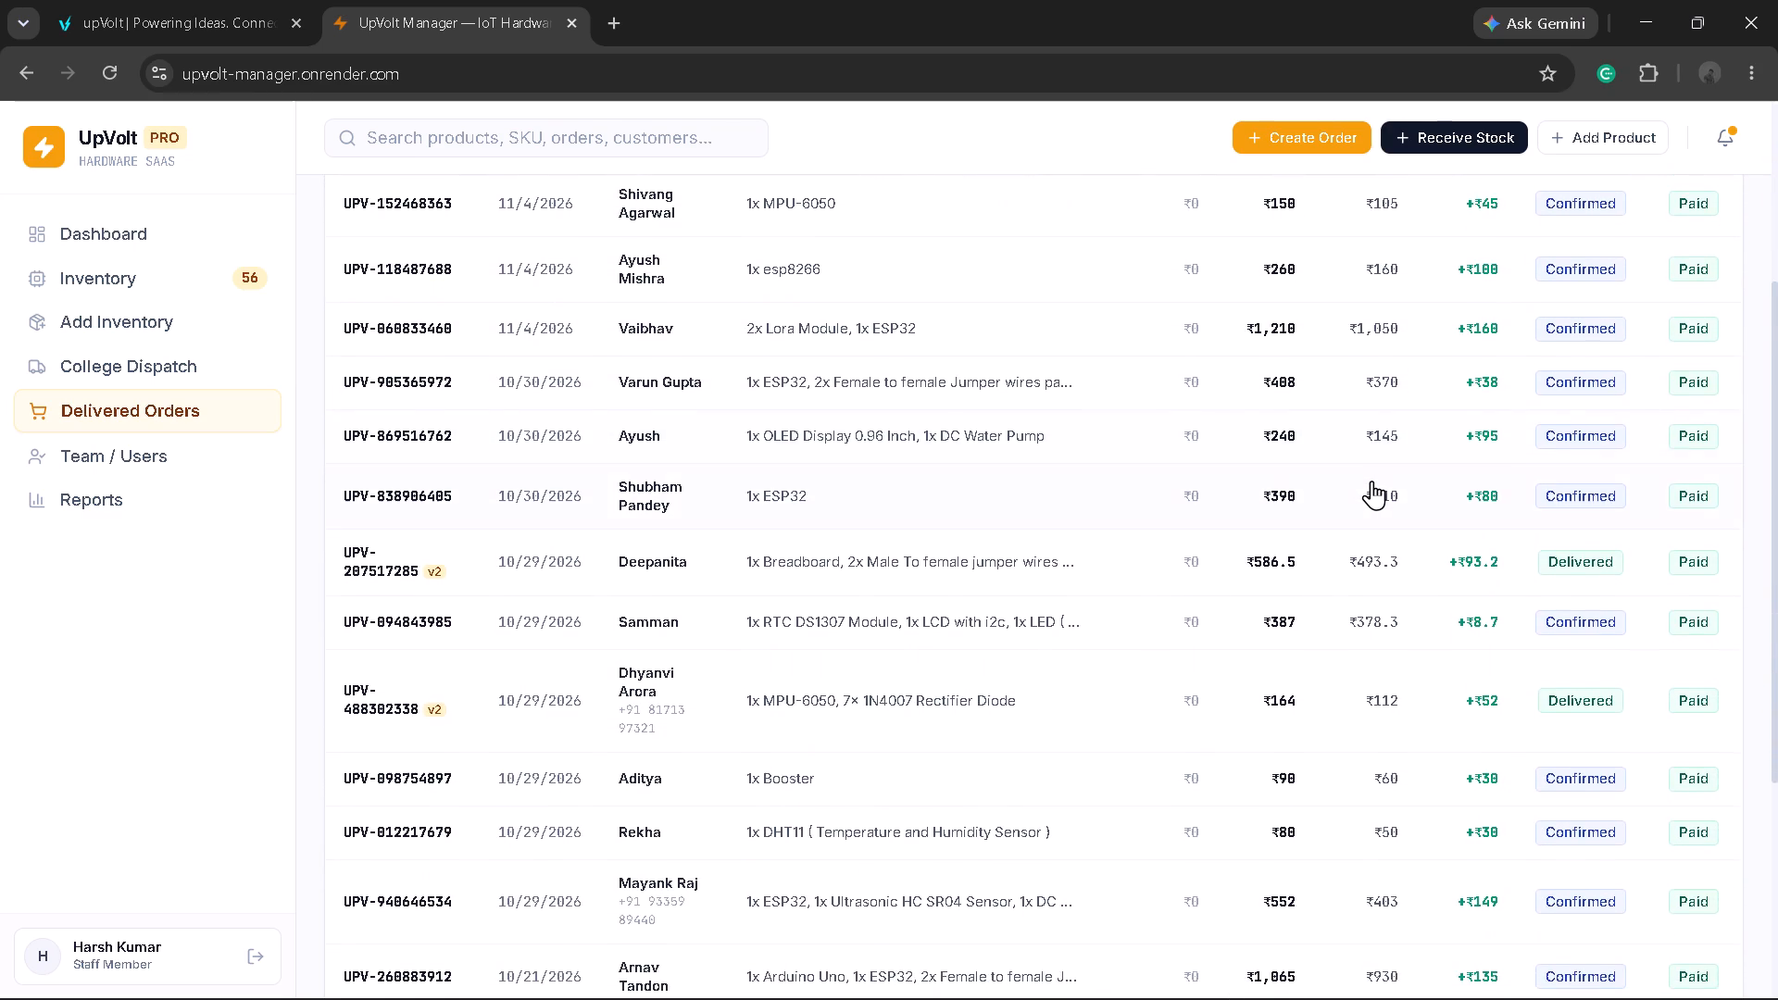
{"action": "scroll", "coordinate": [1371, 481], "scroll_direction": "down", "scroll_amount": 2}
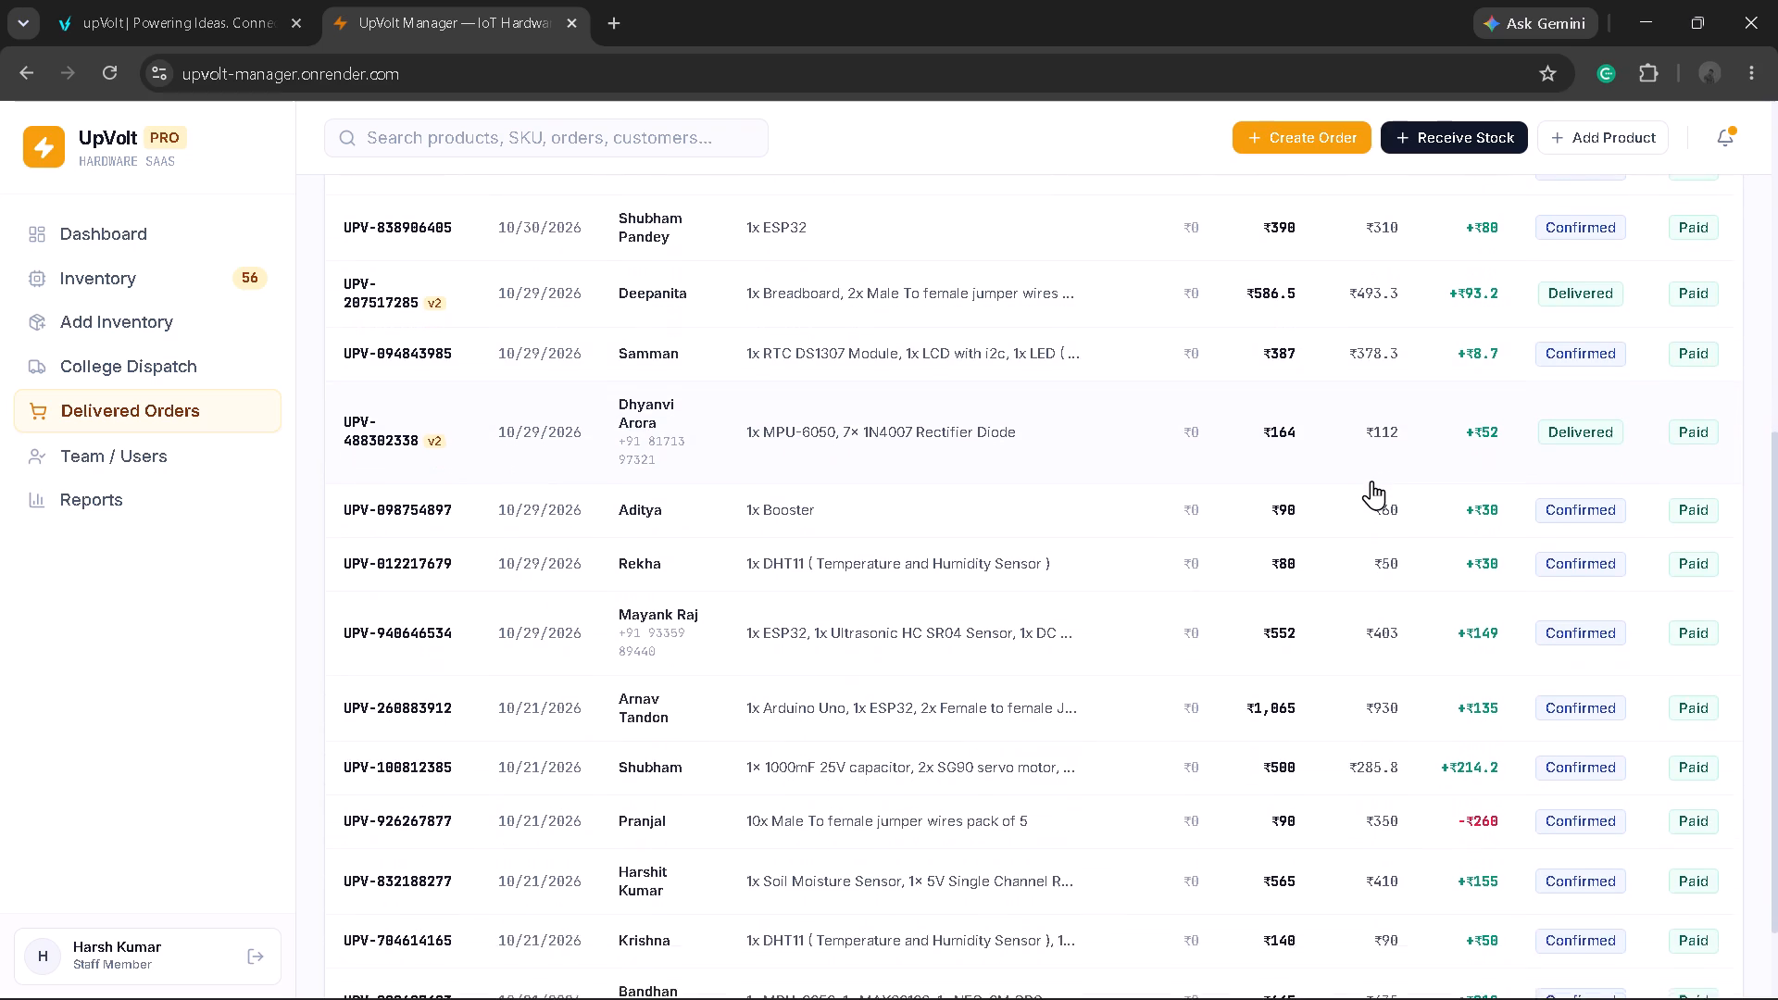
{"action": "scroll", "coordinate": [1371, 481], "scroll_direction": "down", "scroll_amount": 3}
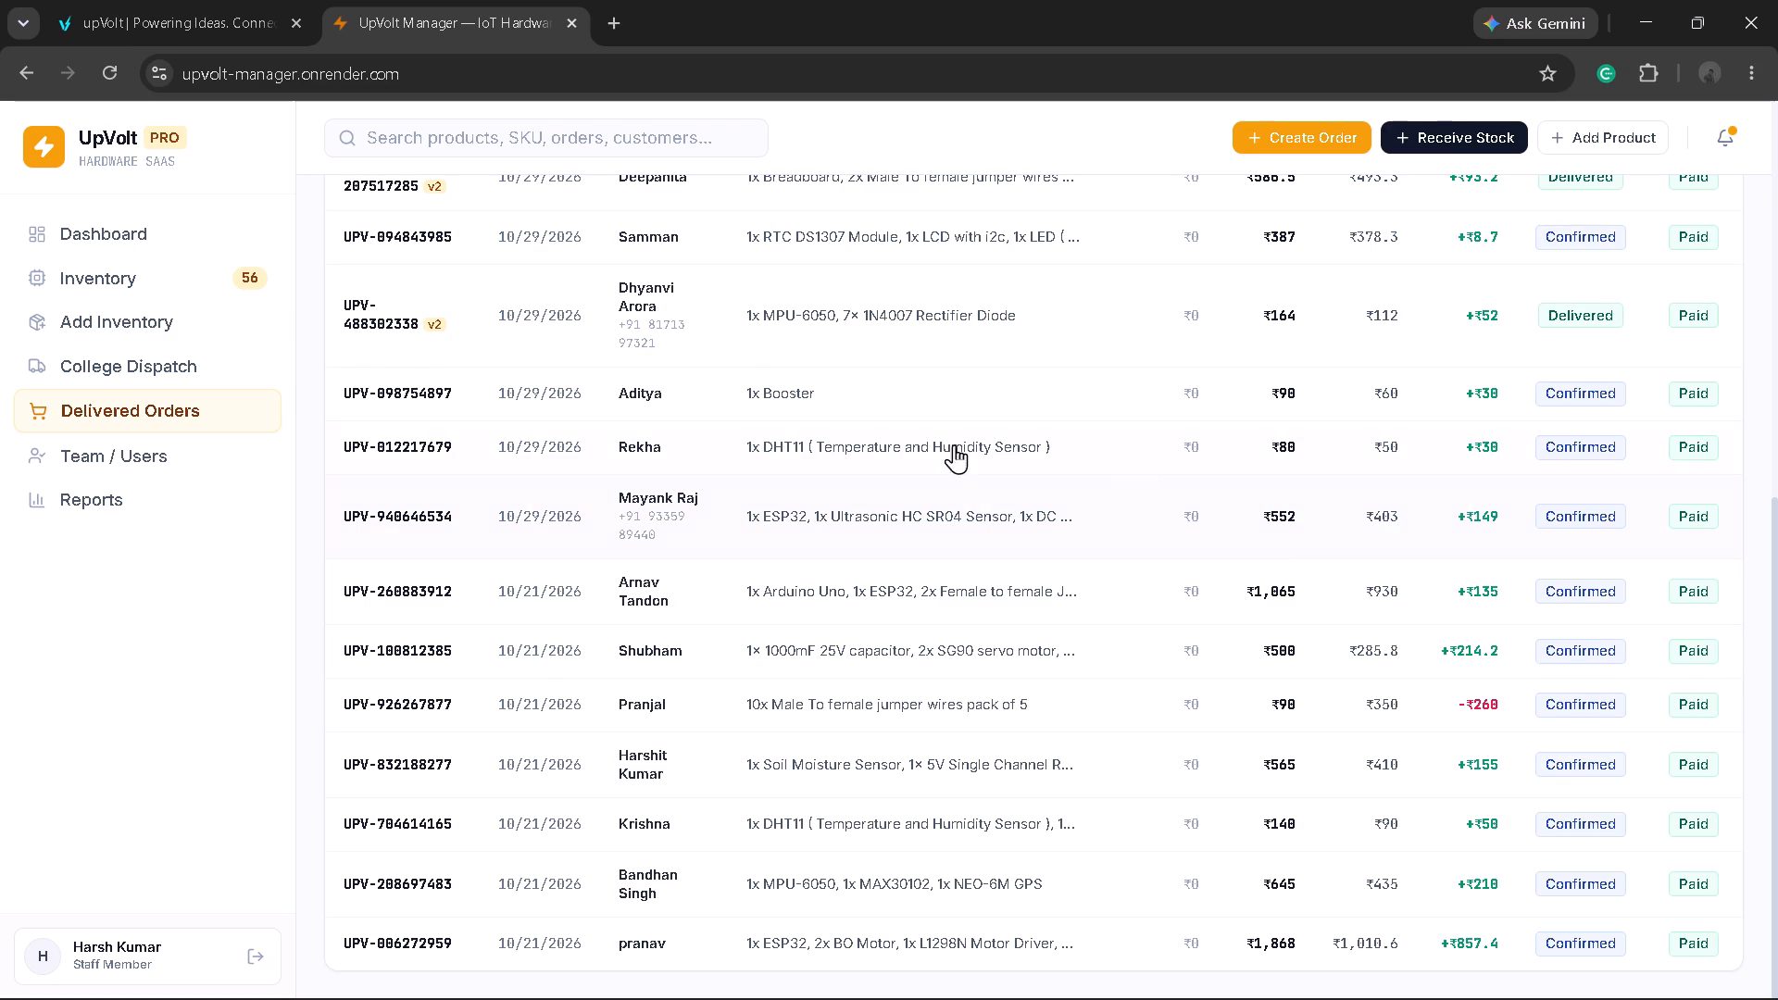
{"action": "scroll", "coordinate": [829, 487], "scroll_direction": "up", "scroll_amount": 6}
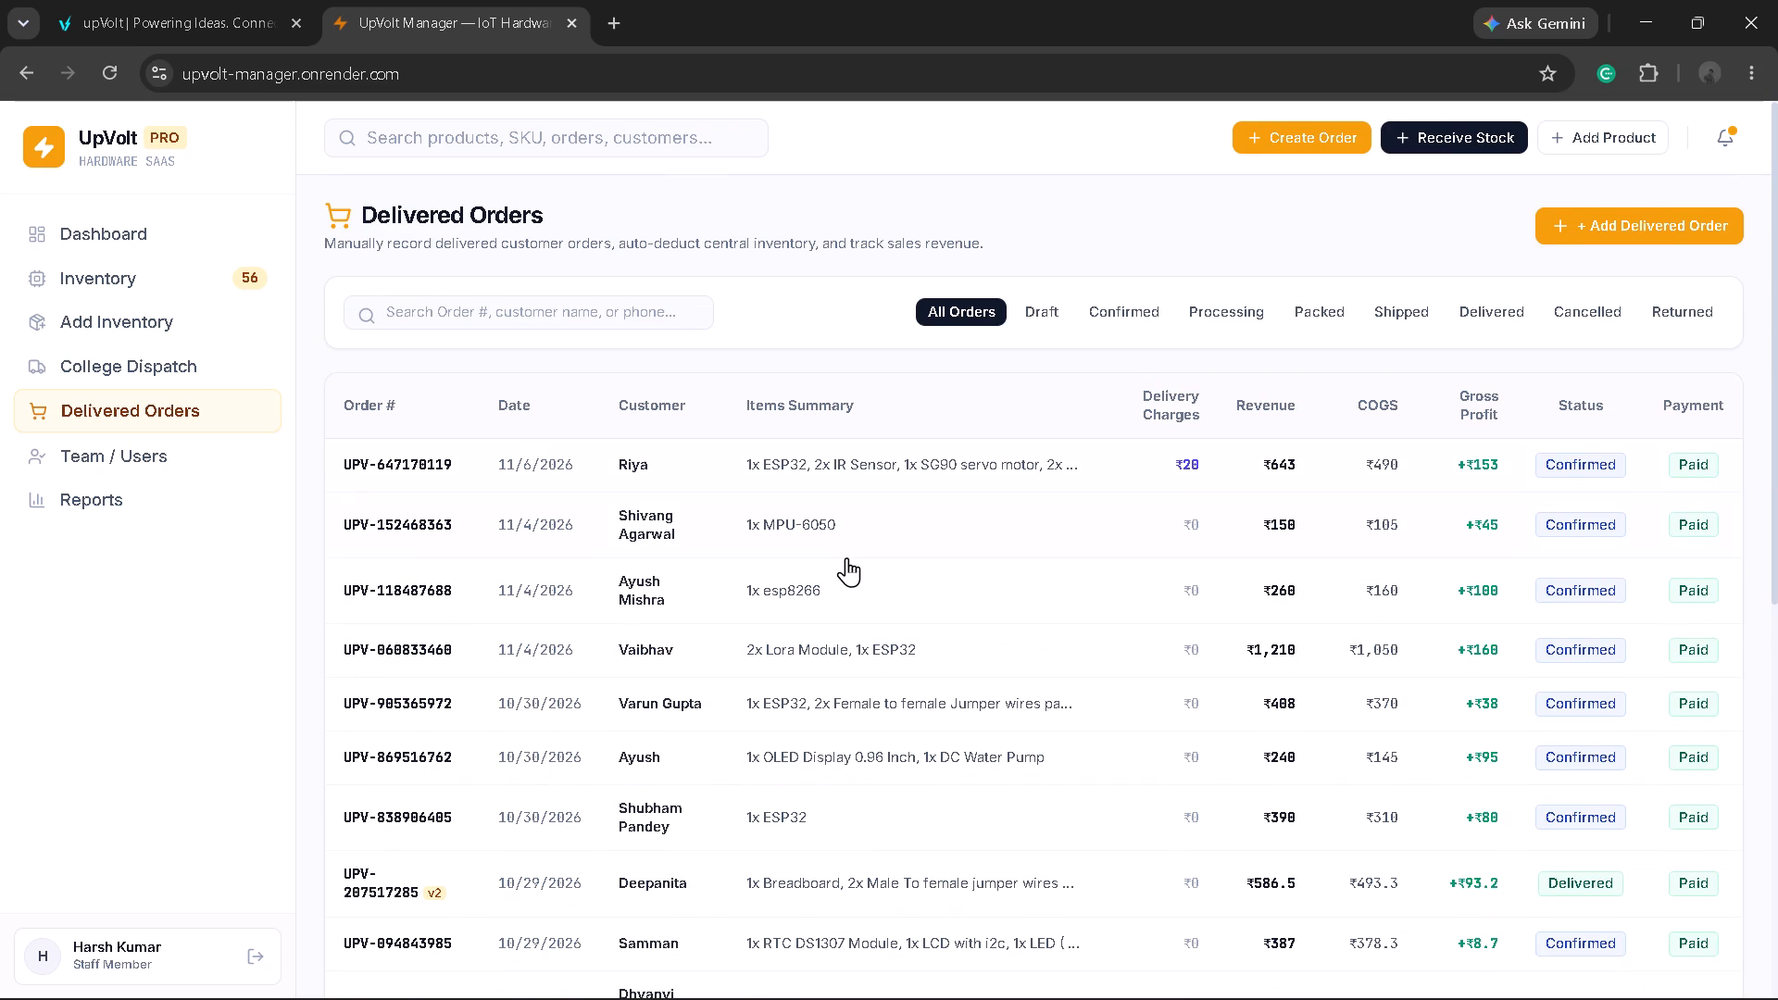
{"action": "scroll", "coordinate": [846, 557], "scroll_direction": "down", "scroll_amount": 4}
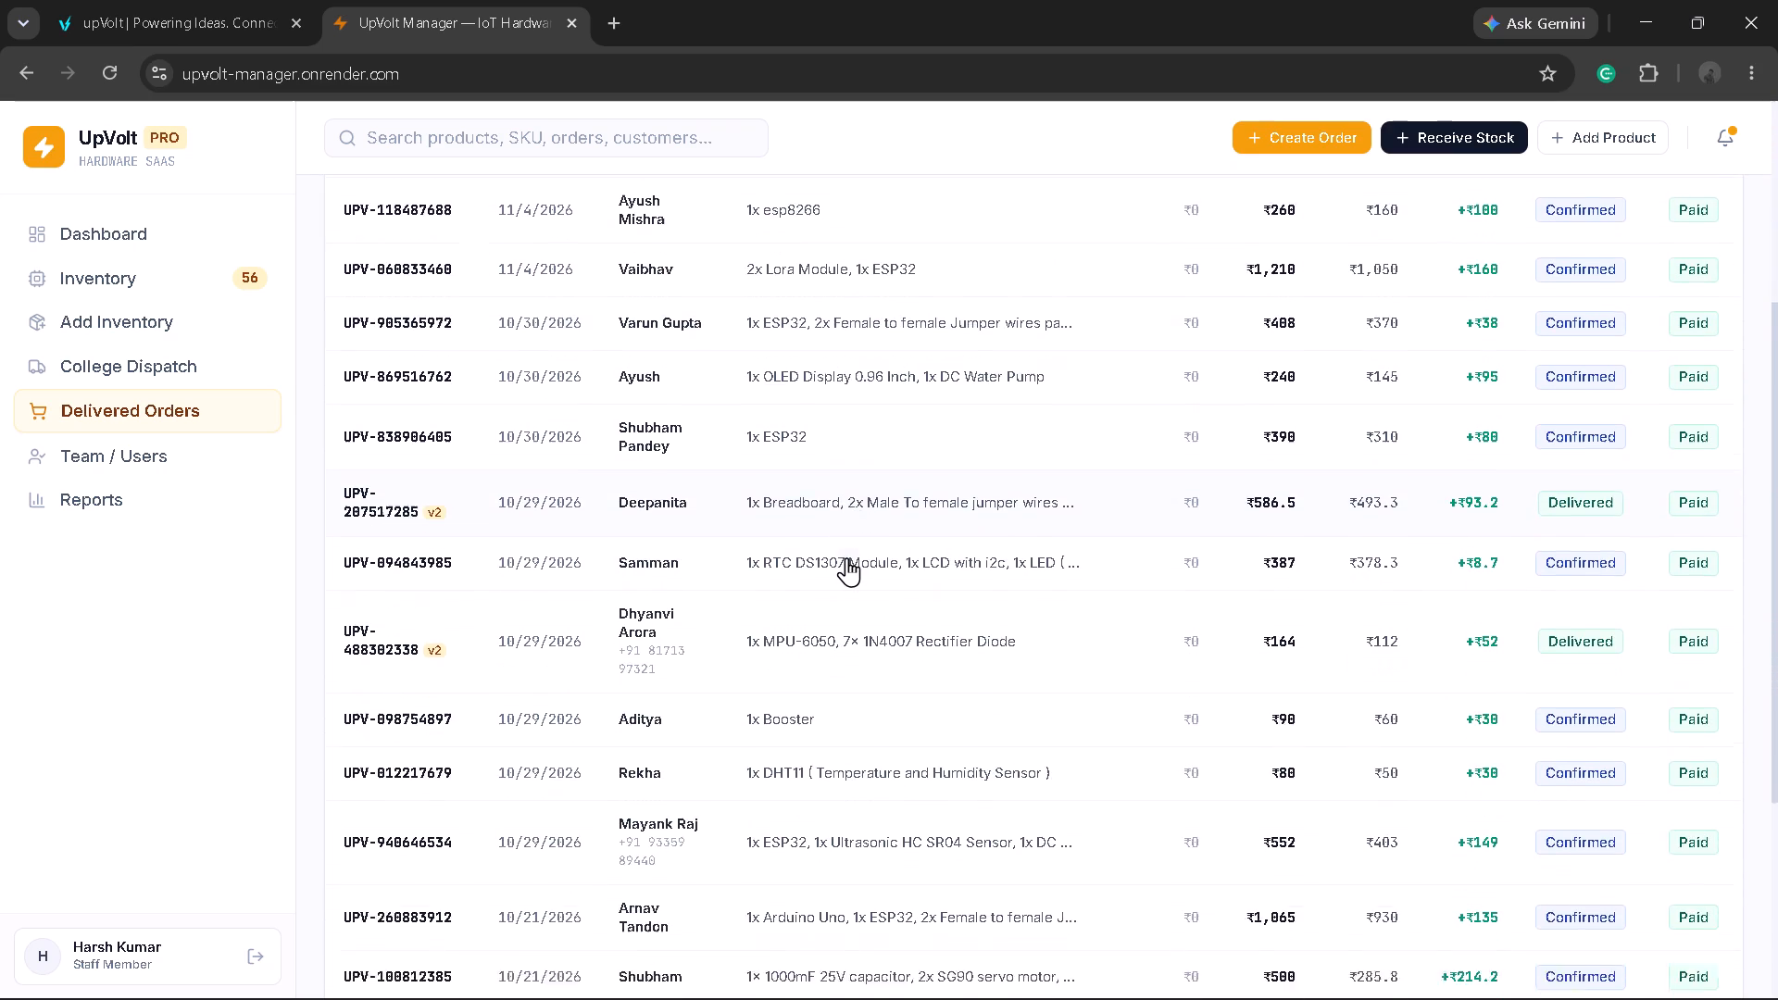
{"action": "scroll", "coordinate": [846, 557], "scroll_direction": "down", "scroll_amount": 3}
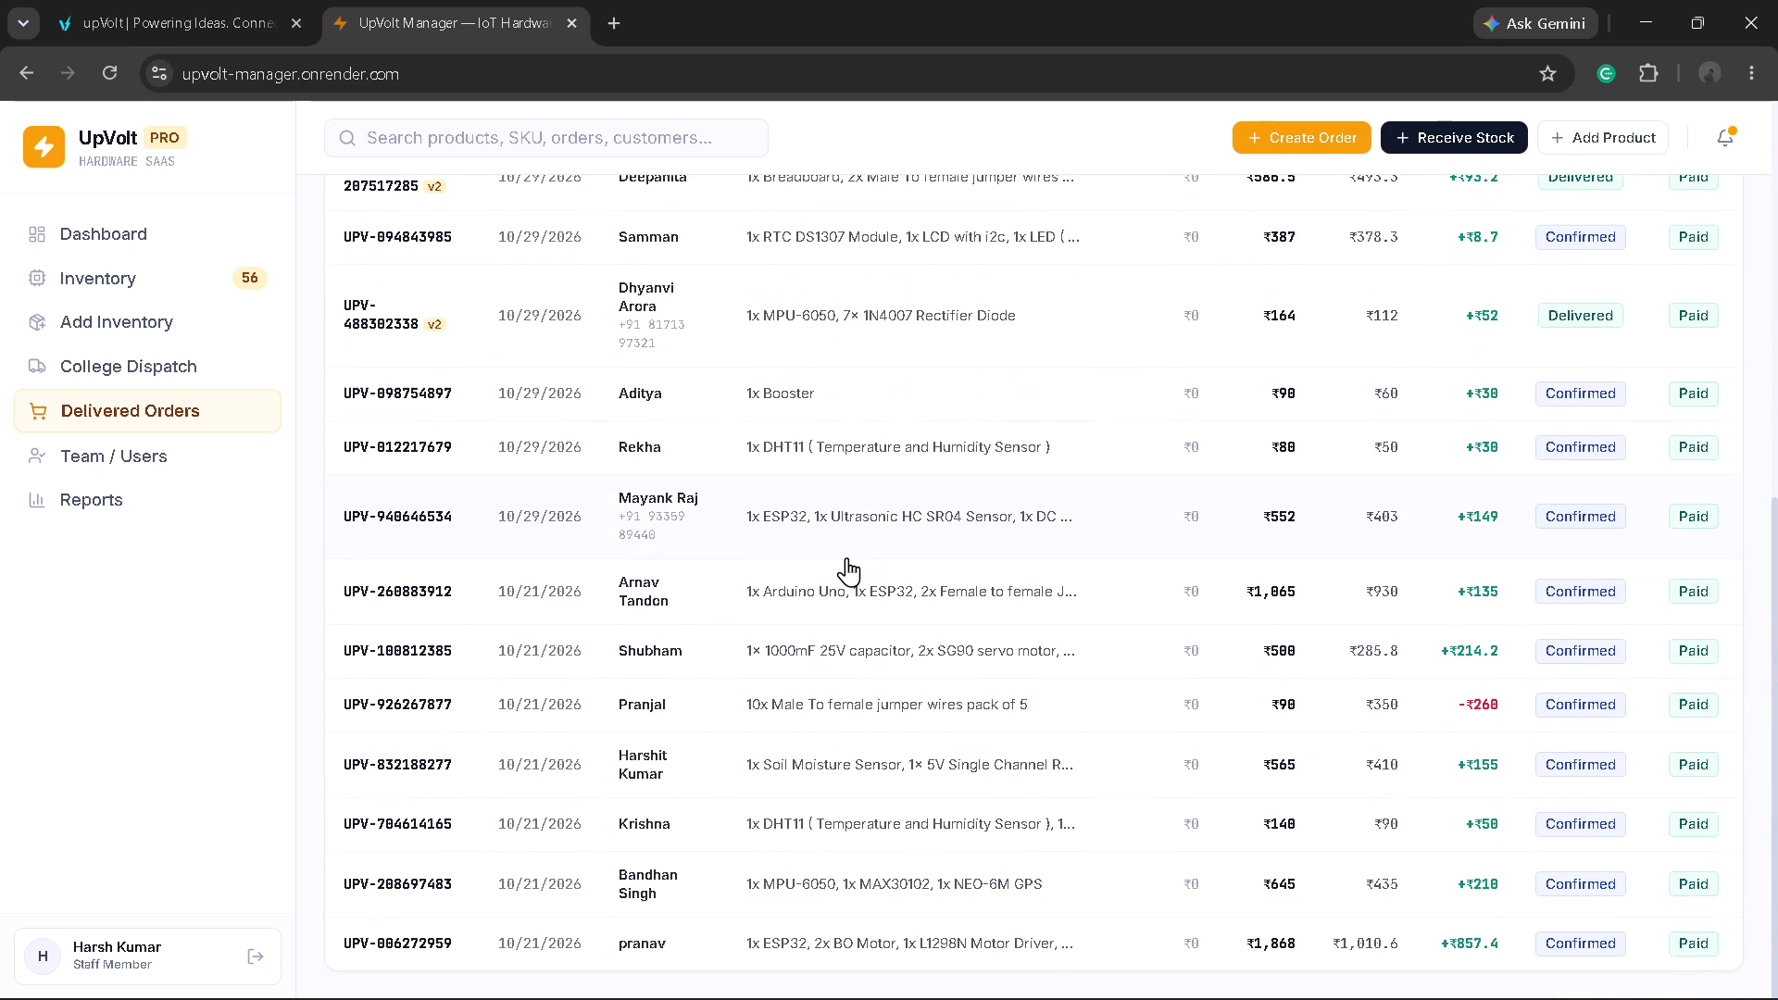
{"action": "scroll", "coordinate": [846, 557], "scroll_direction": "down", "scroll_amount": 4}
{"action": "scroll", "coordinate": [883, 555], "scroll_direction": "up", "scroll_amount": 5}
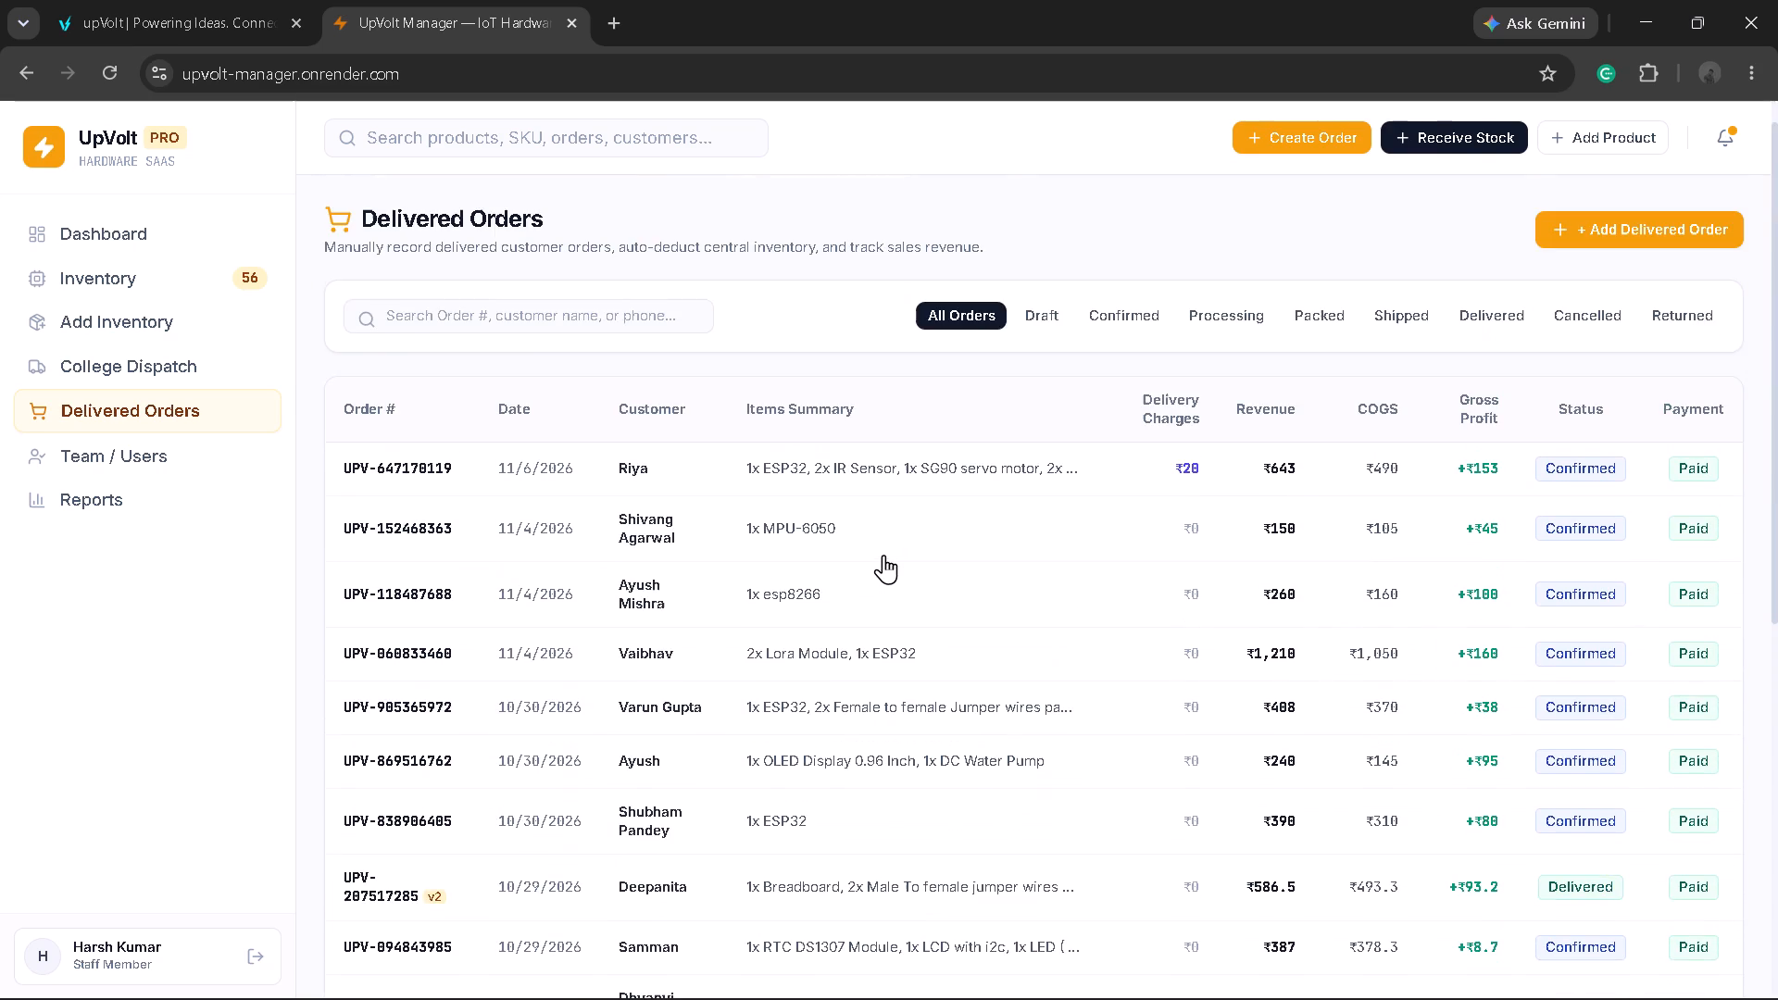
{"action": "scroll", "coordinate": [883, 555], "scroll_direction": "down", "scroll_amount": 4}
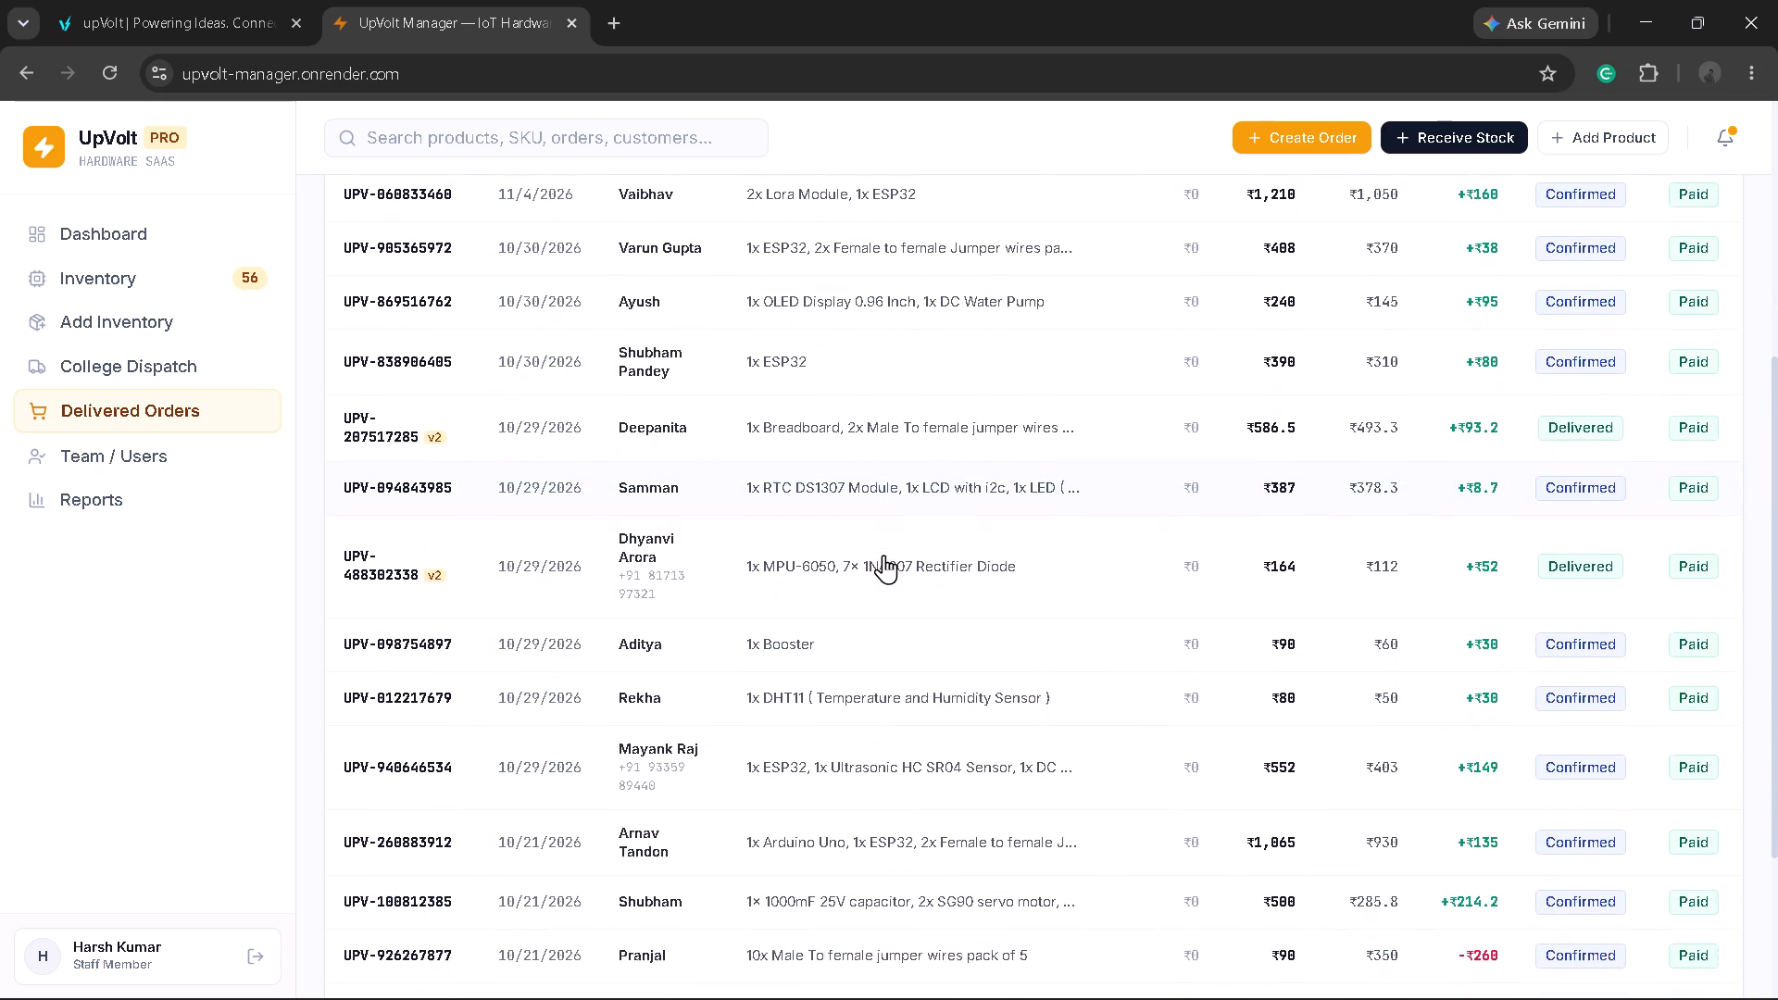
{"action": "scroll", "coordinate": [883, 555], "scroll_direction": "up", "scroll_amount": 1}
{"action": "scroll", "coordinate": [883, 555], "scroll_direction": "left", "scroll_amount": 4}
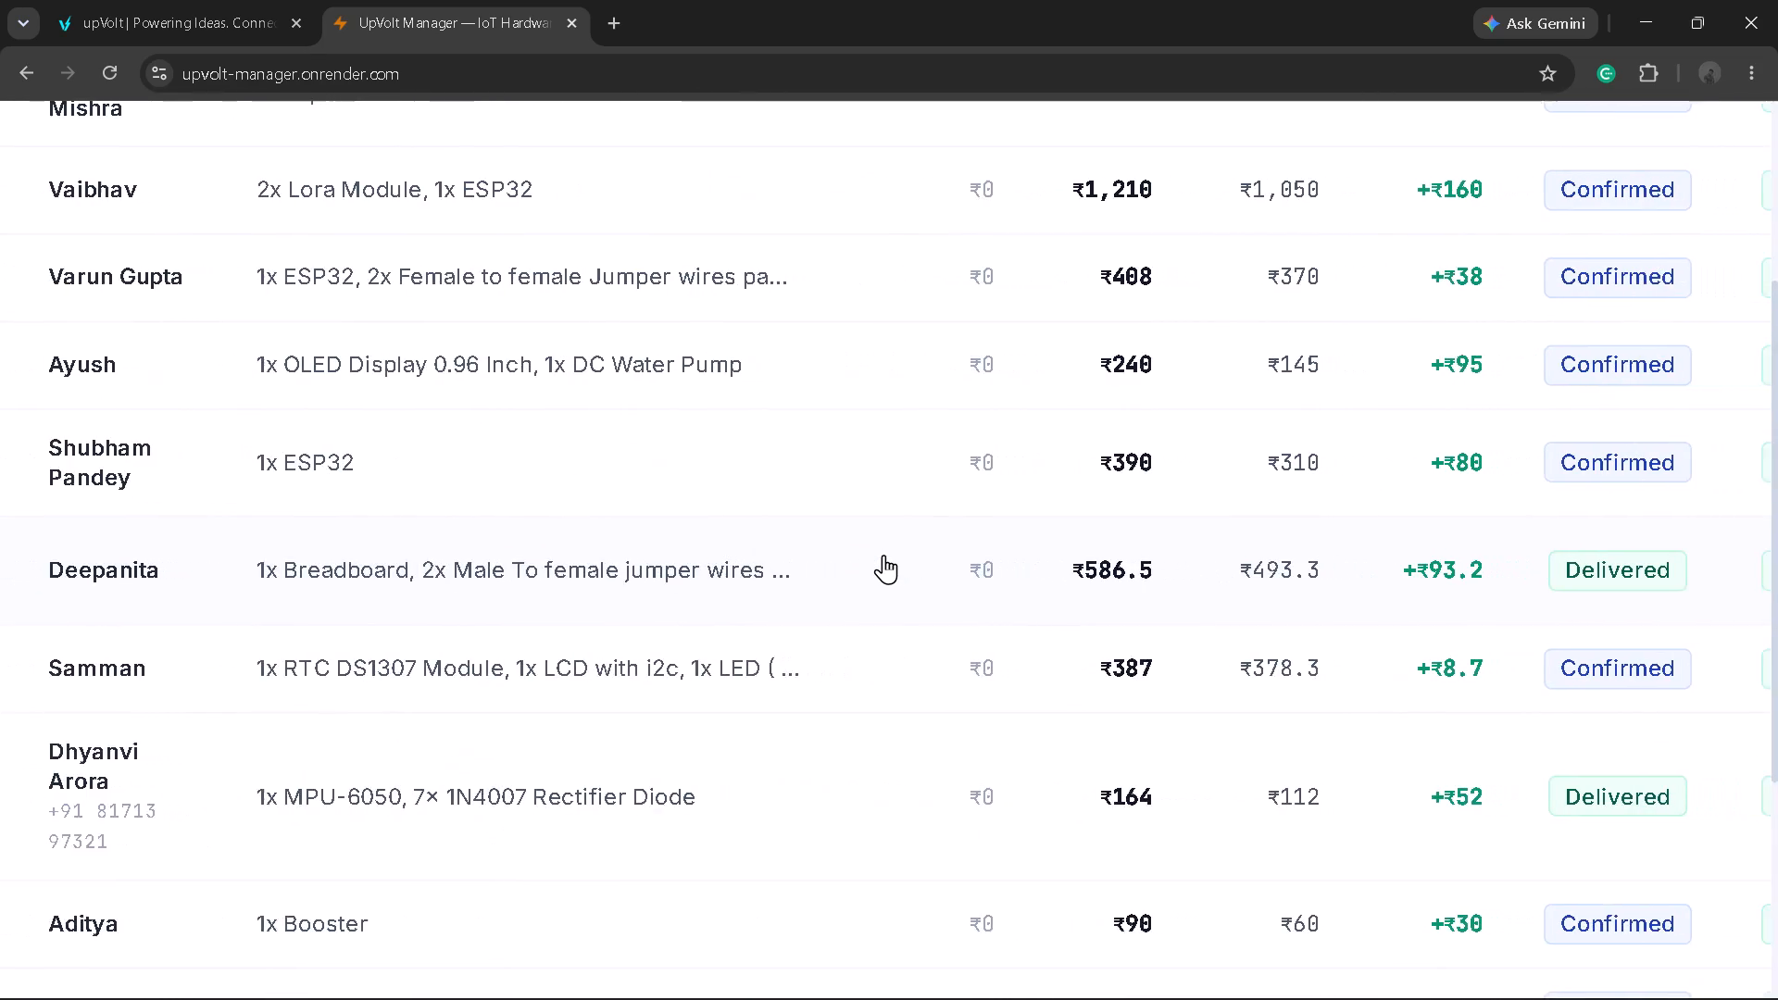
{"action": "scroll", "coordinate": [883, 555], "scroll_direction": "left", "scroll_amount": 2}
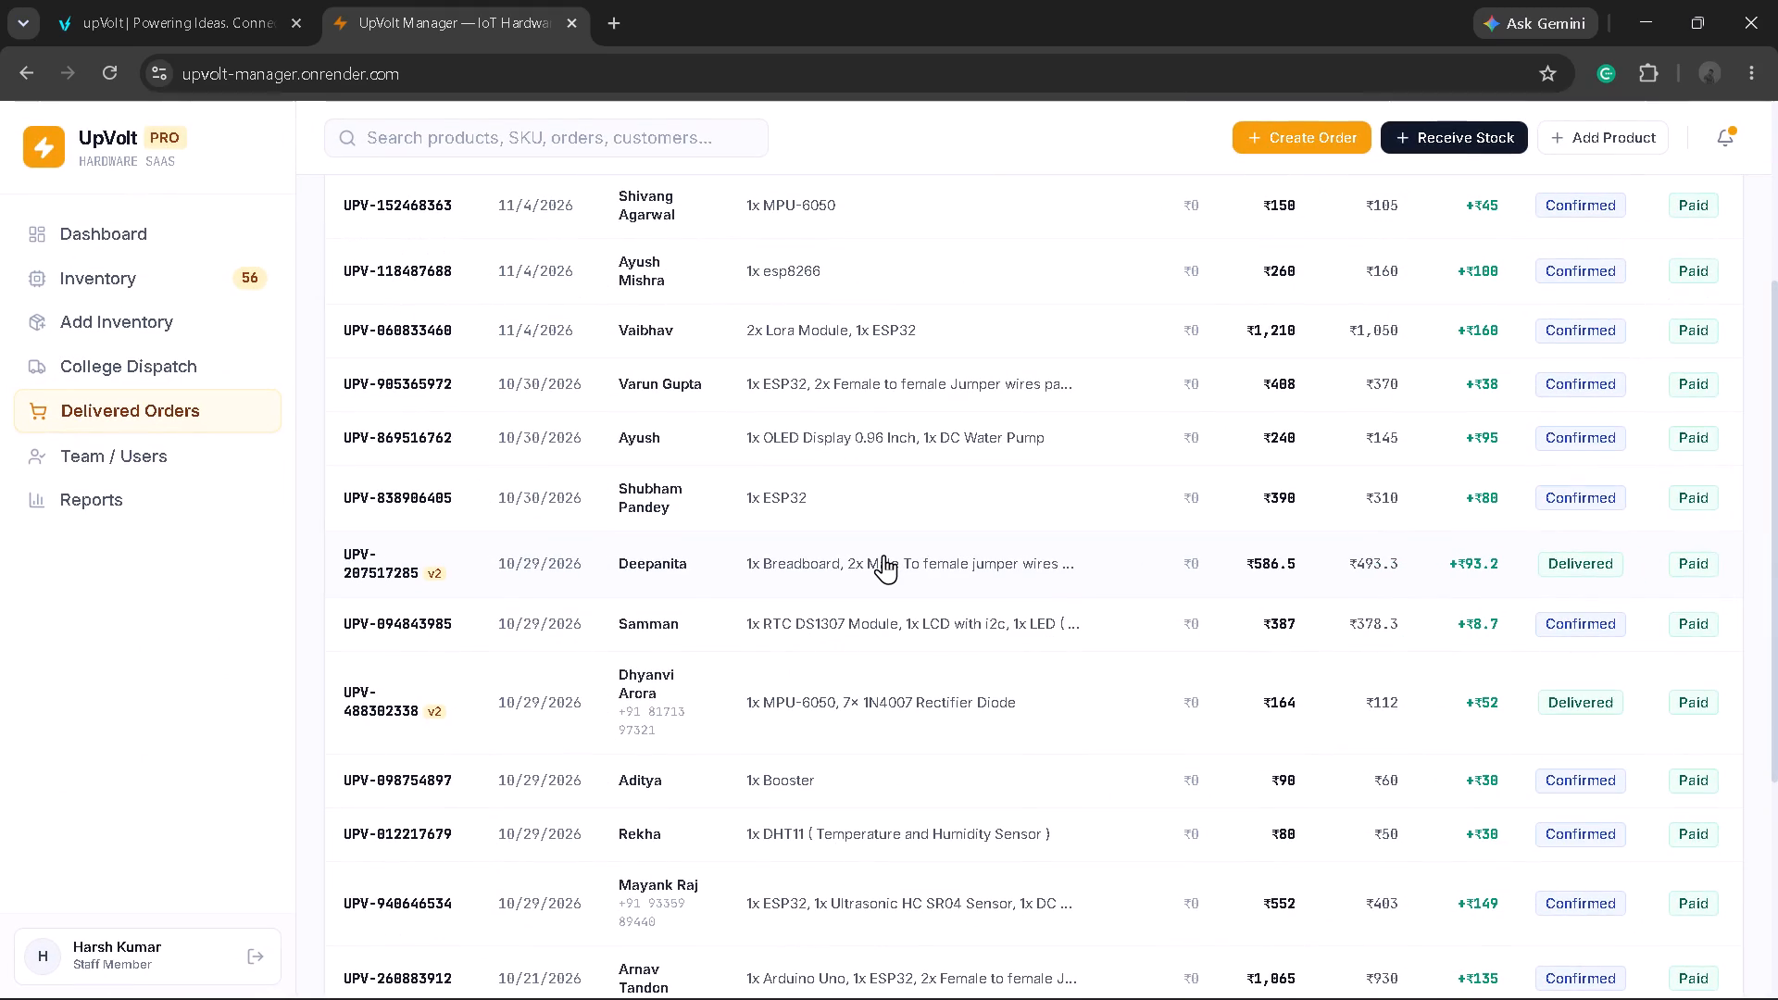
{"action": "scroll", "coordinate": [883, 555], "scroll_direction": "up", "scroll_amount": 3}
{"action": "scroll", "coordinate": [883, 555], "scroll_direction": "down", "scroll_amount": 1}
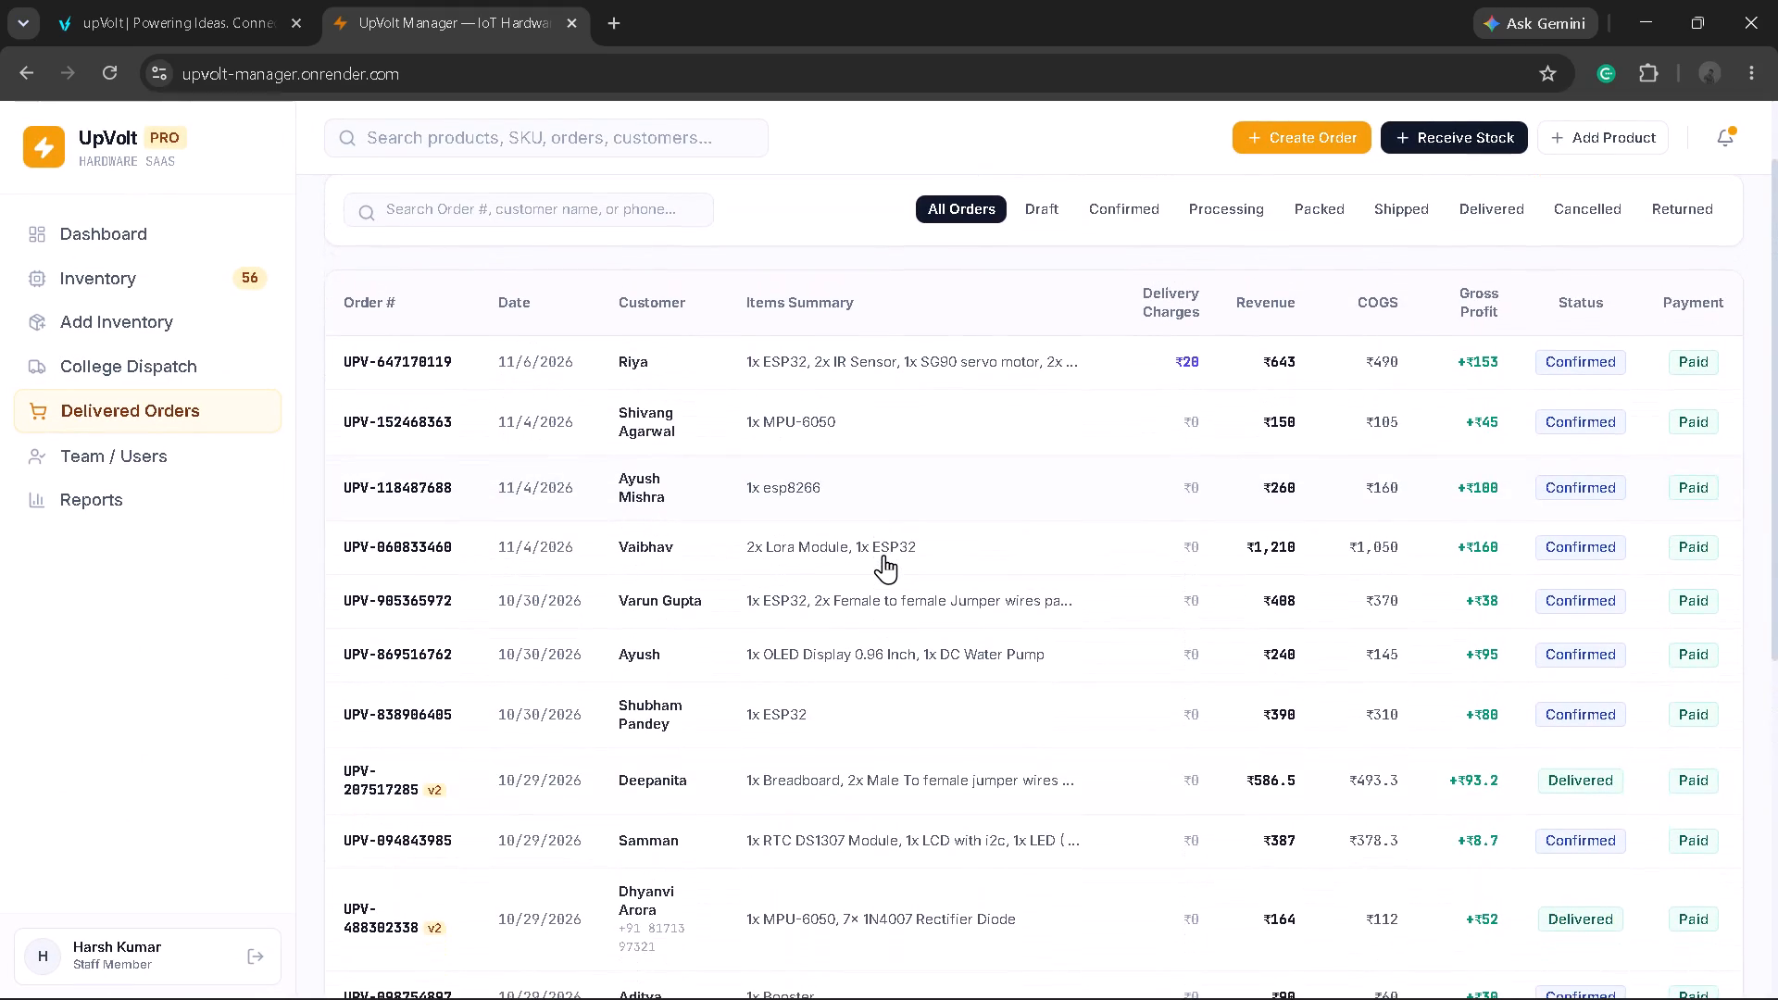
{"action": "scroll", "coordinate": [883, 555], "scroll_direction": "down", "scroll_amount": 1}
{"action": "scroll", "coordinate": [879, 360], "scroll_direction": "down", "scroll_amount": 1}
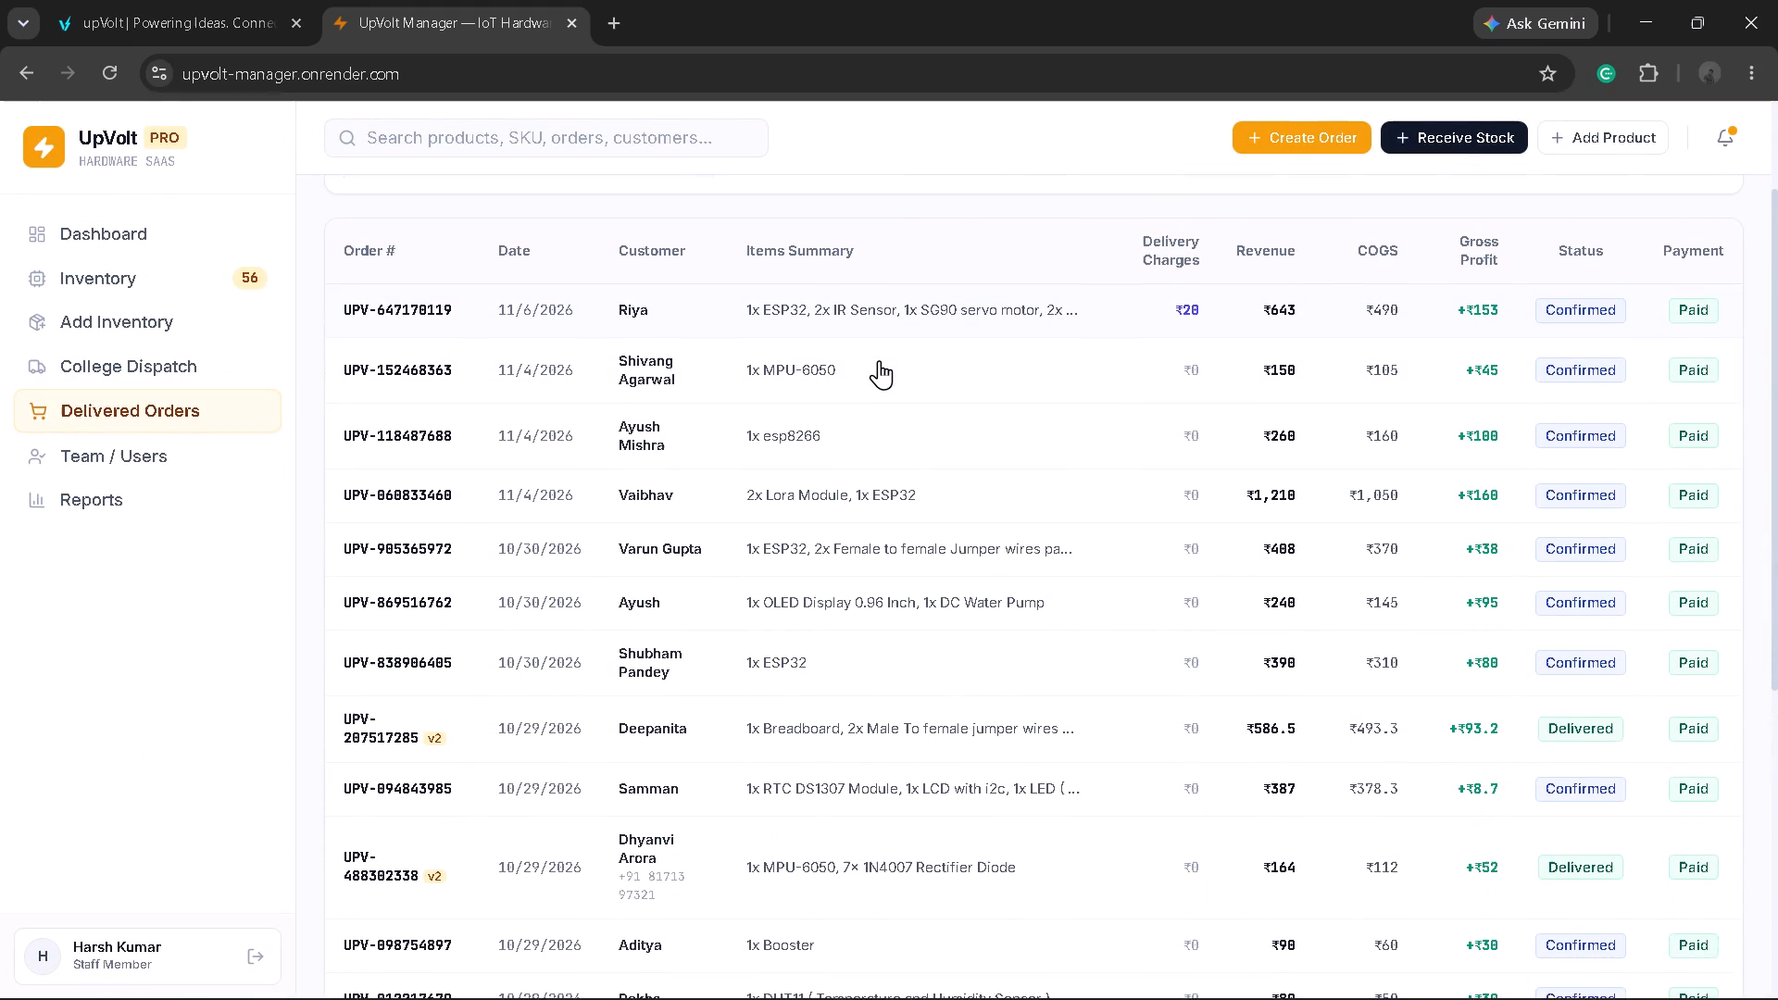
{"action": "scroll", "coordinate": [879, 360], "scroll_direction": "down", "scroll_amount": 2}
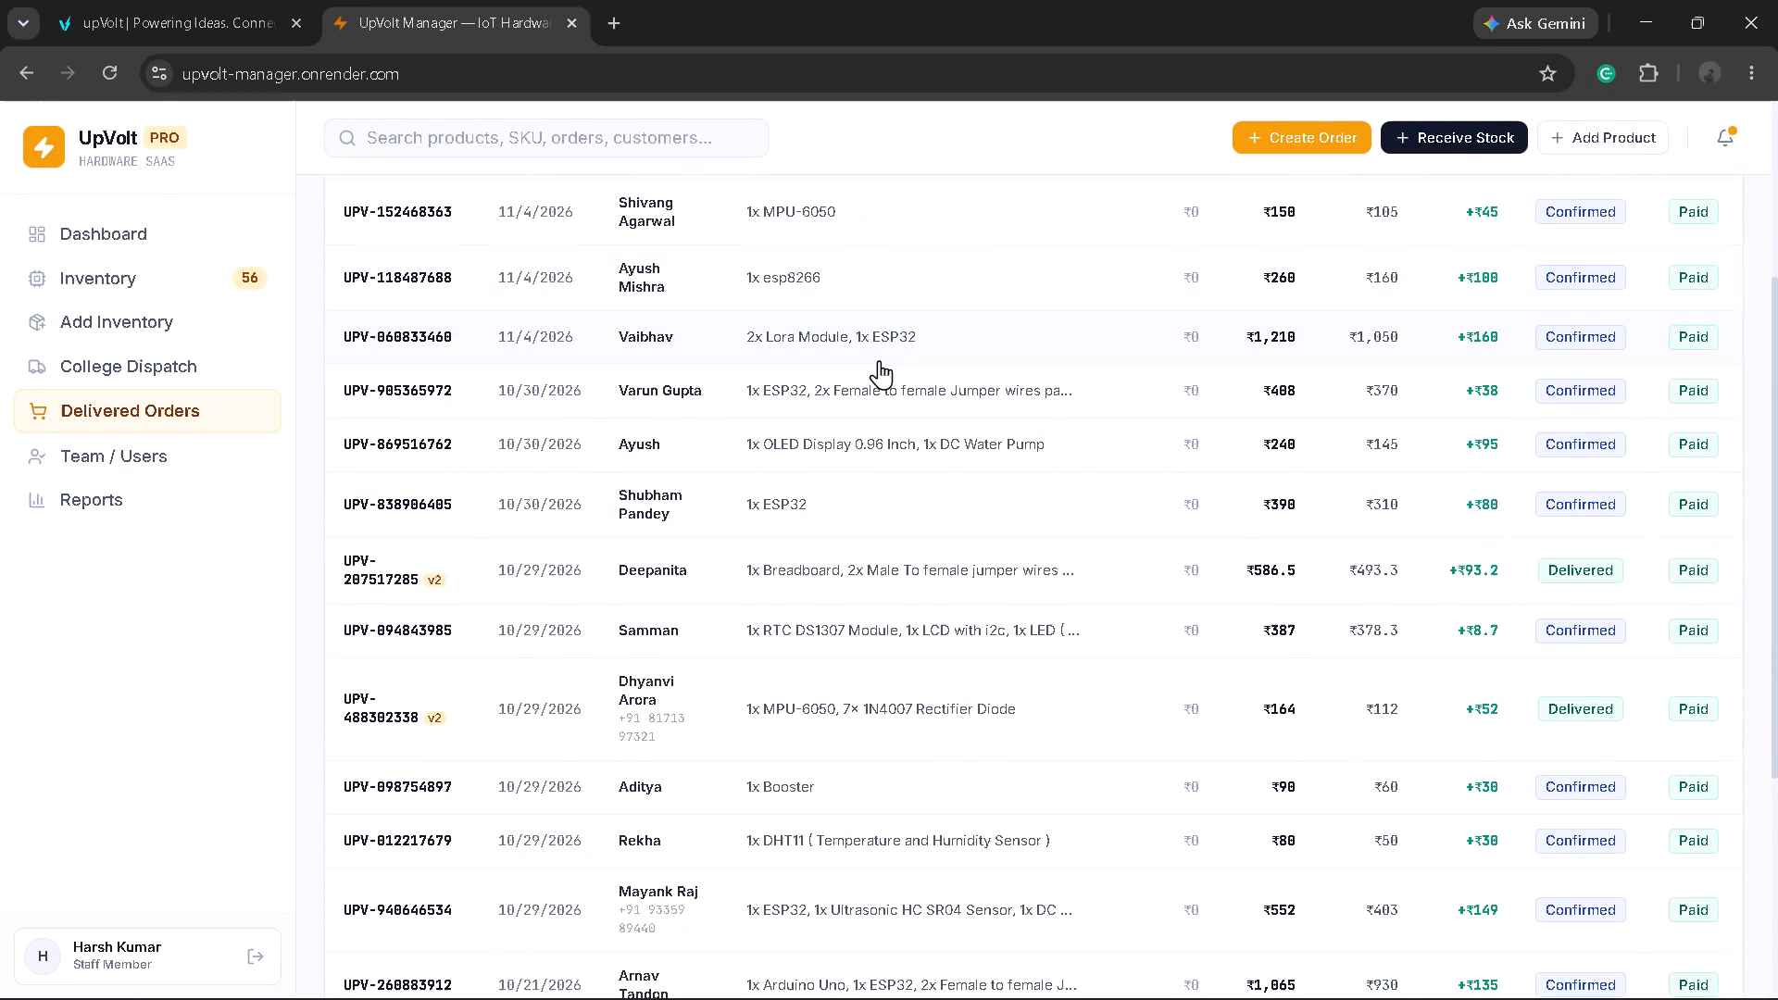
{"action": "scroll", "coordinate": [879, 360], "scroll_direction": "up", "scroll_amount": 2}
{"action": "scroll", "coordinate": [879, 360], "scroll_direction": "down", "scroll_amount": 1}
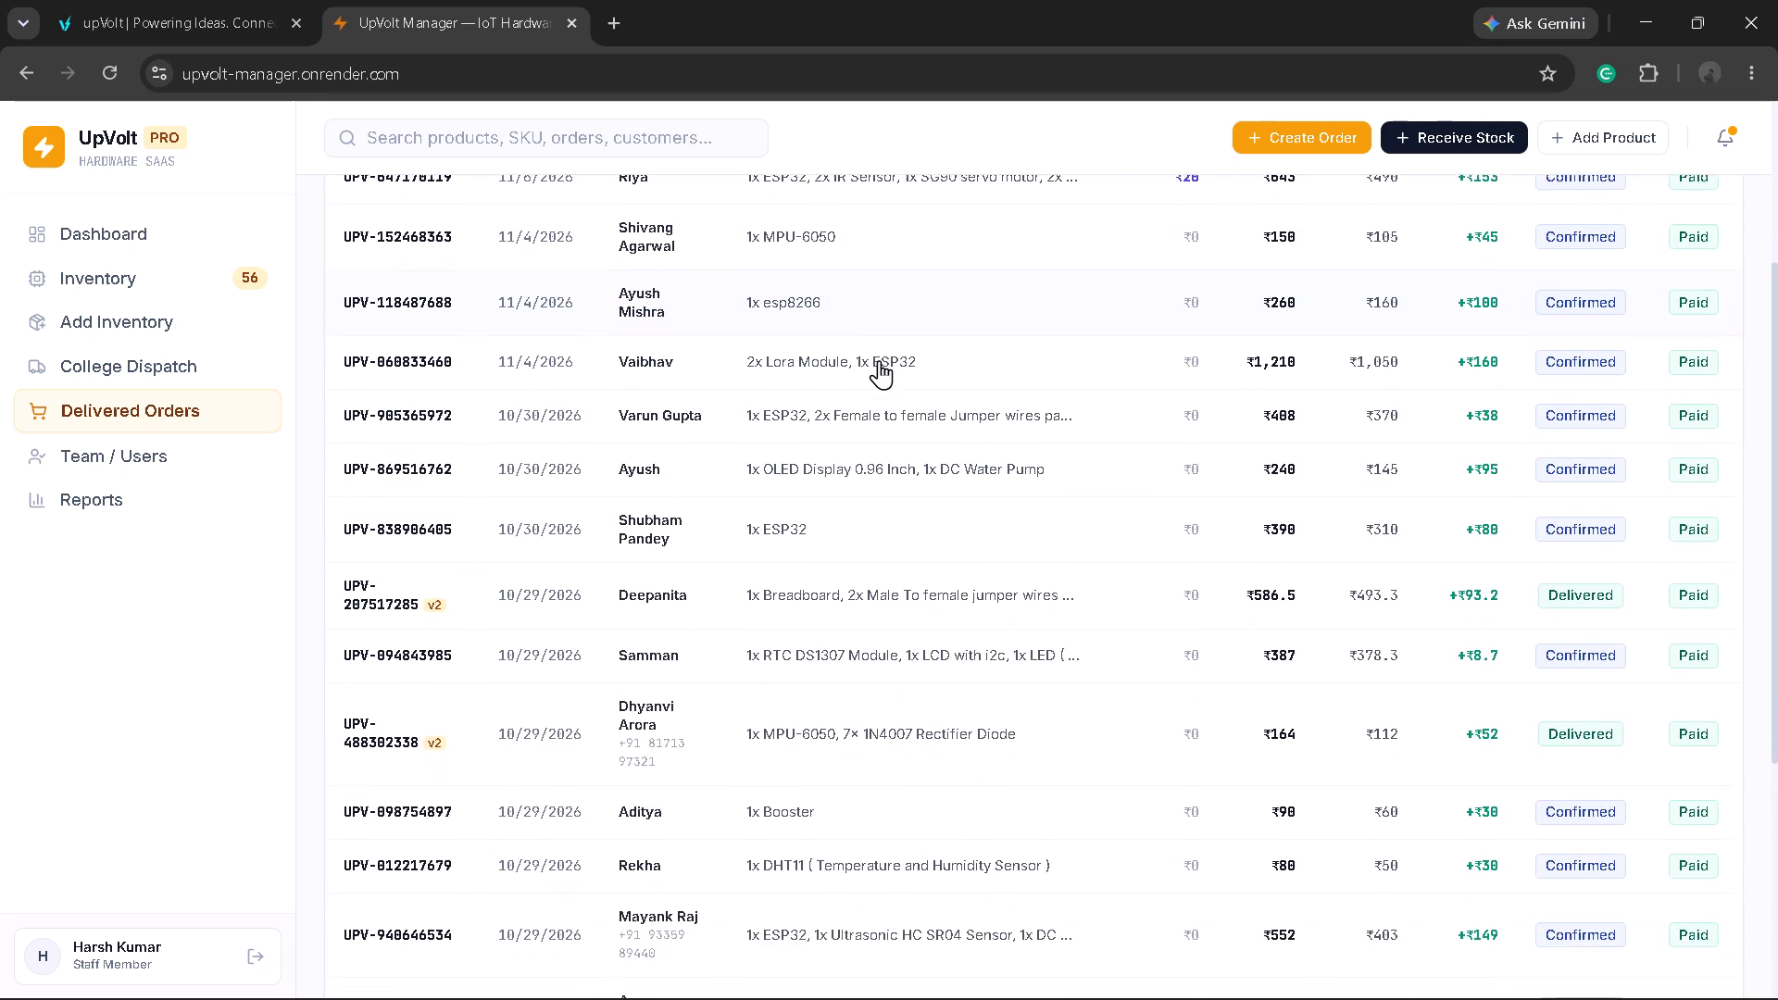
{"action": "scroll", "coordinate": [879, 360], "scroll_direction": "down", "scroll_amount": 1}
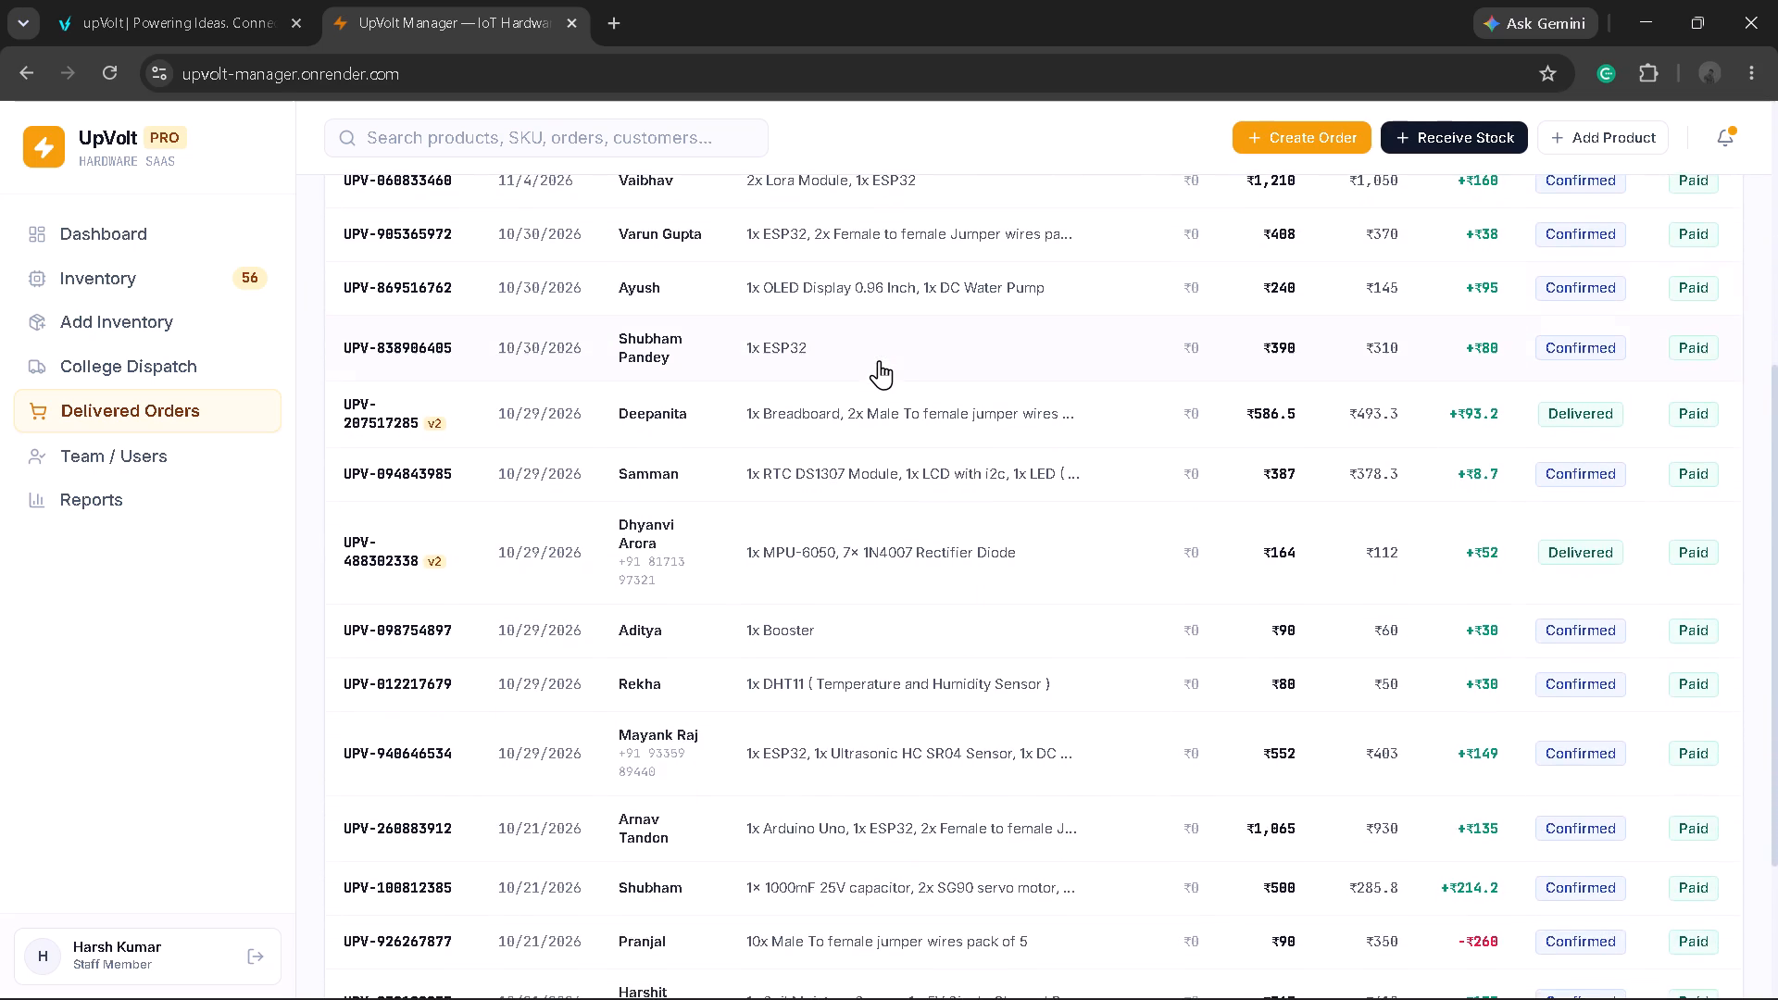
{"action": "scroll", "coordinate": [879, 360], "scroll_direction": "down", "scroll_amount": 1}
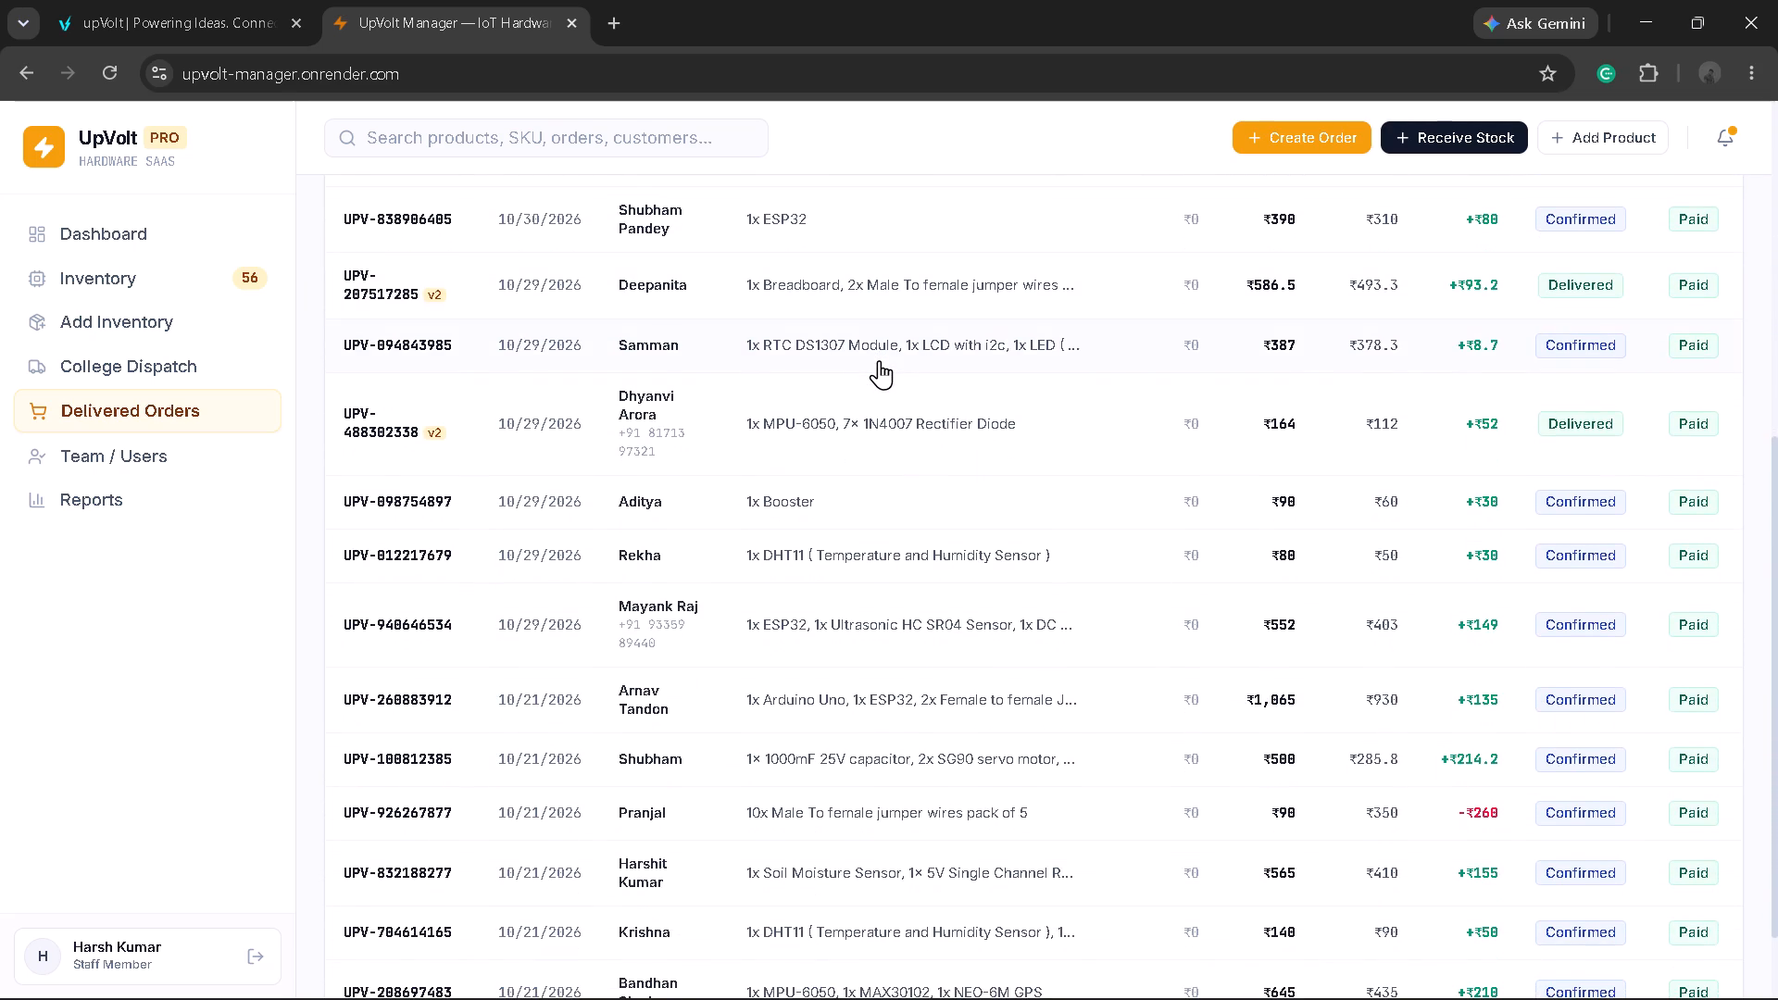
{"action": "scroll", "coordinate": [889, 244], "scroll_direction": "down", "scroll_amount": 1}
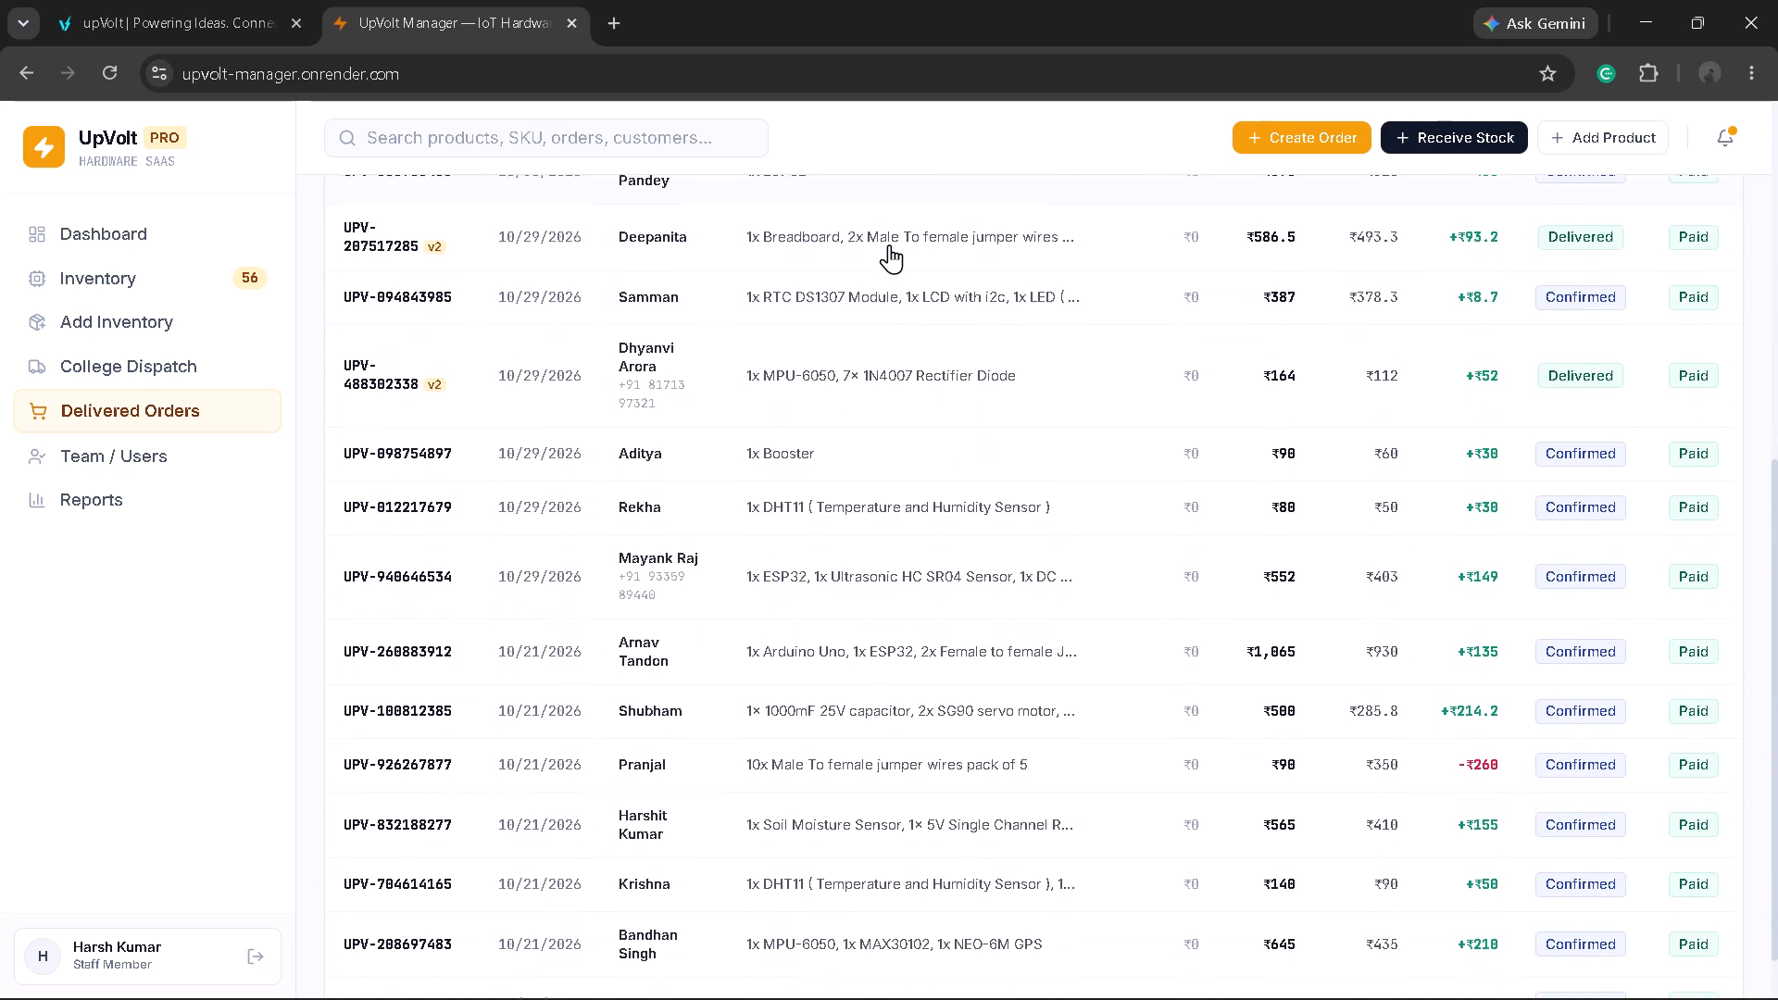
{"action": "scroll", "coordinate": [889, 244], "scroll_direction": "down", "scroll_amount": 1}
{"action": "scroll", "coordinate": [879, 355], "scroll_direction": "down", "scroll_amount": 1}
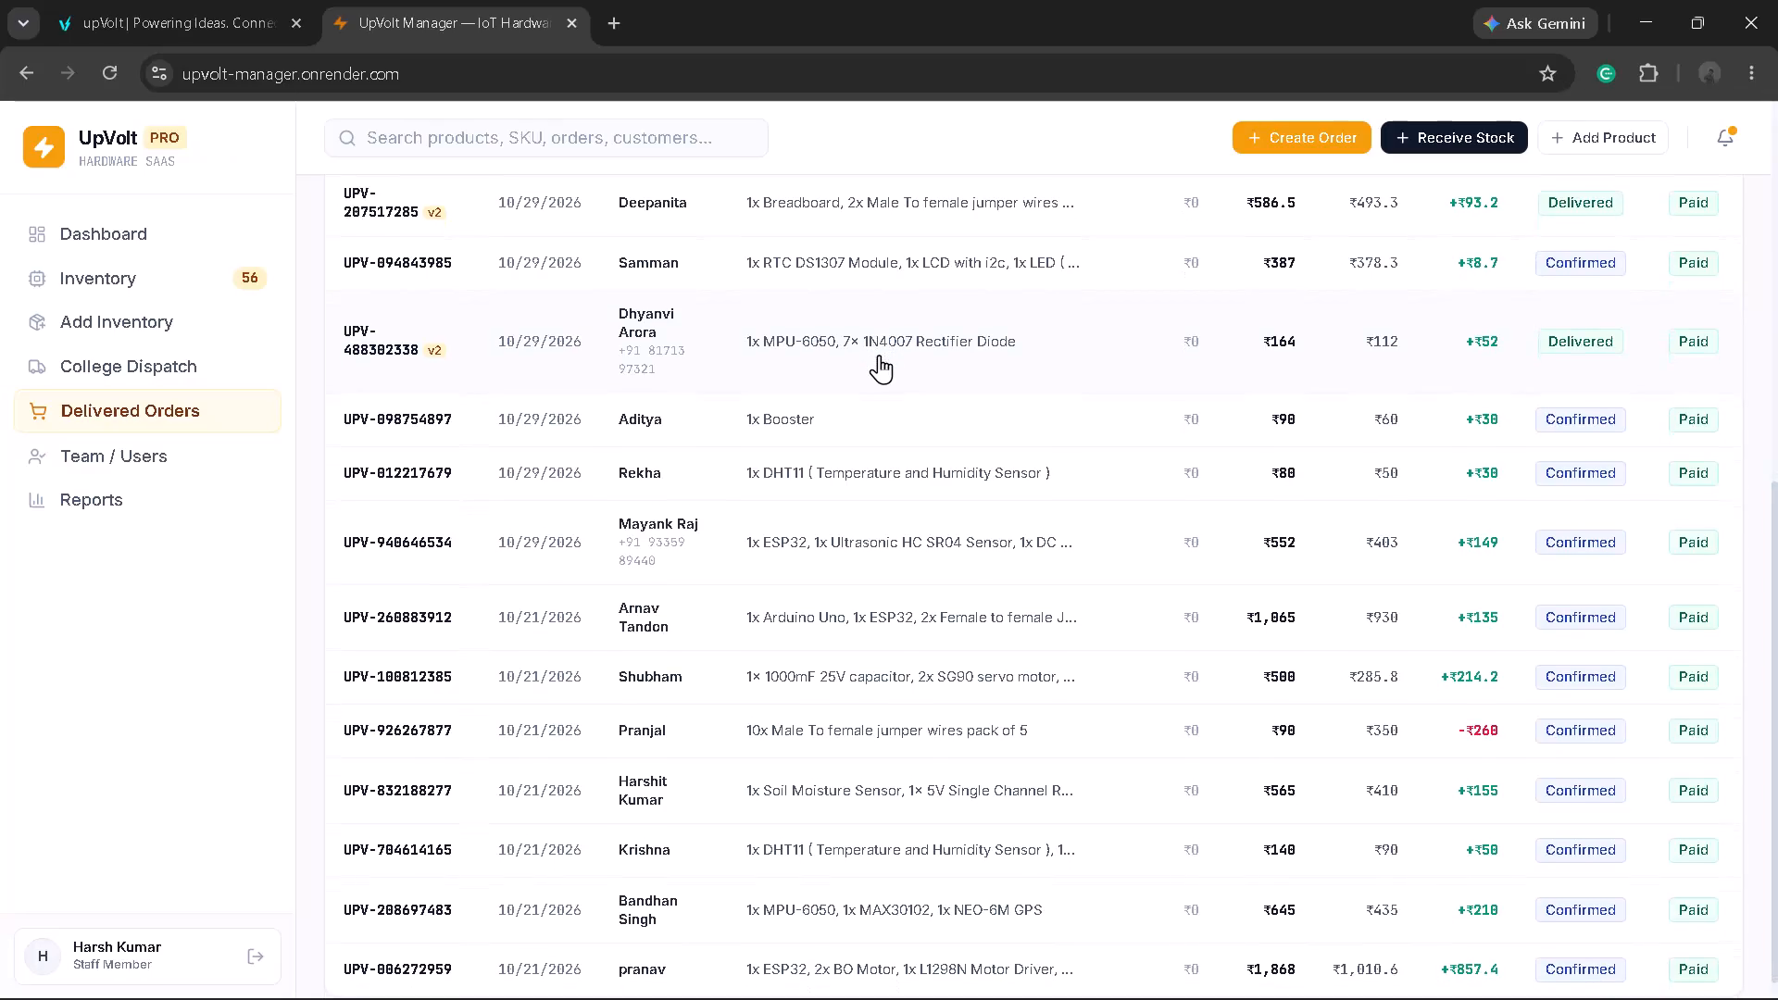
{"action": "scroll", "coordinate": [879, 355], "scroll_direction": "down", "scroll_amount": 2}
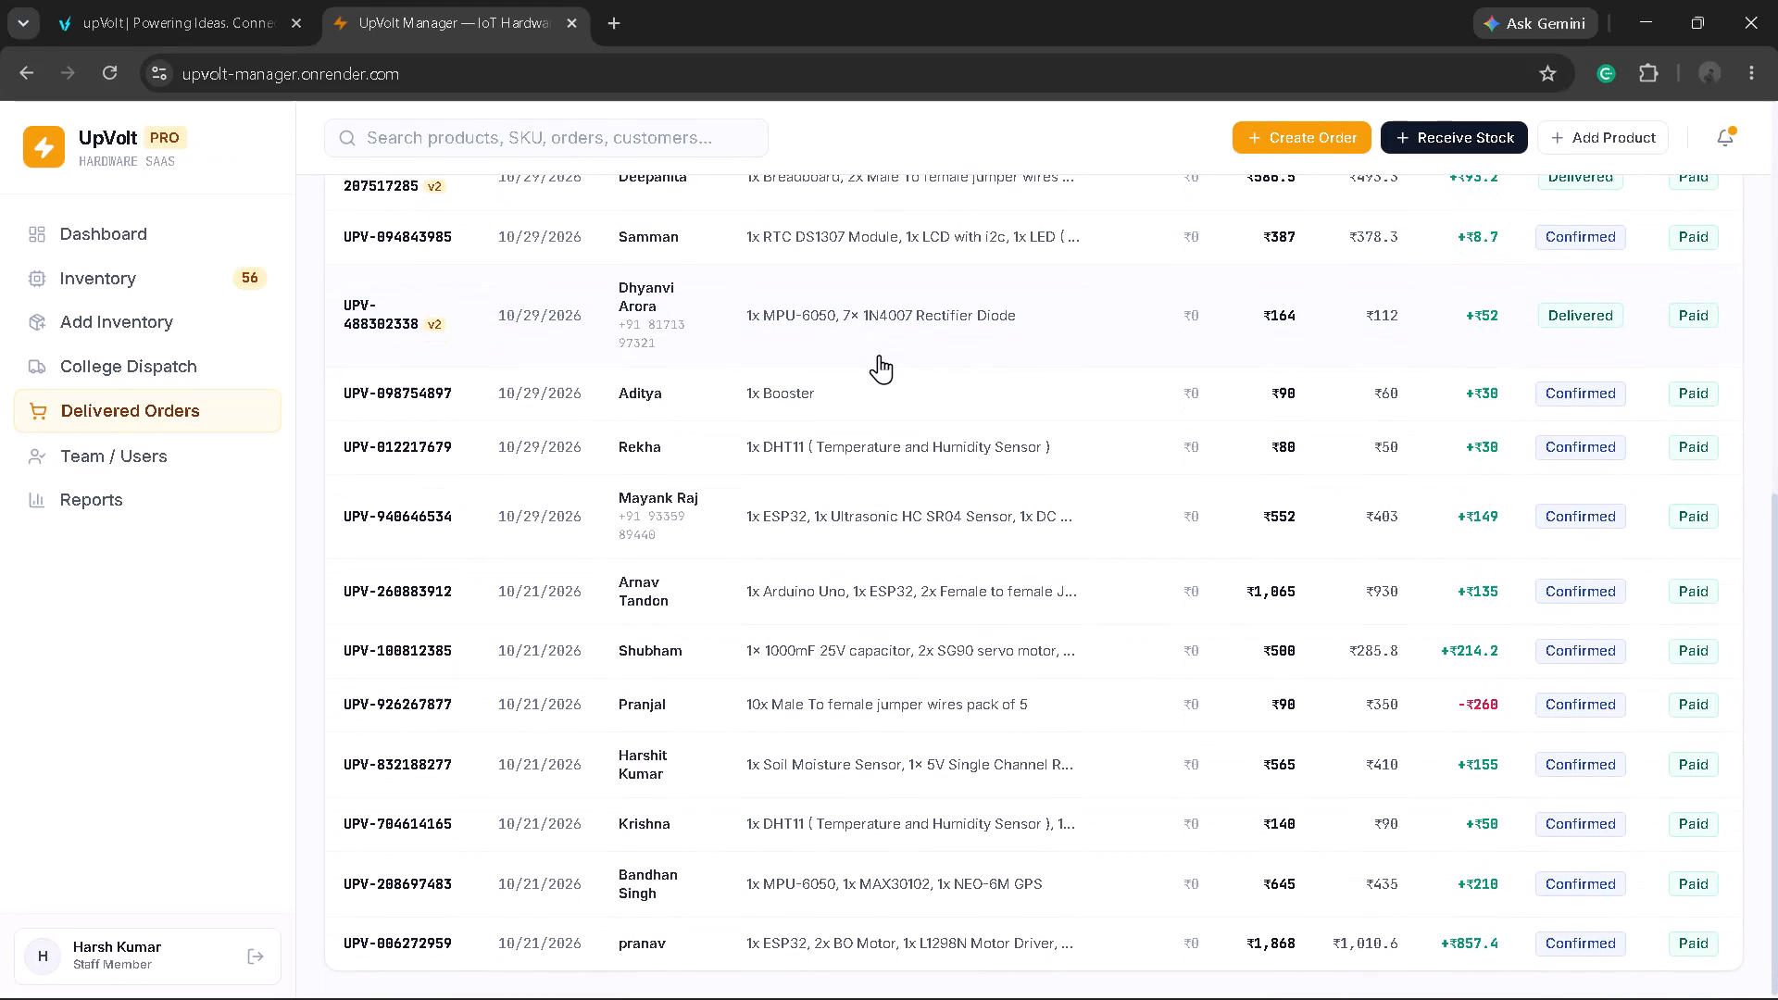
{"action": "scroll", "coordinate": [879, 355], "scroll_direction": "down", "scroll_amount": 1}
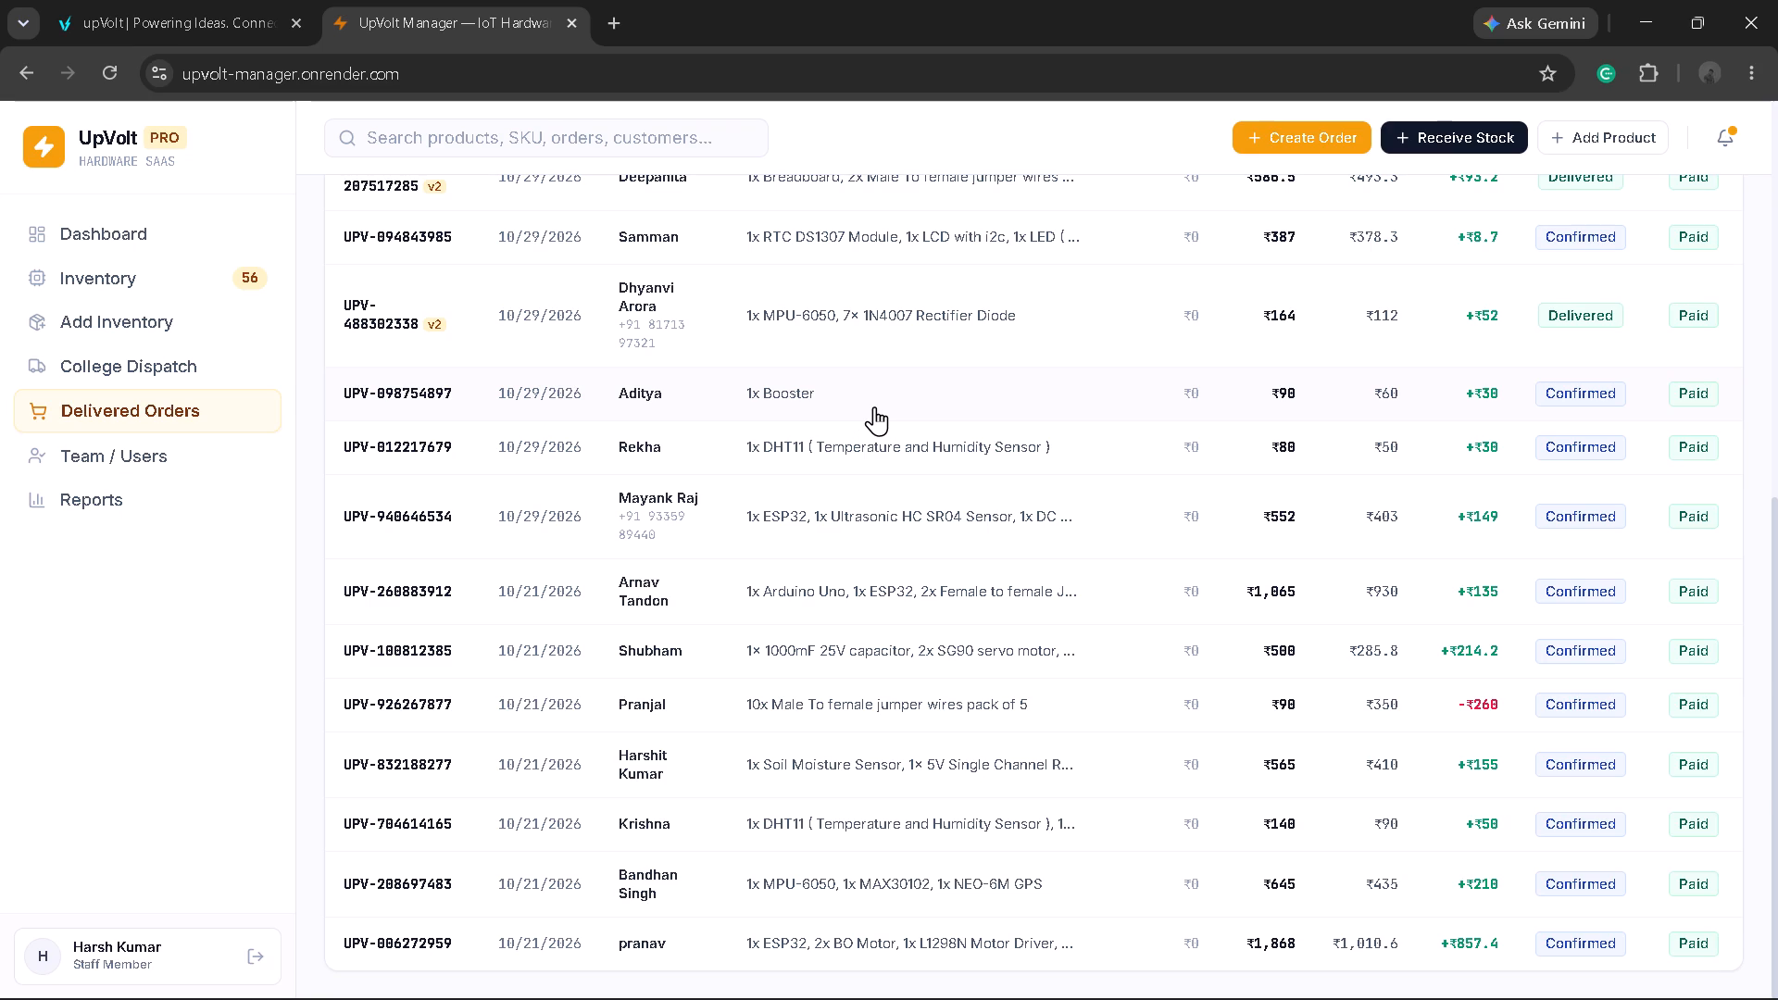
{"action": "scroll", "coordinate": [867, 431], "scroll_direction": "down", "scroll_amount": 1}
{"action": "left_click", "coordinate": [1078, 609]}
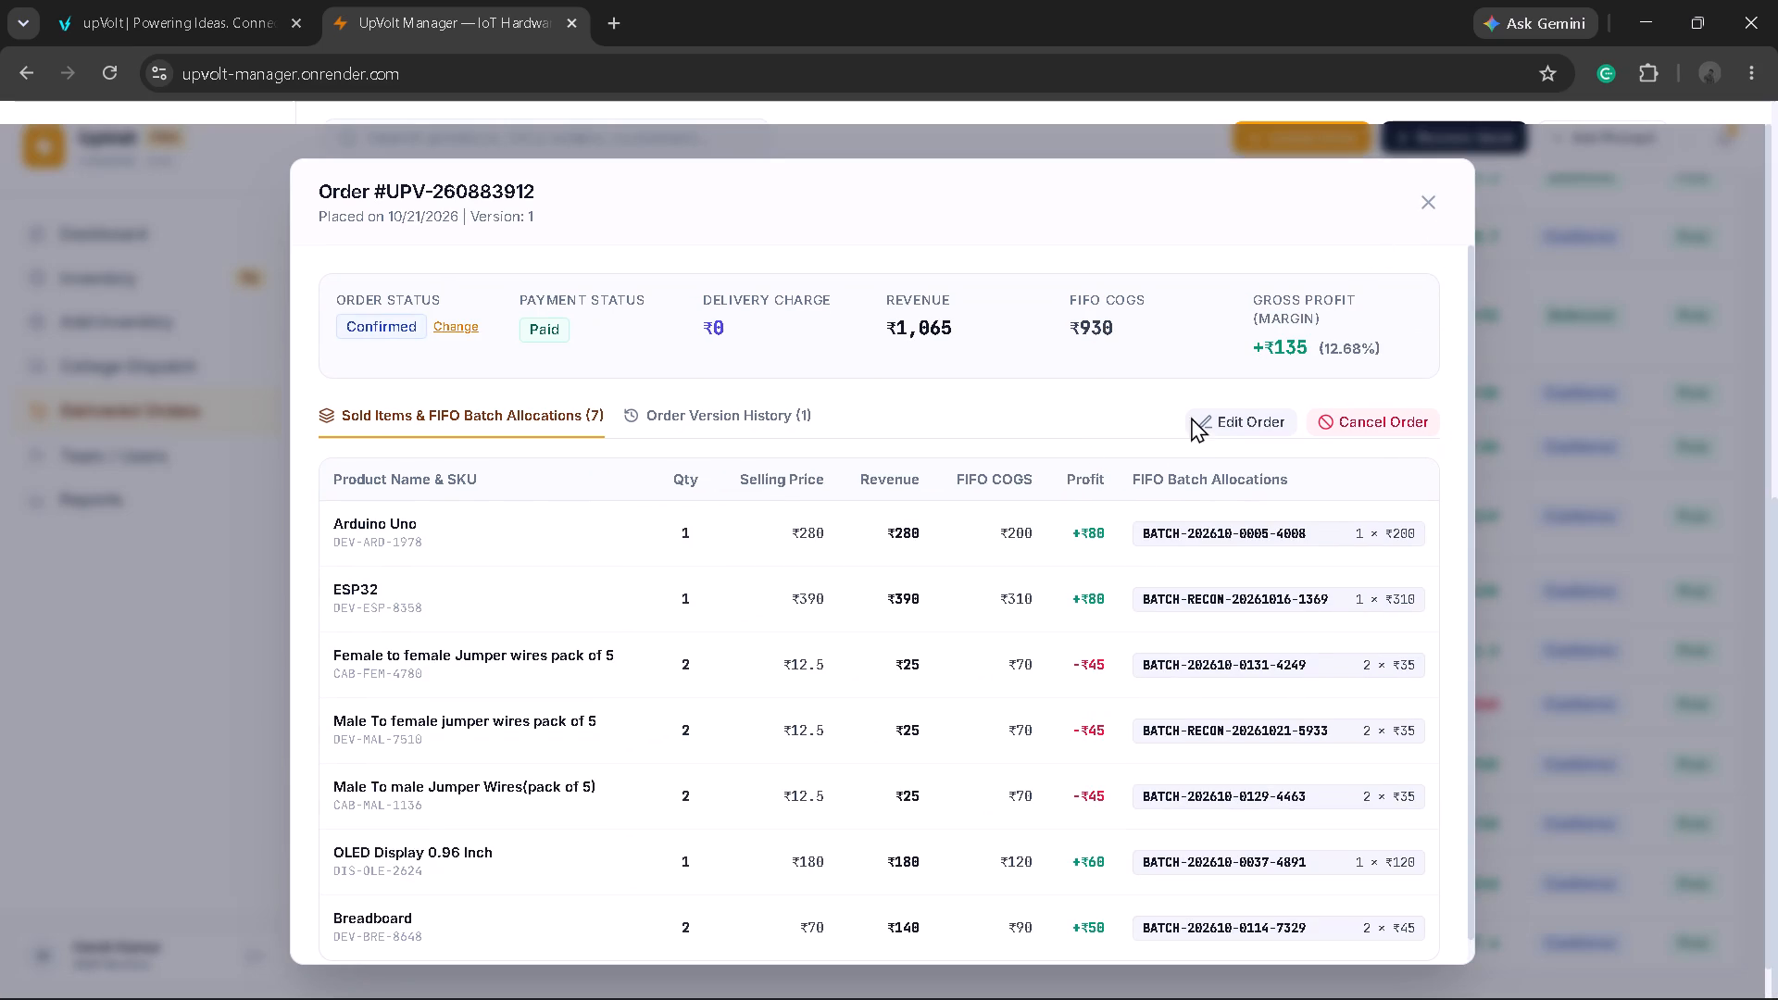
{"action": "scroll", "coordinate": [1040, 629], "scroll_direction": "down", "scroll_amount": 3}
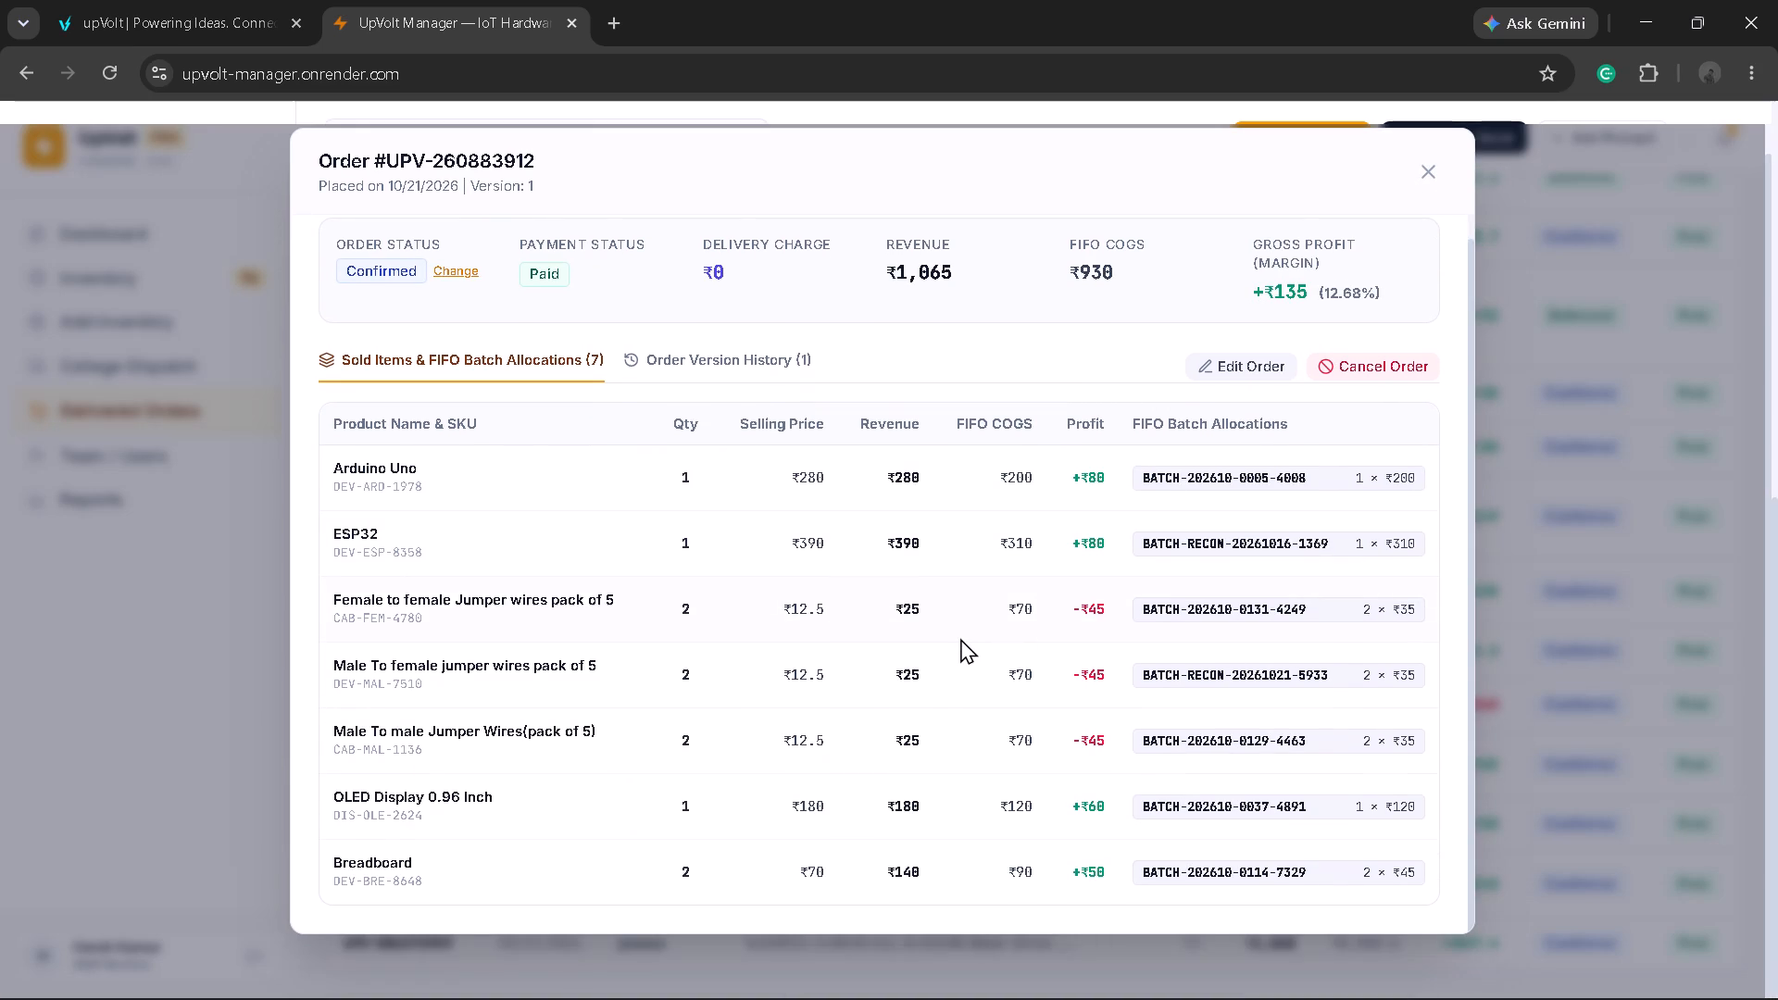
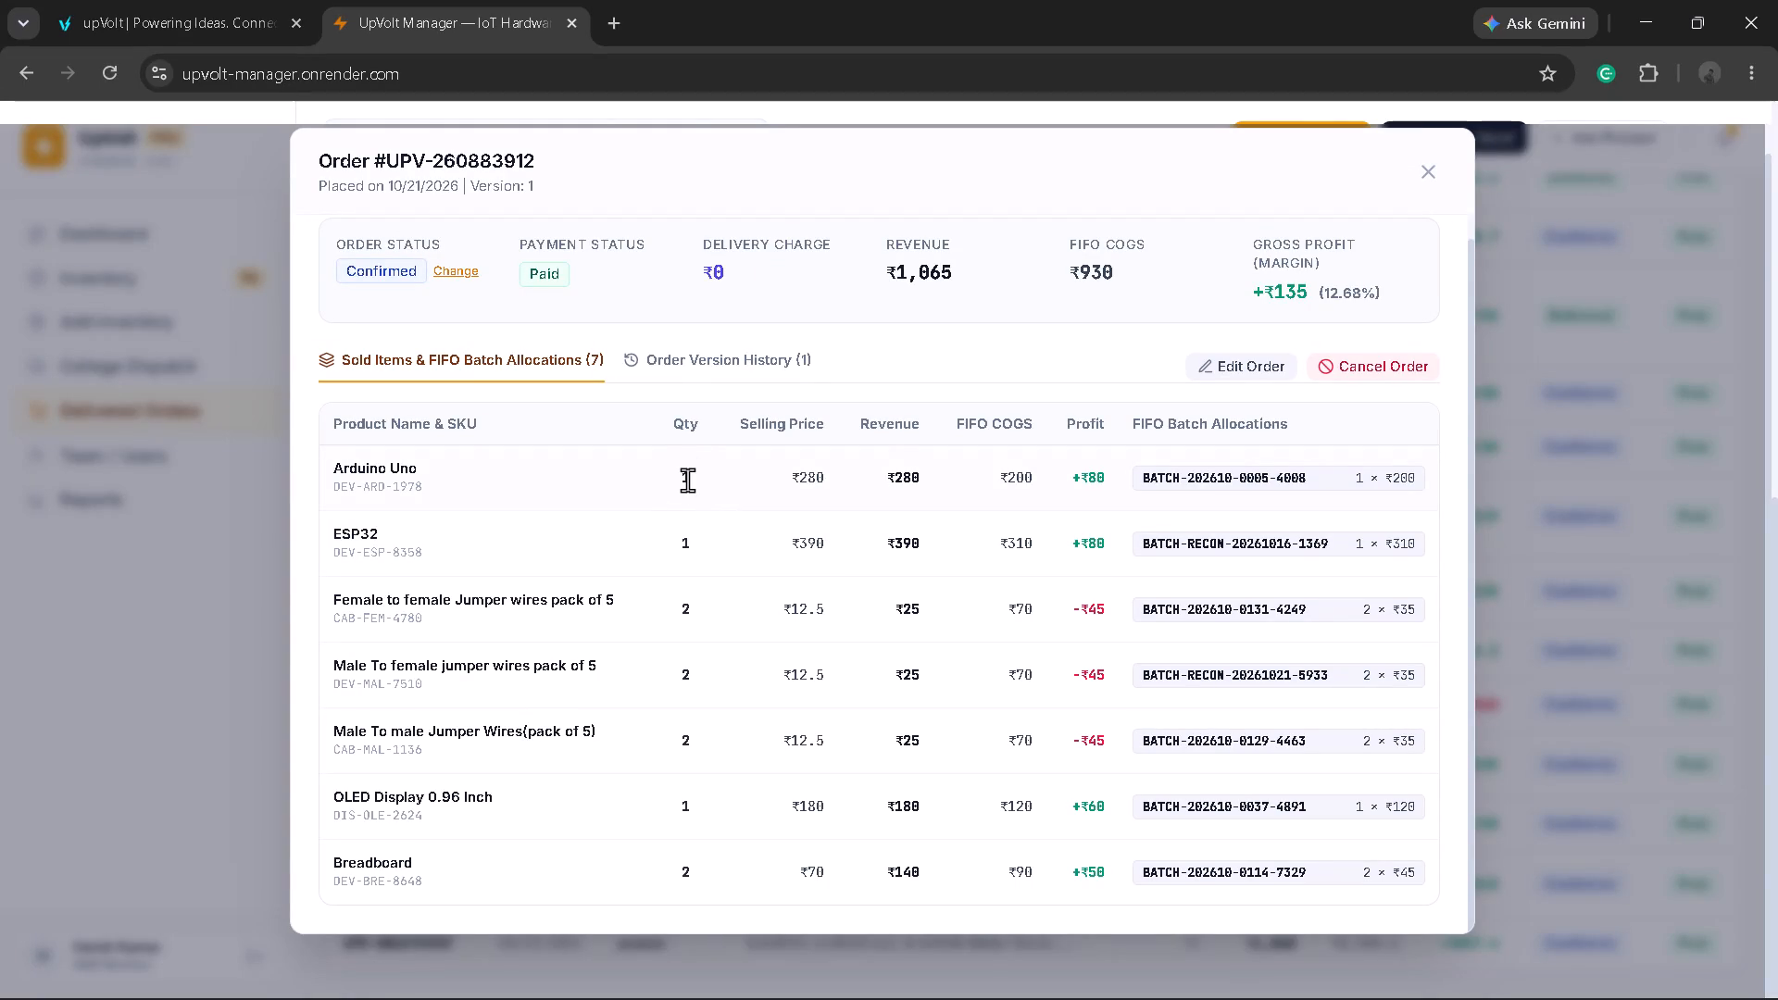
{"action": "left_click_drag", "start_coordinate": [687, 480], "coordinate": [1045, 778]}
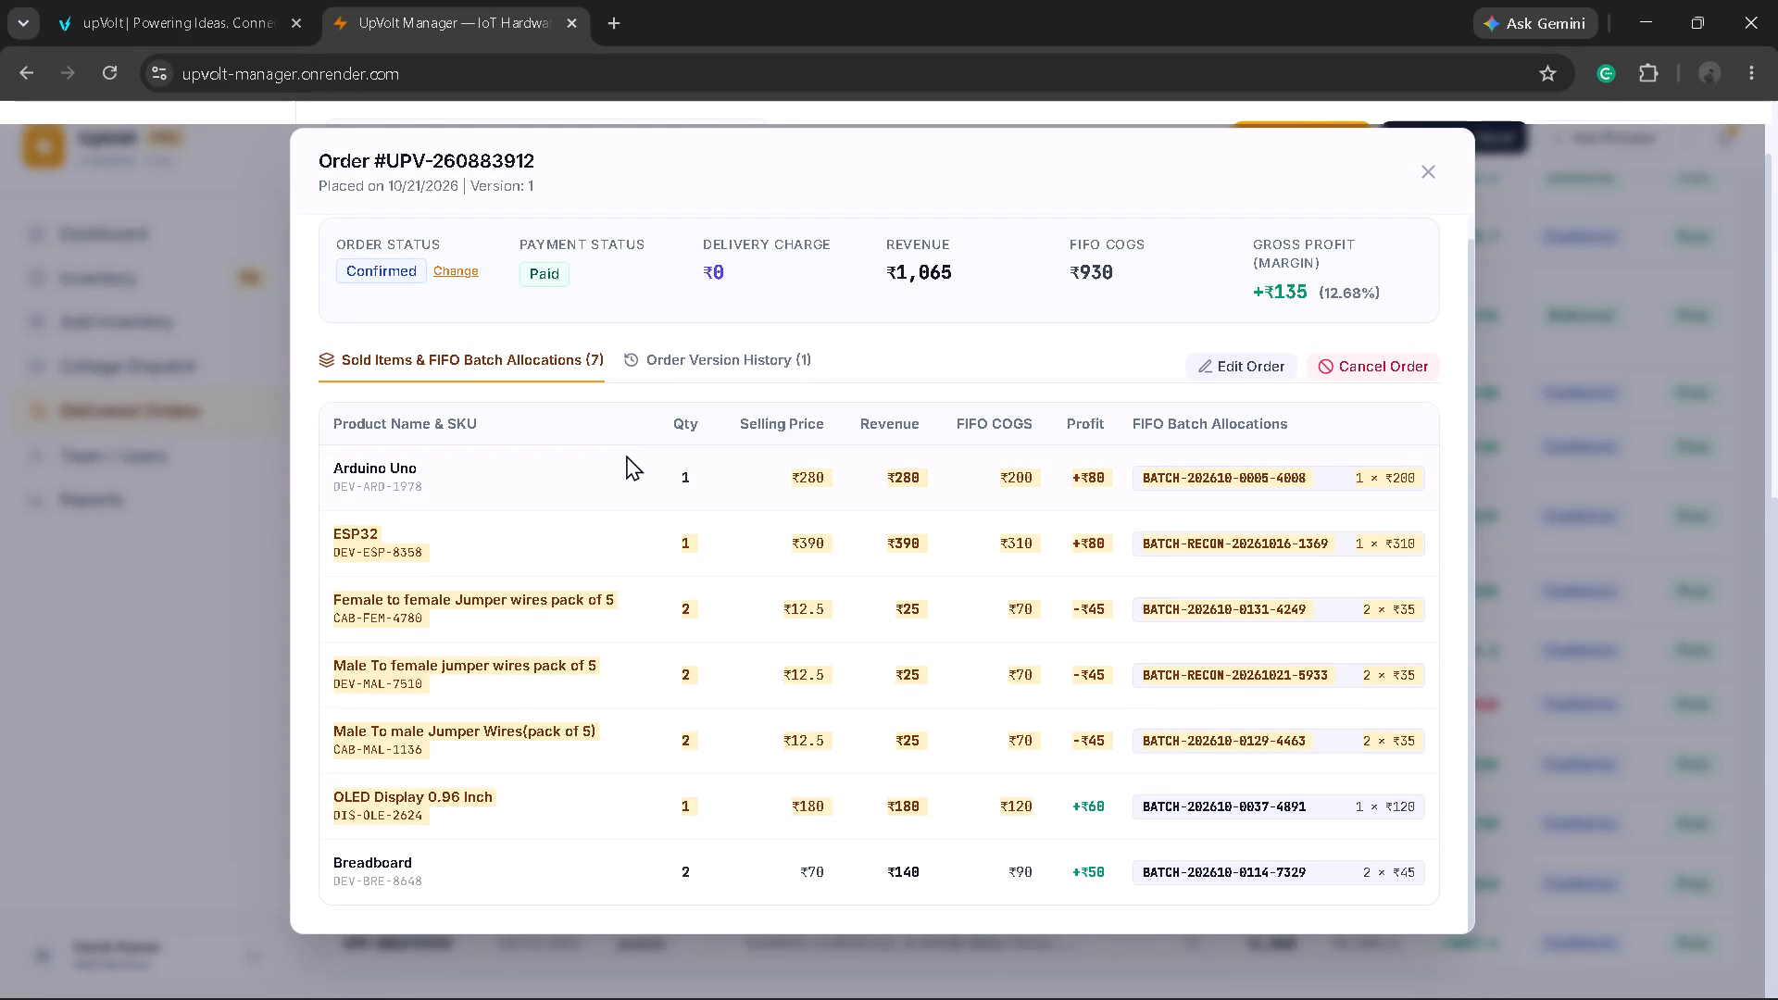
{"action": "left_click", "coordinate": [625, 458]}
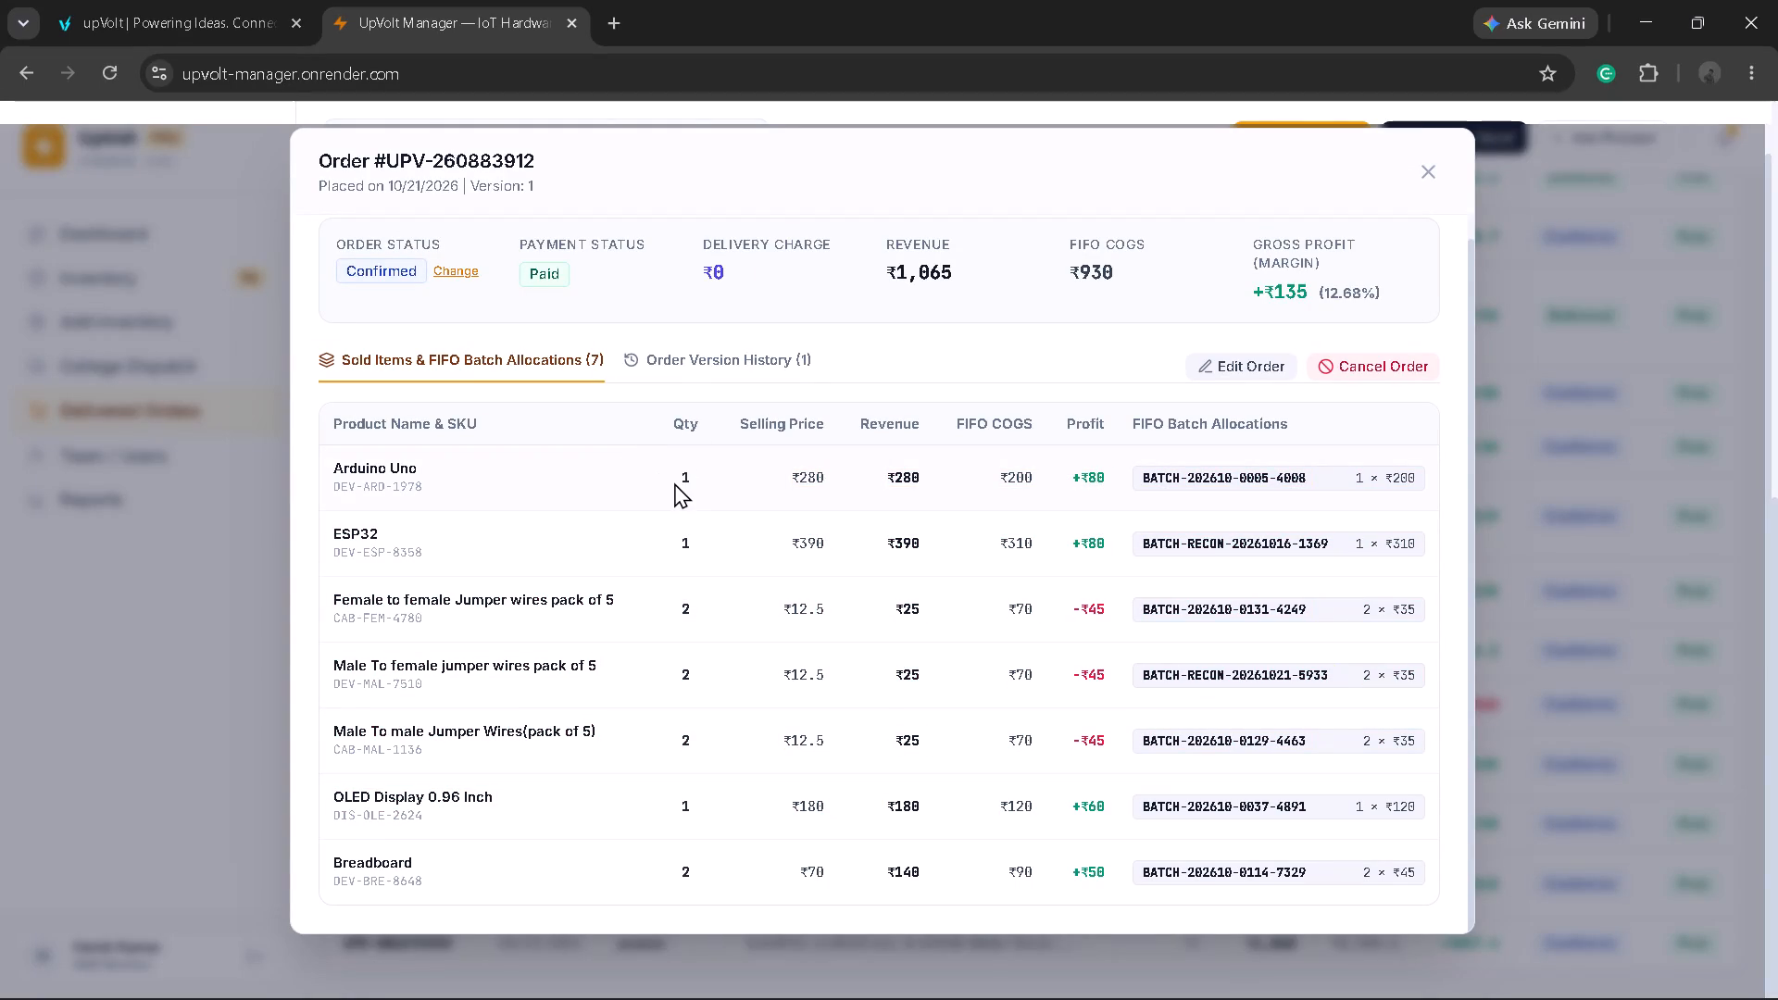
{"action": "left_click_drag", "start_coordinate": [682, 474], "coordinate": [1349, 916]}
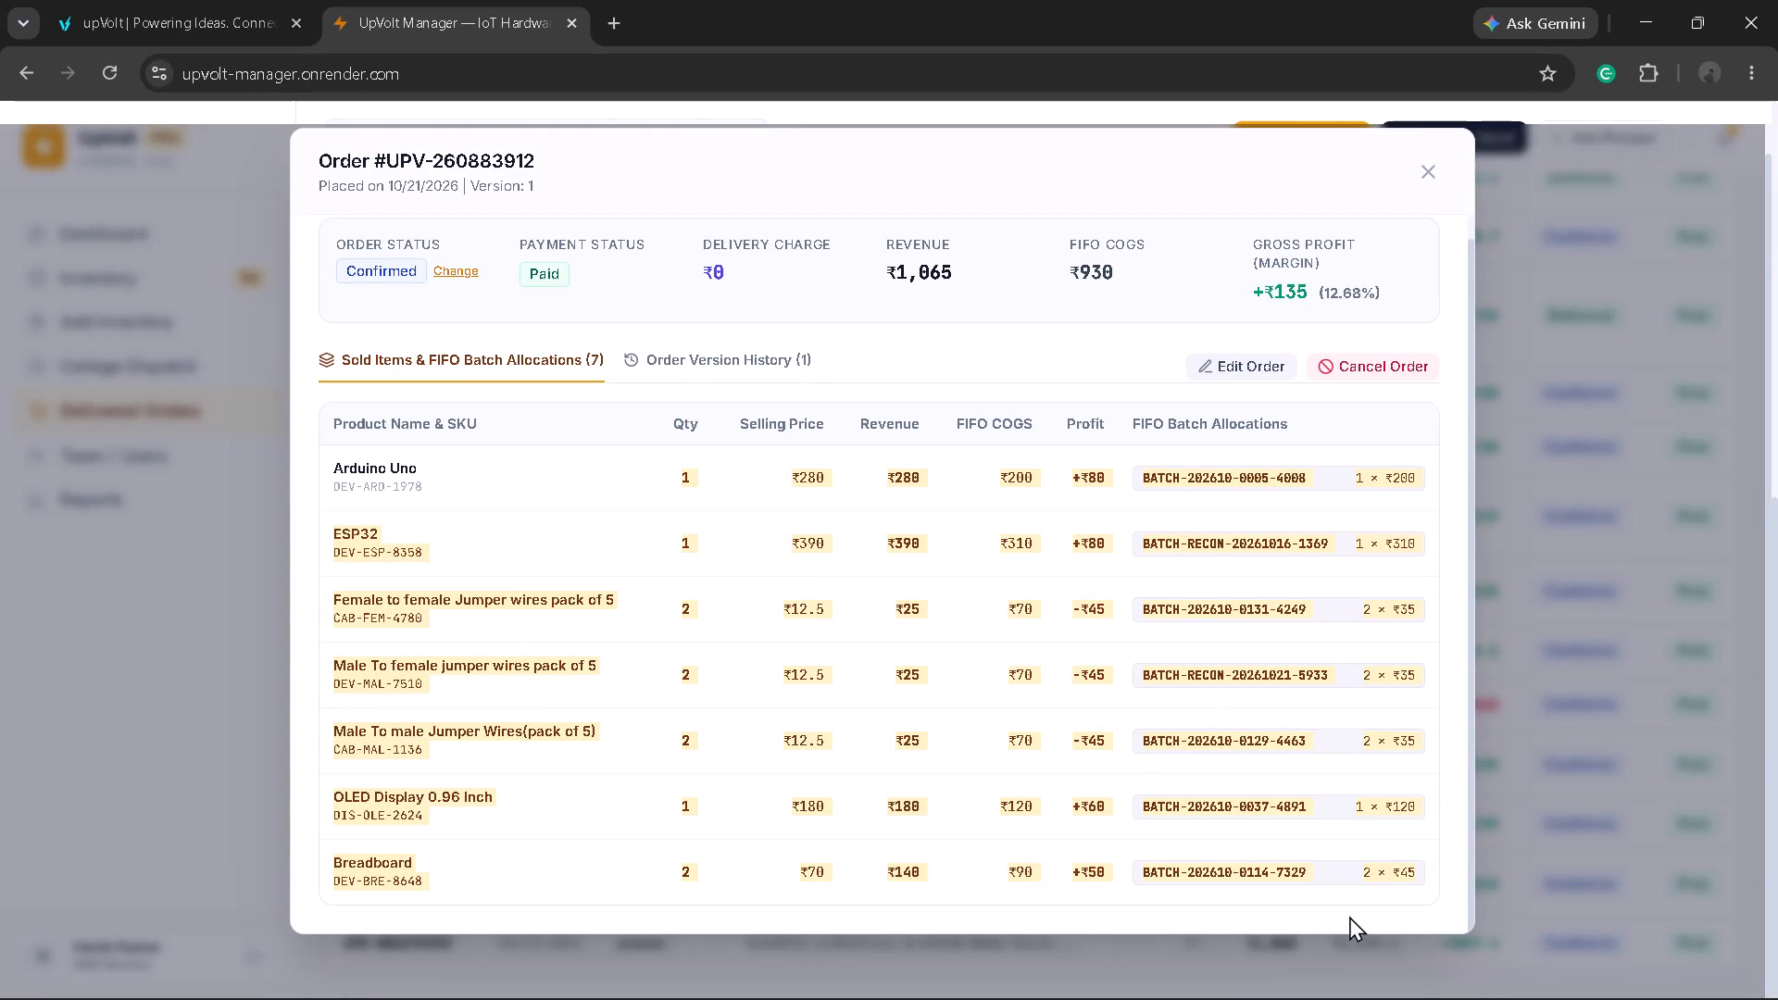
{"action": "left_click_drag", "start_coordinate": [1349, 916], "coordinate": [1455, 919]}
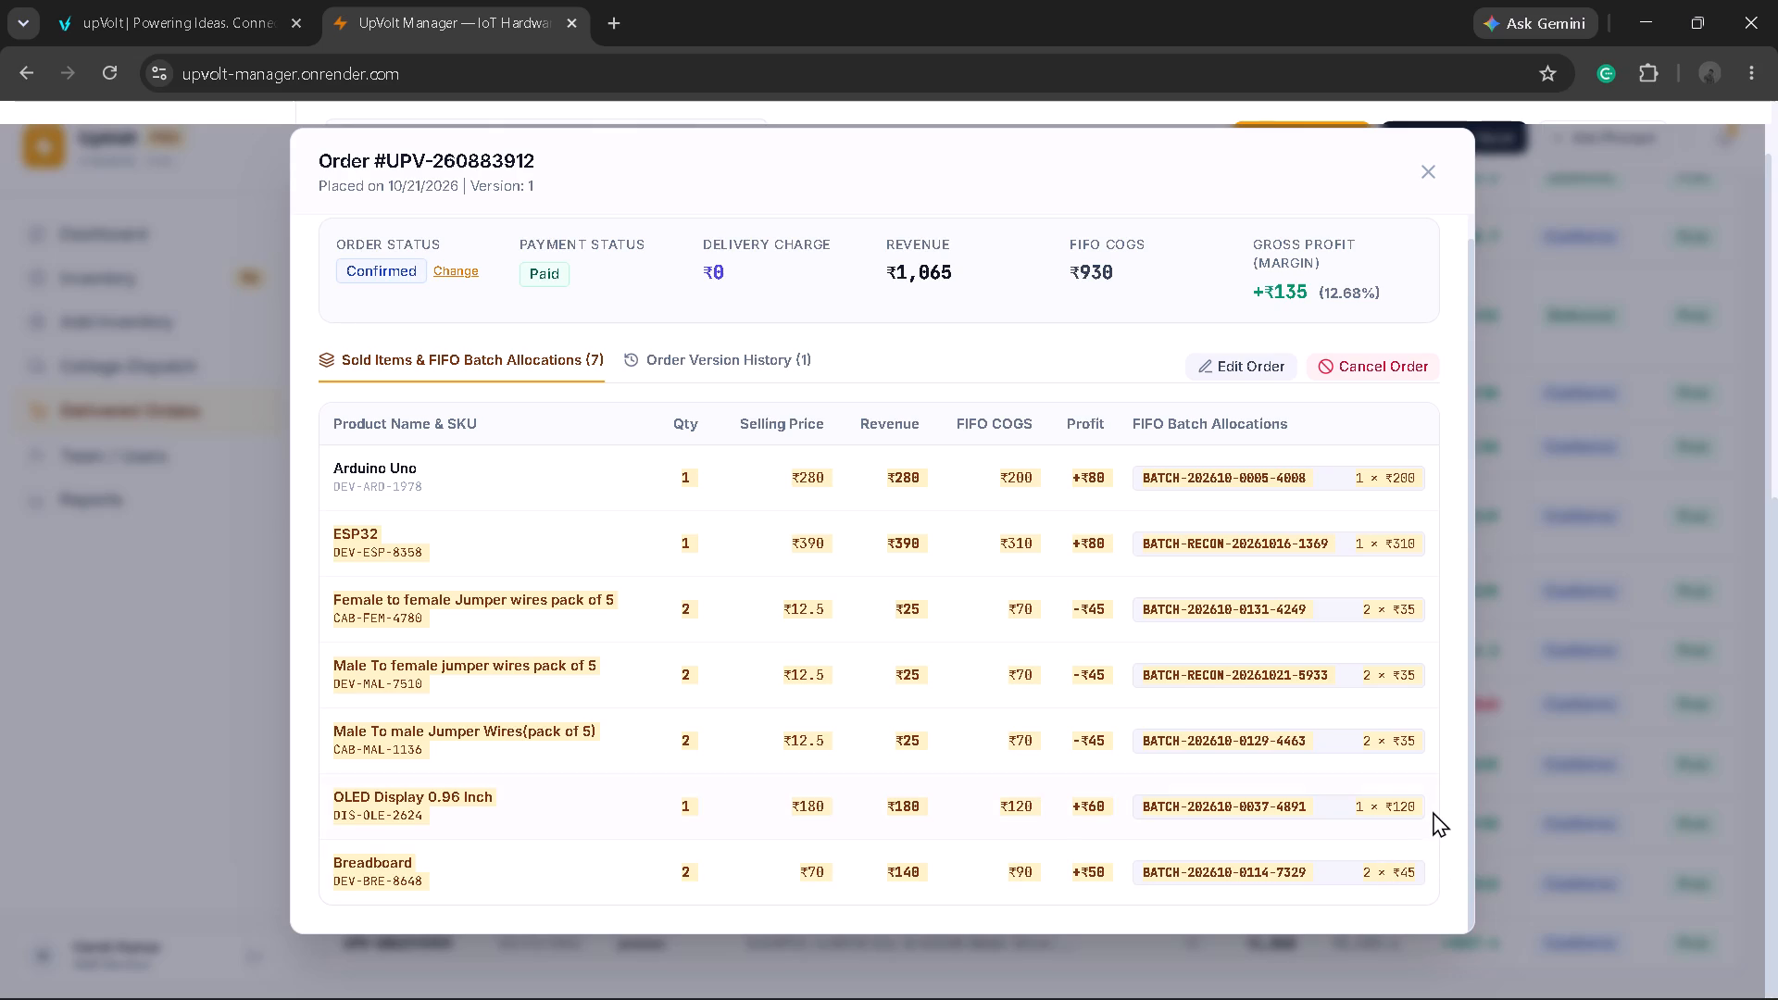
{"action": "left_click", "coordinate": [1449, 800]}
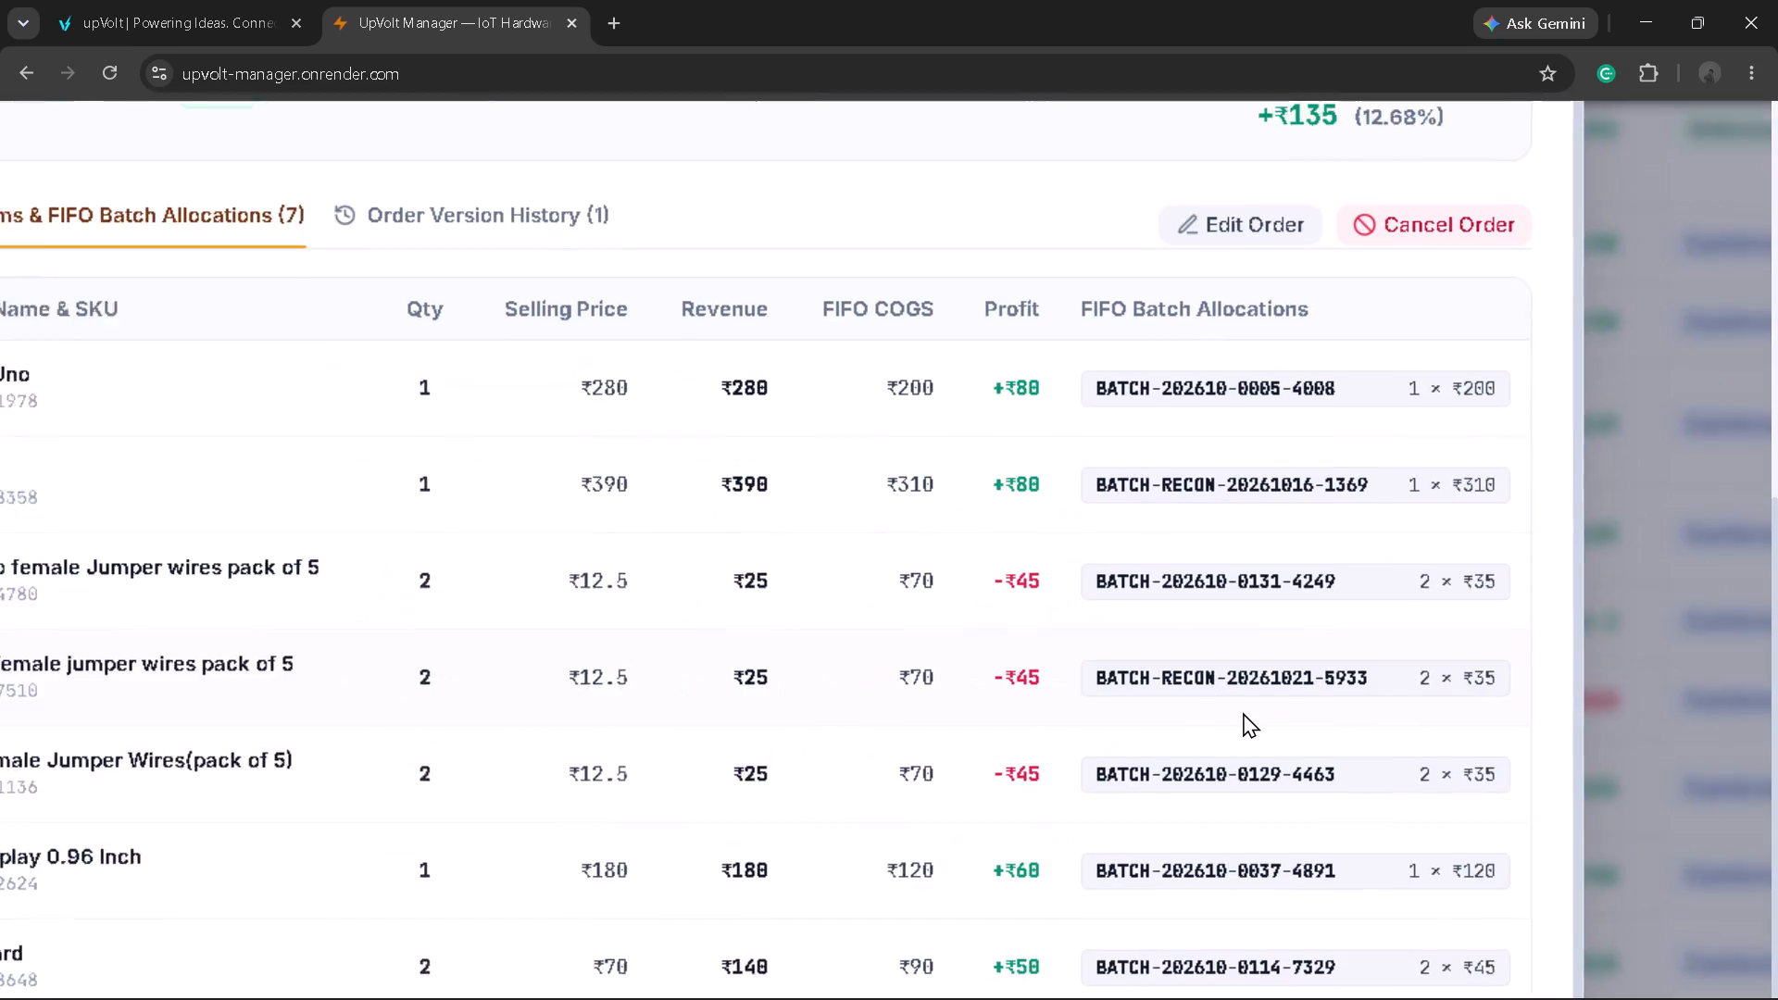
{"action": "scroll", "coordinate": [1231, 726], "scroll_direction": "right", "scroll_amount": 1}
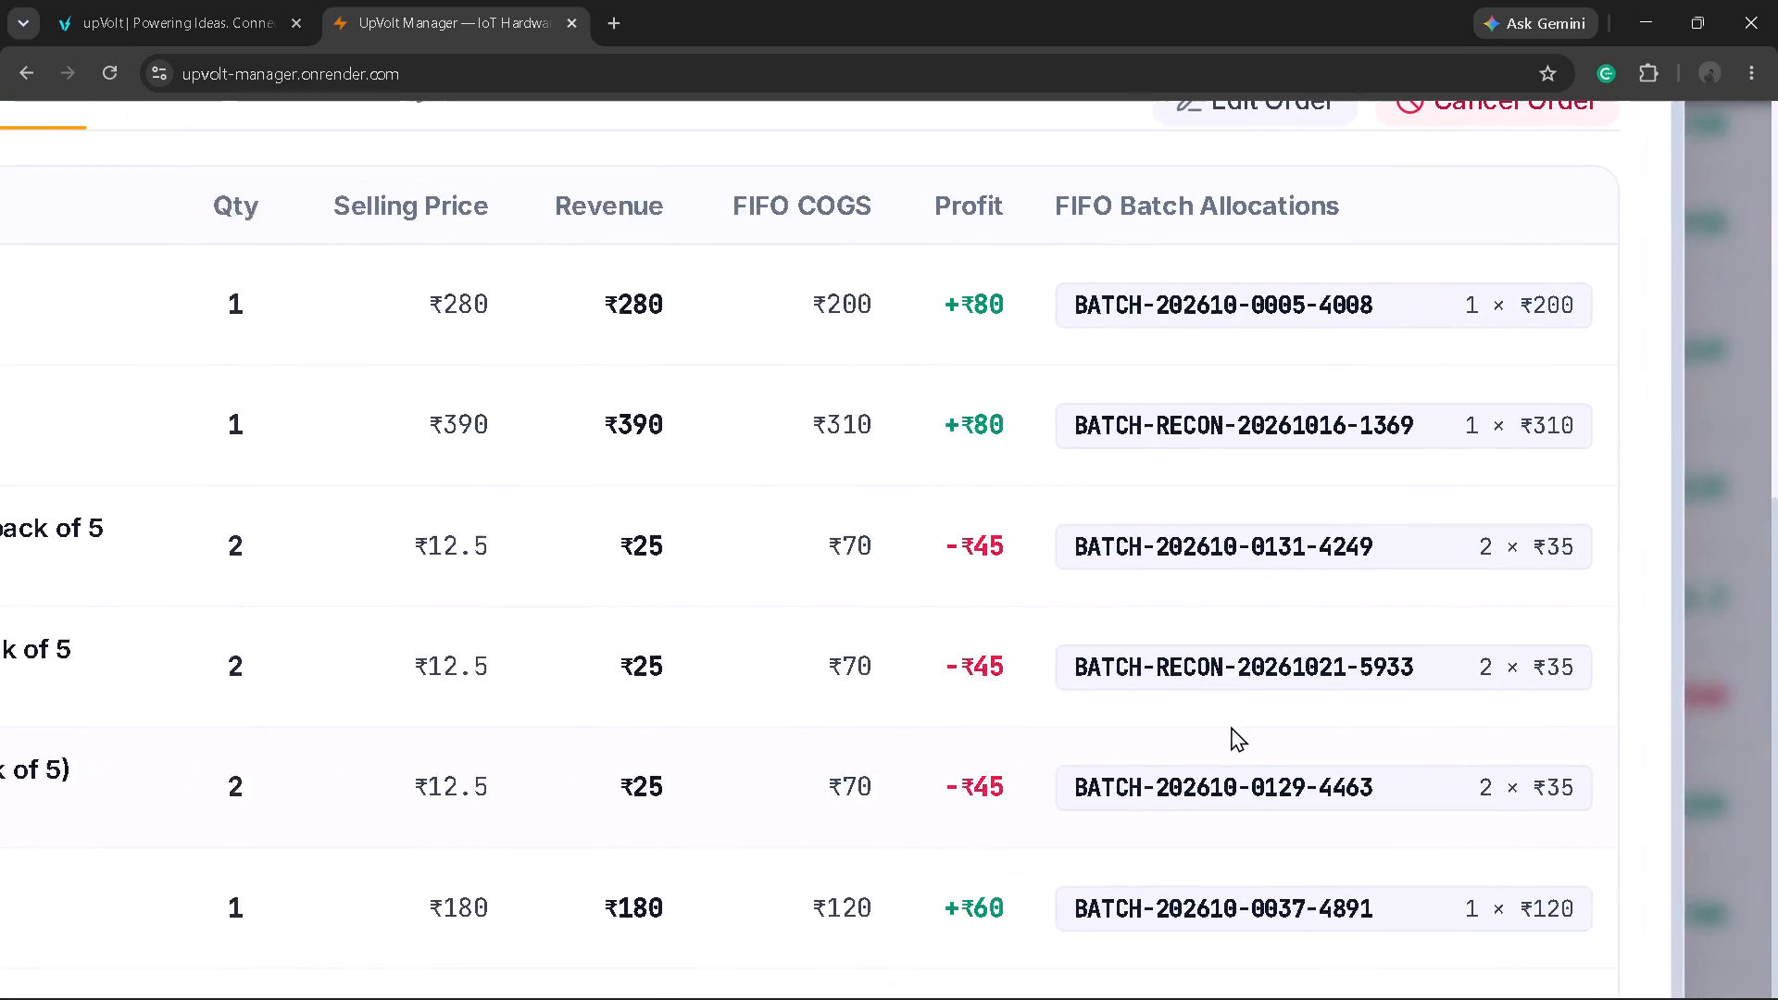
{"action": "scroll", "coordinate": [1231, 726], "scroll_direction": "right", "scroll_amount": 1}
{"action": "scroll", "coordinate": [1231, 726], "scroll_direction": "down", "scroll_amount": 2}
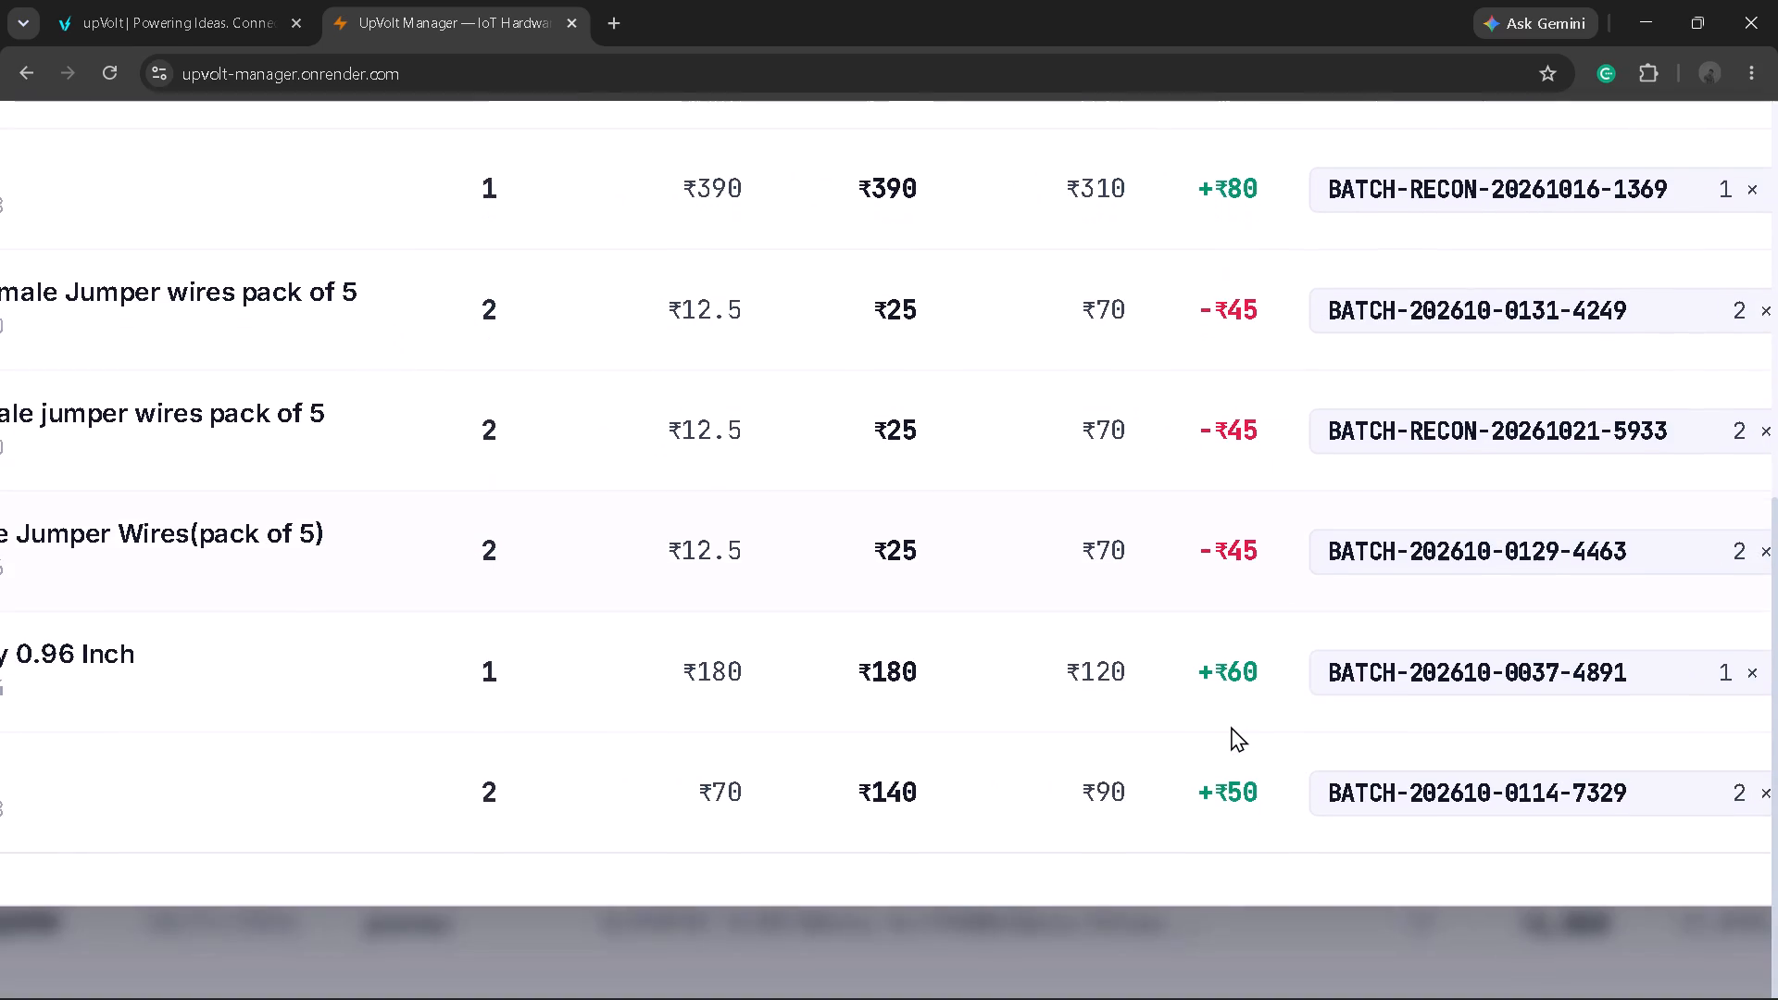
{"action": "scroll", "coordinate": [1231, 726], "scroll_direction": "down", "scroll_amount": 2}
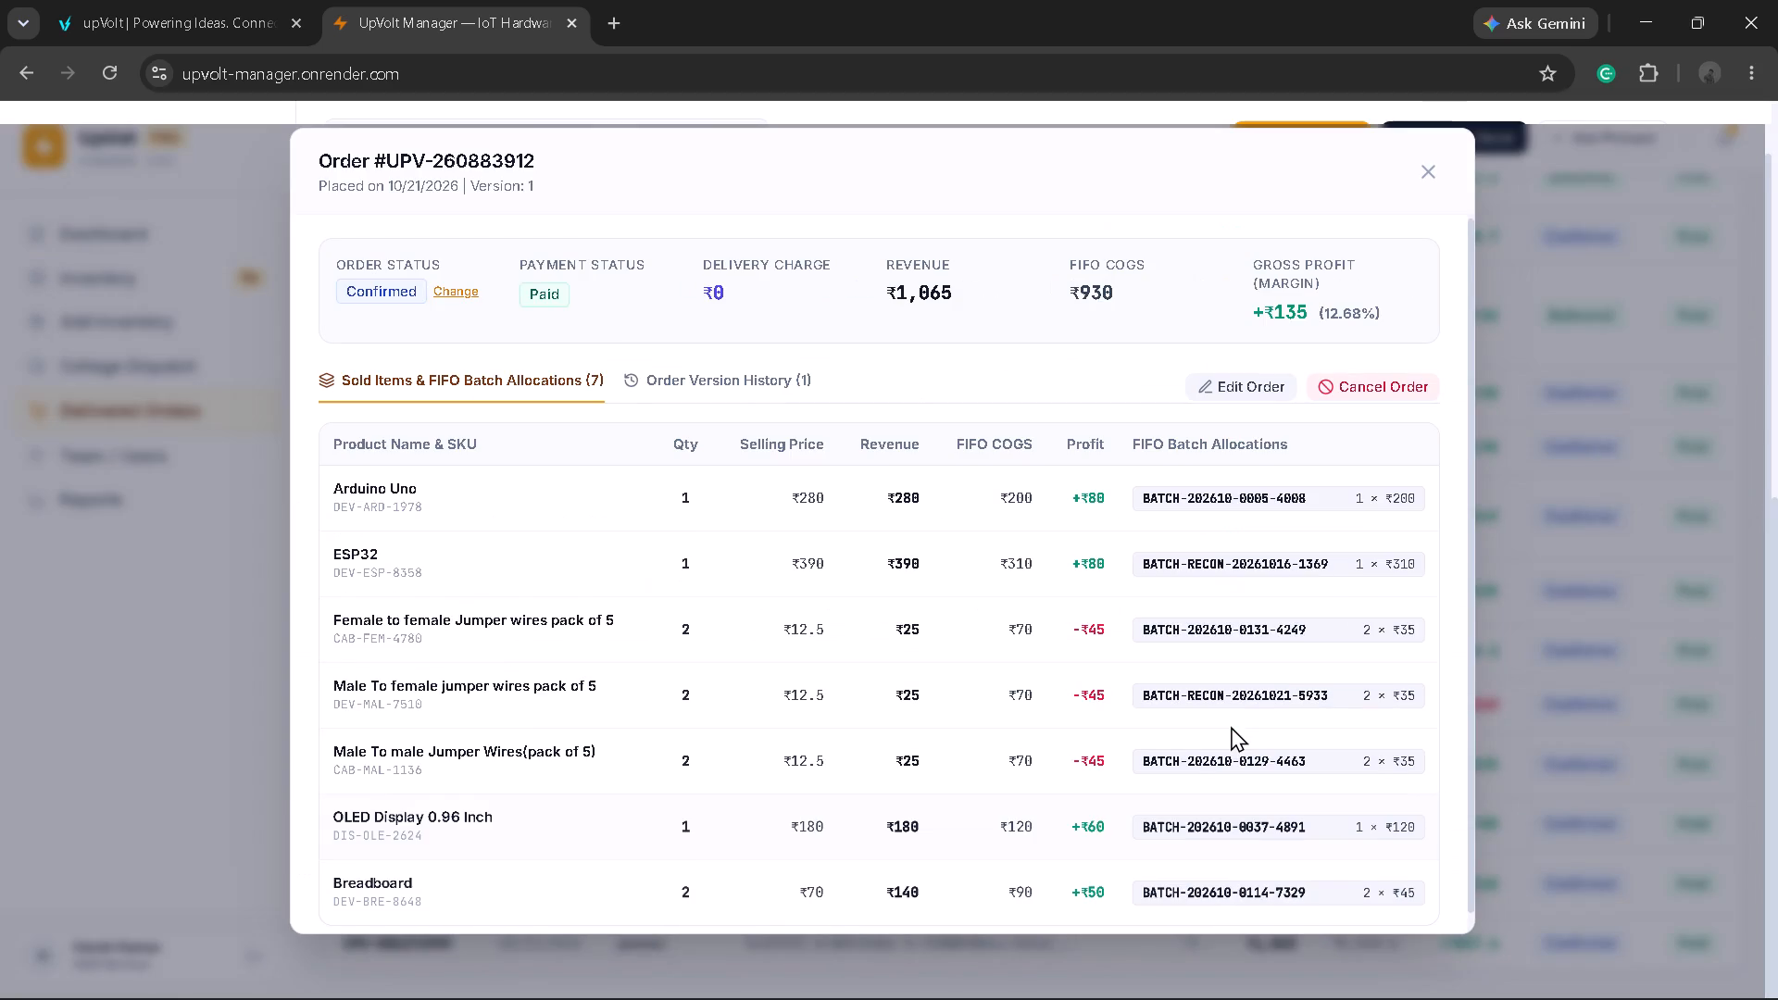
{"action": "scroll", "coordinate": [1103, 576], "scroll_direction": "down", "scroll_amount": 1}
{"action": "scroll", "coordinate": [1103, 576], "scroll_direction": "up", "scroll_amount": 1}
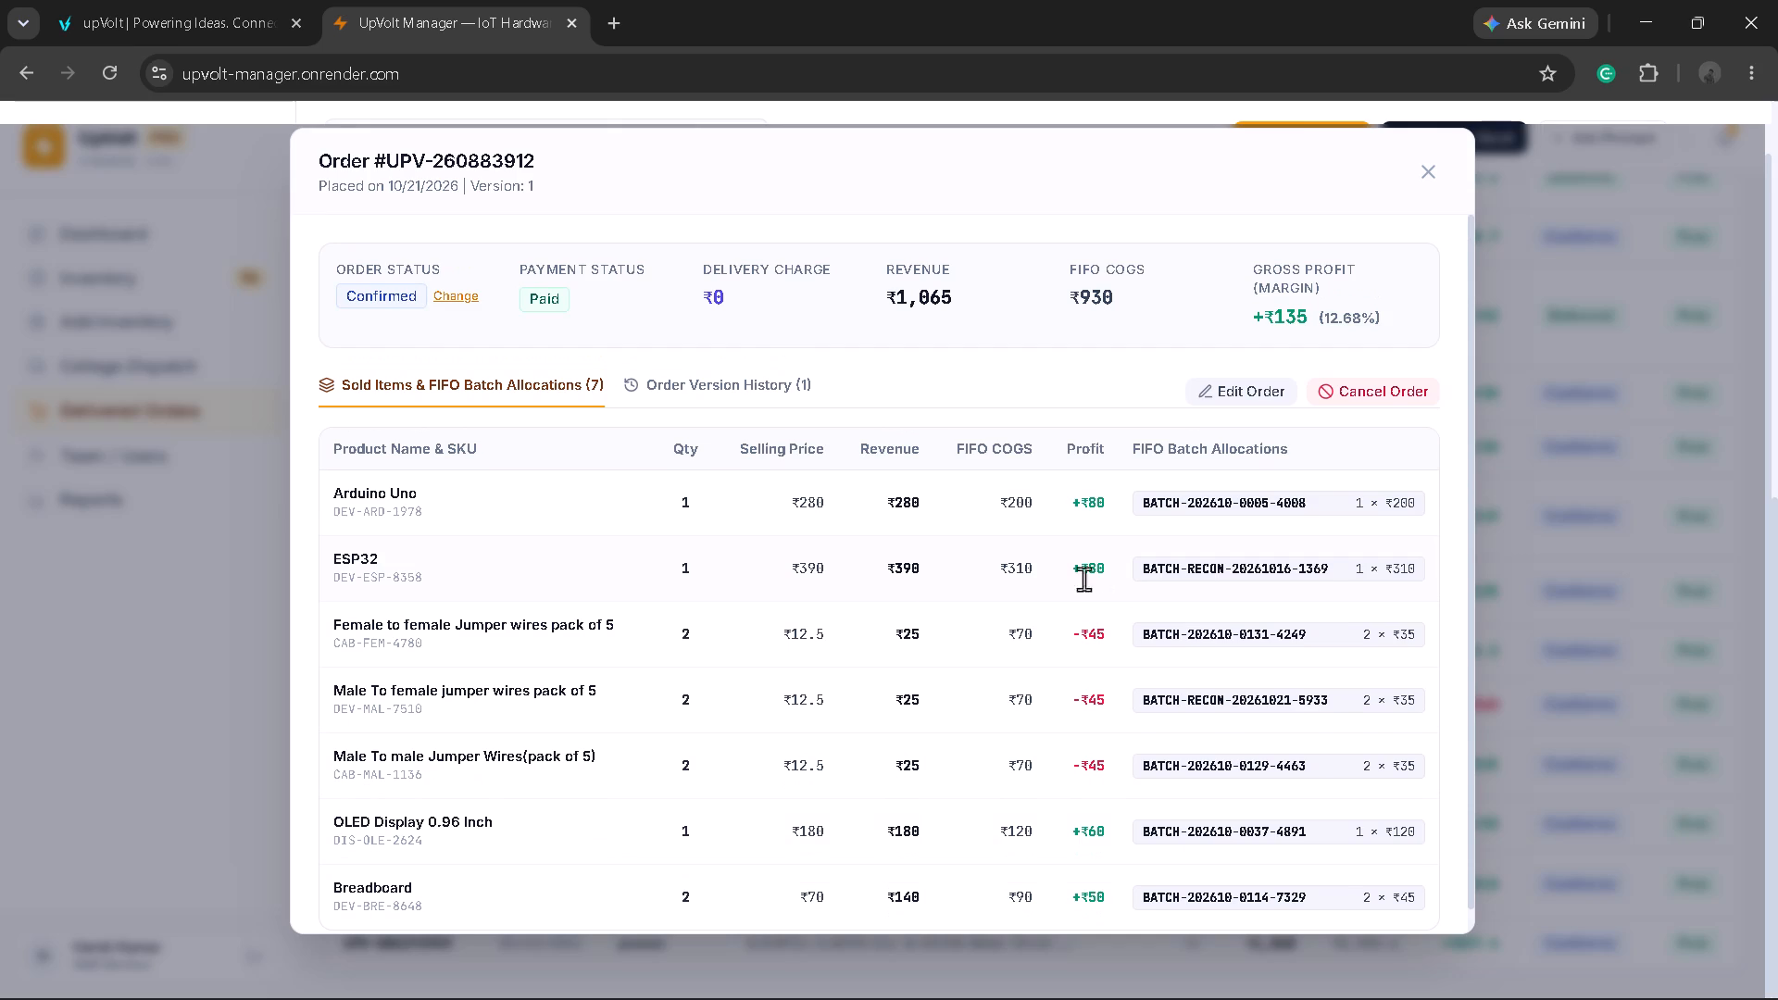
{"action": "left_click_drag", "start_coordinate": [682, 495], "coordinate": [1427, 999]}
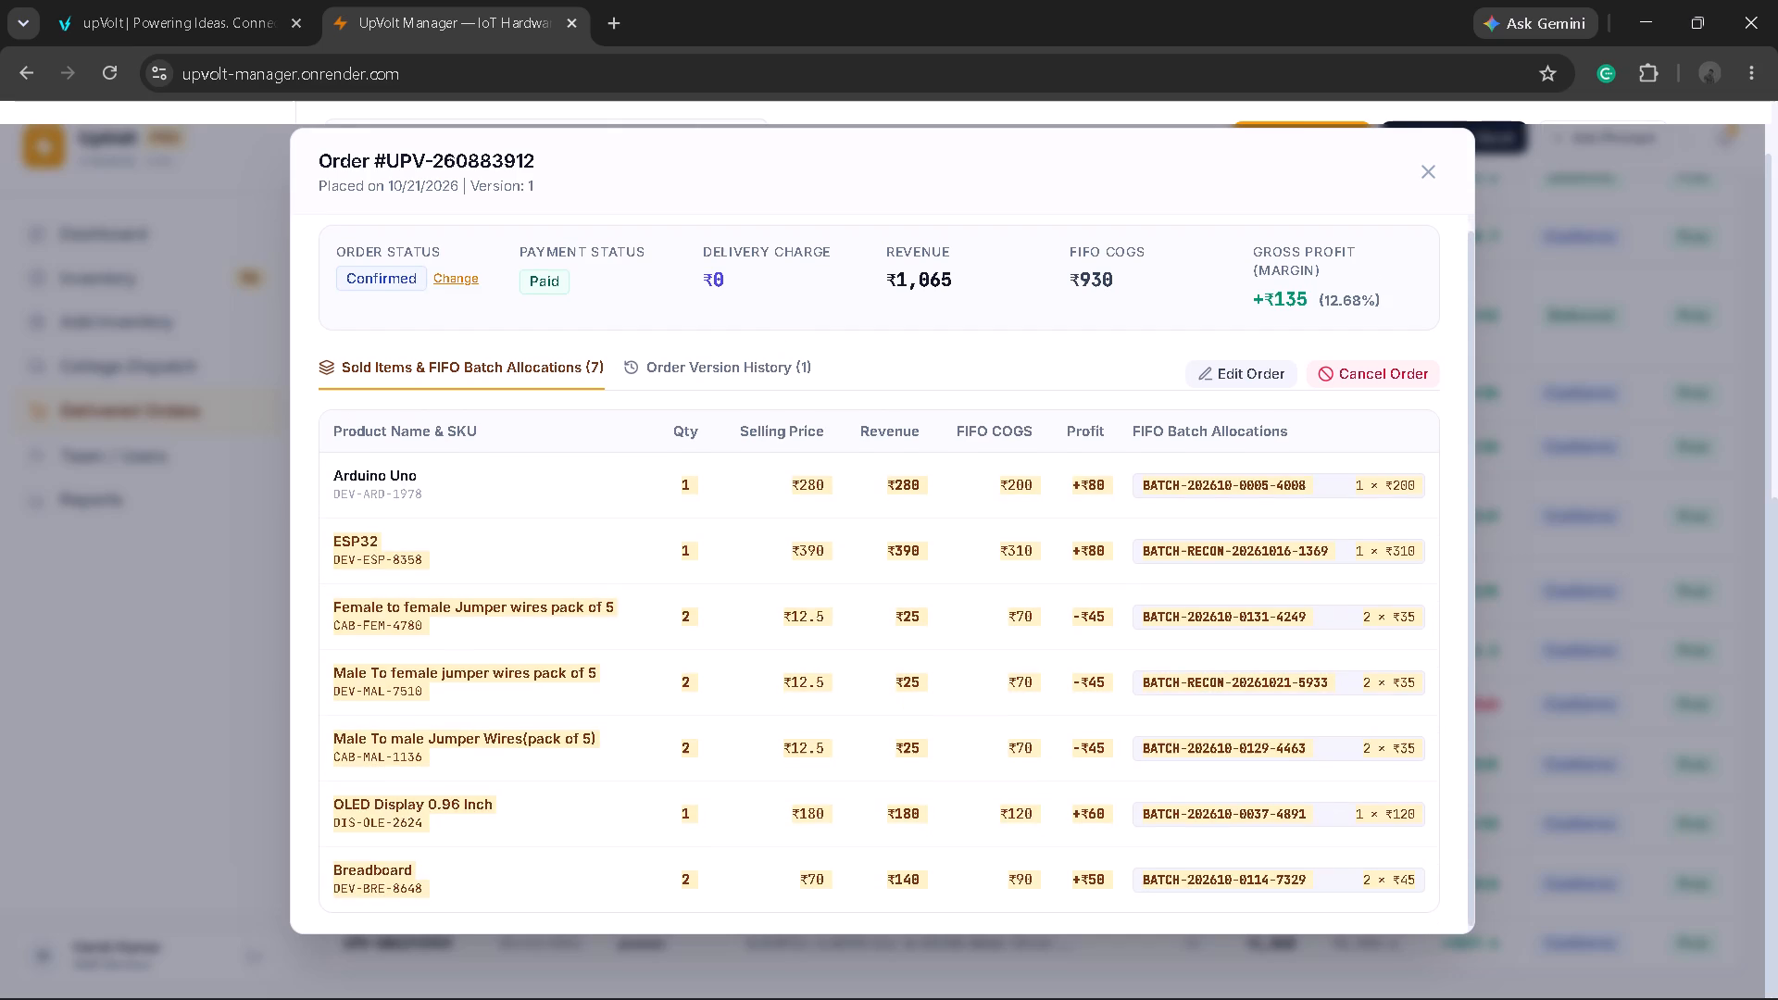
{"action": "left_click_drag", "start_coordinate": [1427, 999], "coordinate": [691, 439]}
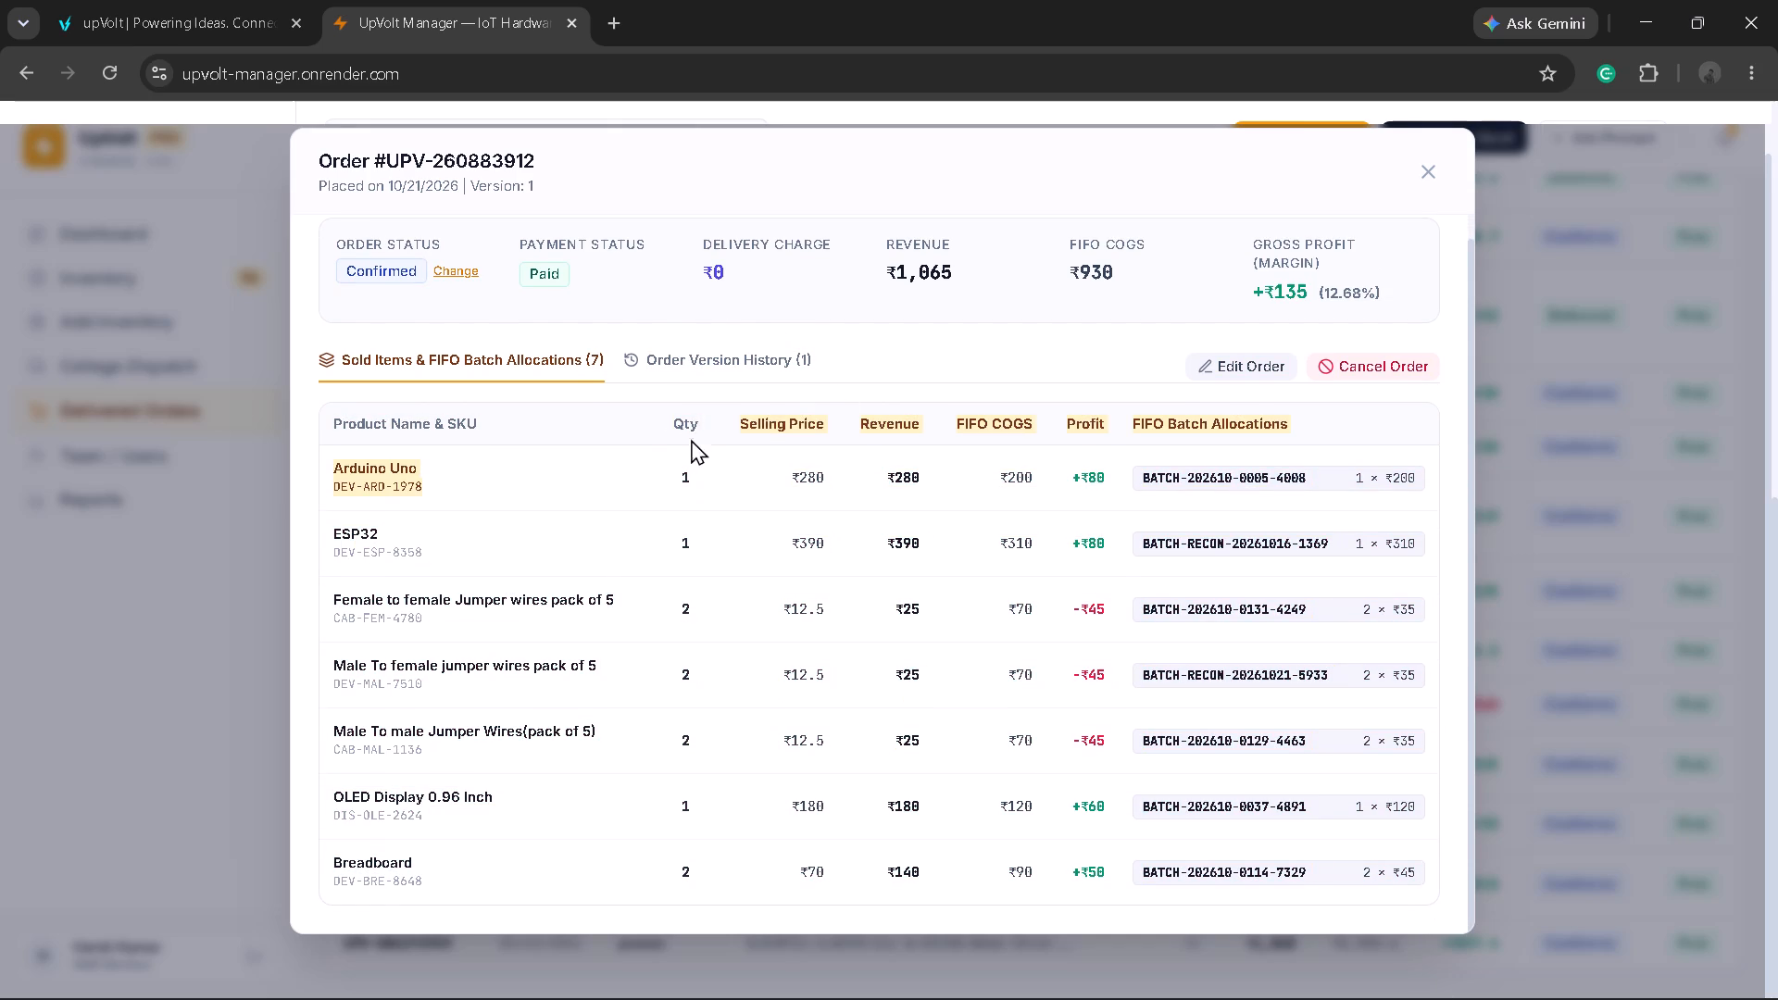
{"action": "left_click_drag", "start_coordinate": [691, 439], "coordinate": [666, 427]}
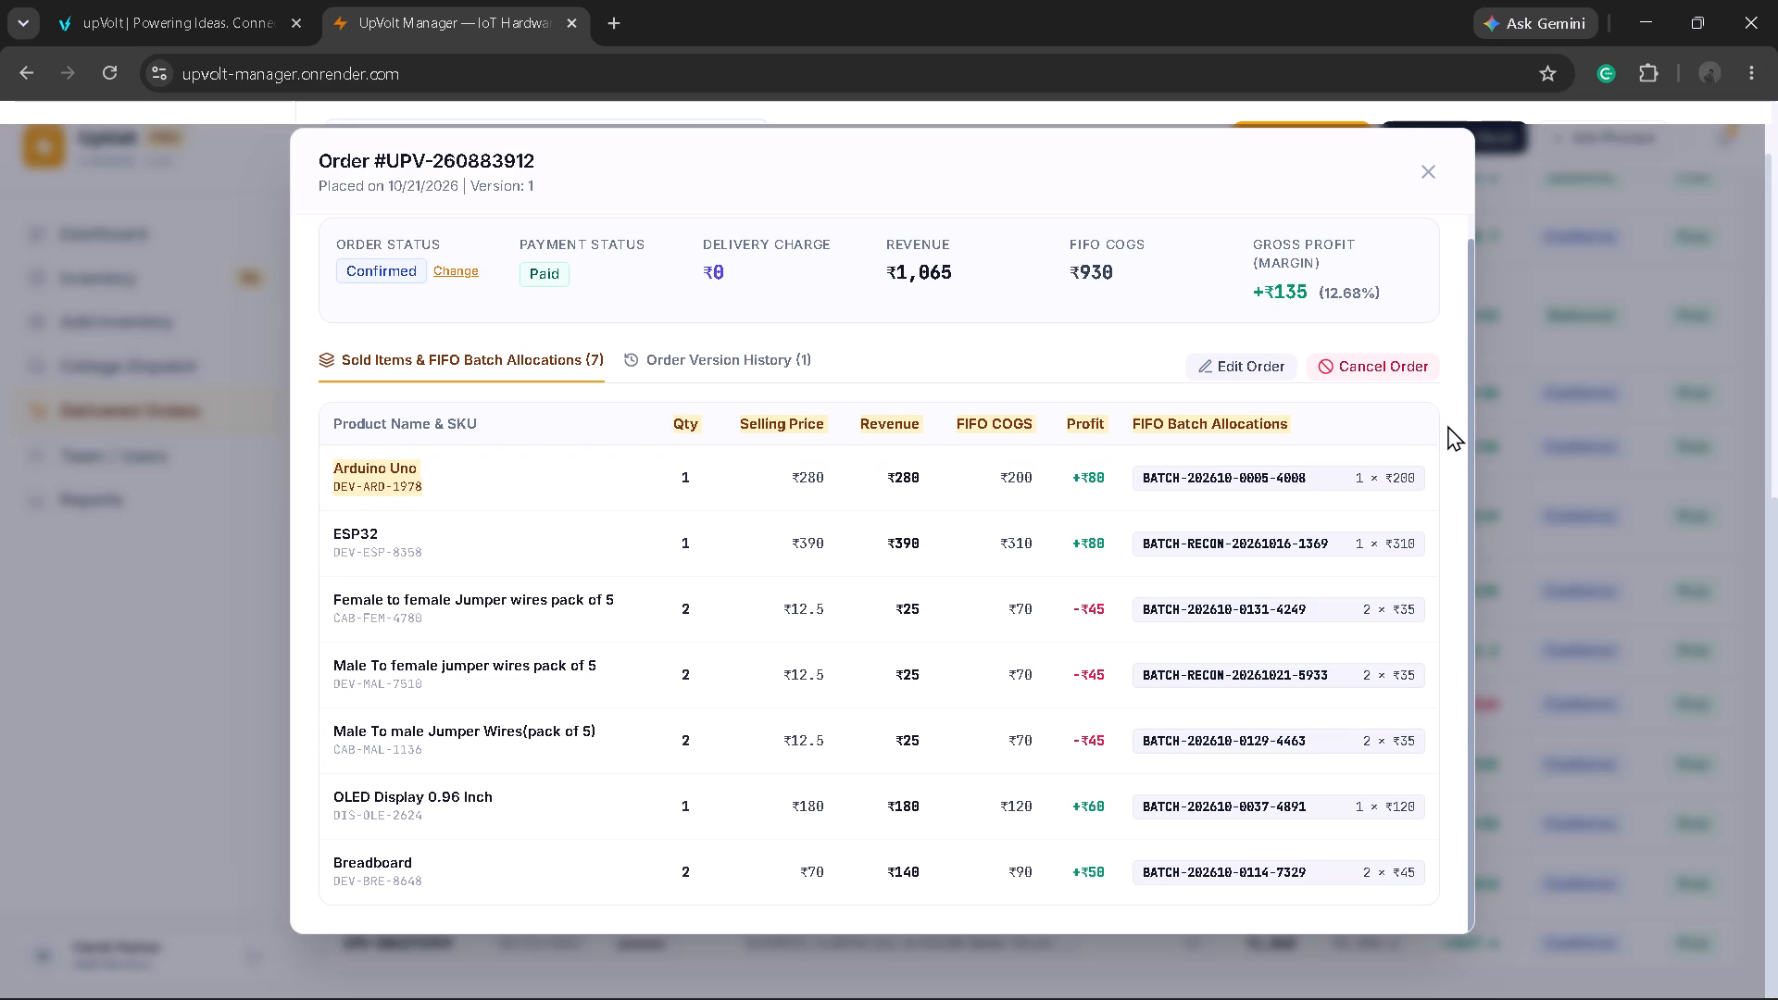
{"action": "left_click", "coordinate": [1447, 425]}
{"action": "scroll", "coordinate": [1149, 463], "scroll_direction": "up", "scroll_amount": 2}
{"action": "scroll", "coordinate": [1149, 463], "scroll_direction": "down", "scroll_amount": 1}
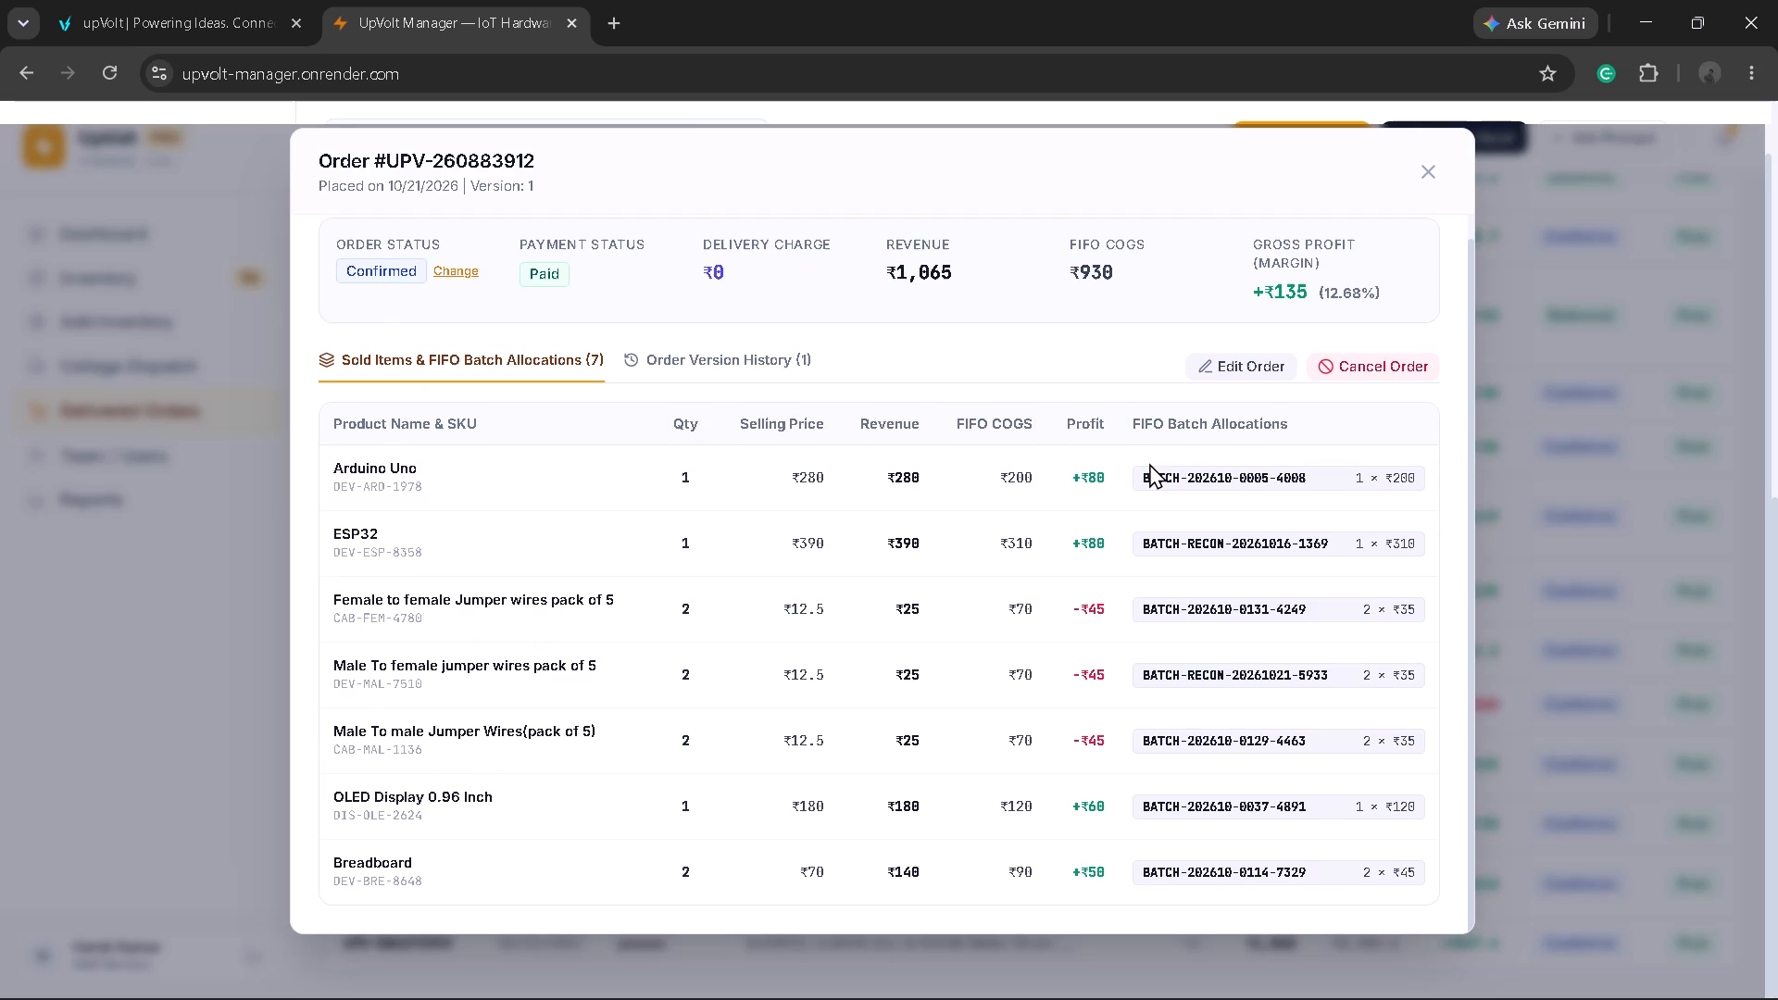
{"action": "scroll", "coordinate": [1149, 463], "scroll_direction": "down", "scroll_amount": 1}
{"action": "left_click", "coordinate": [776, 388]}
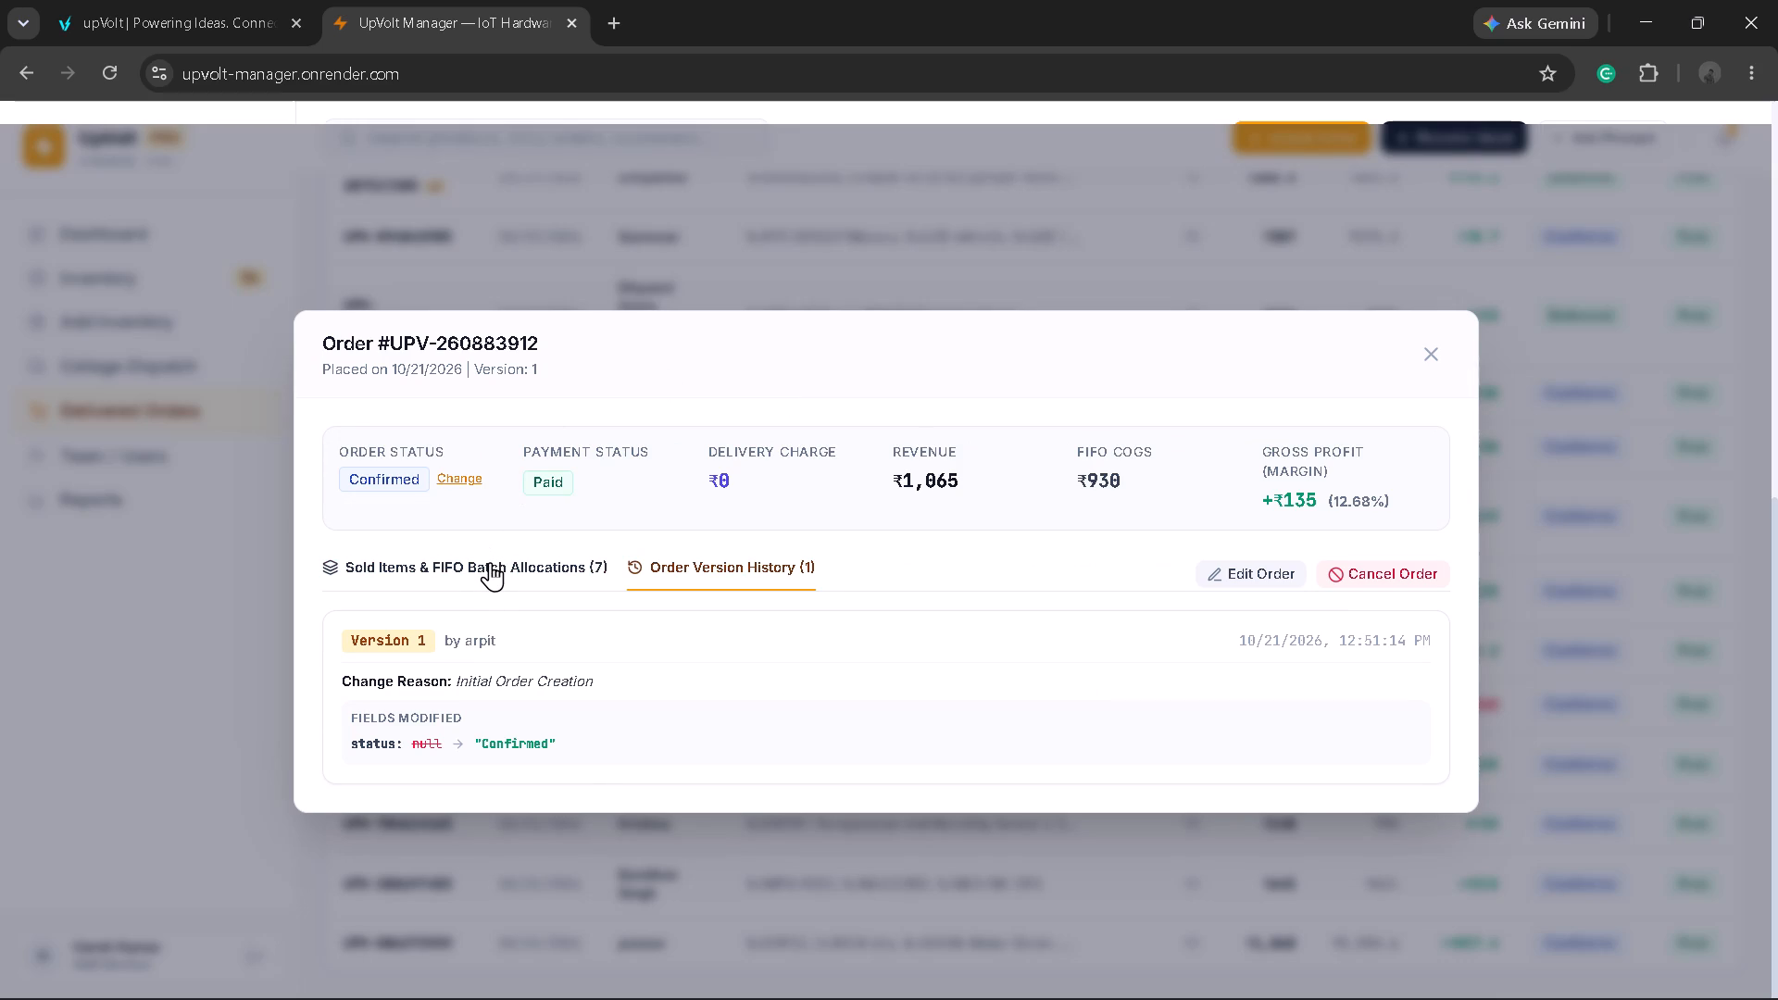
{"action": "left_click", "coordinate": [490, 562]}
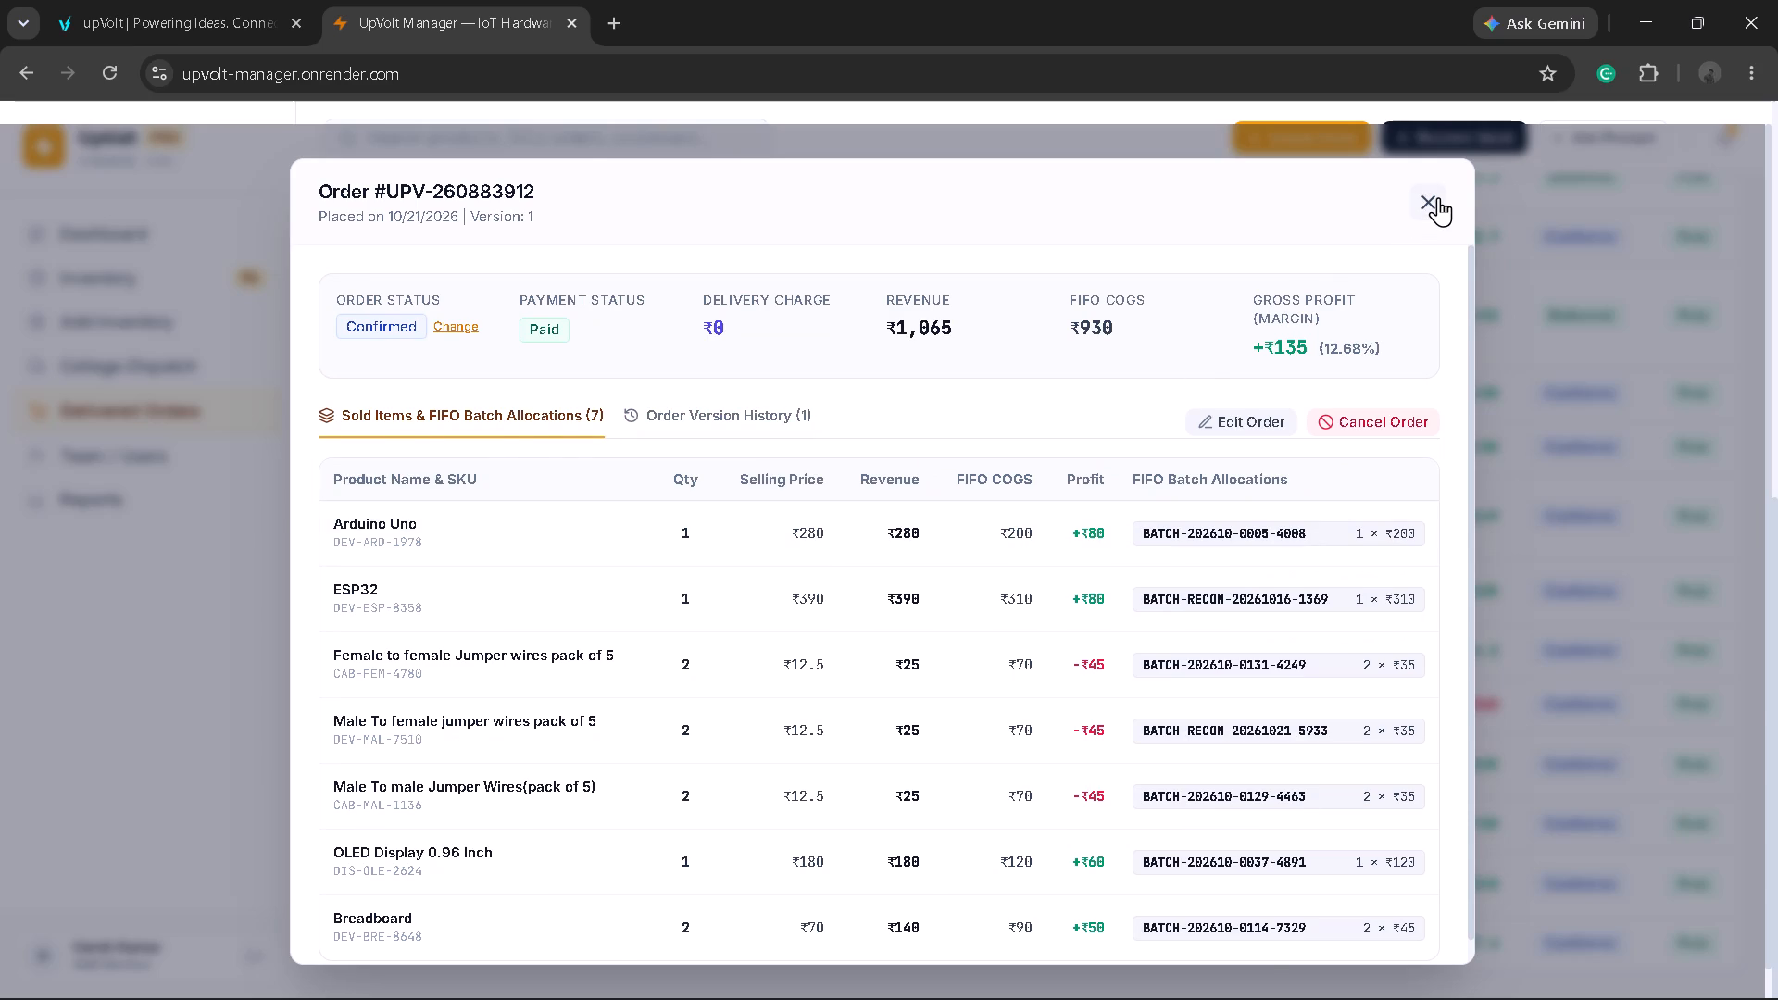
{"action": "left_click", "coordinate": [1438, 197]}
{"action": "scroll", "coordinate": [1124, 475], "scroll_direction": "up", "scroll_amount": 1}
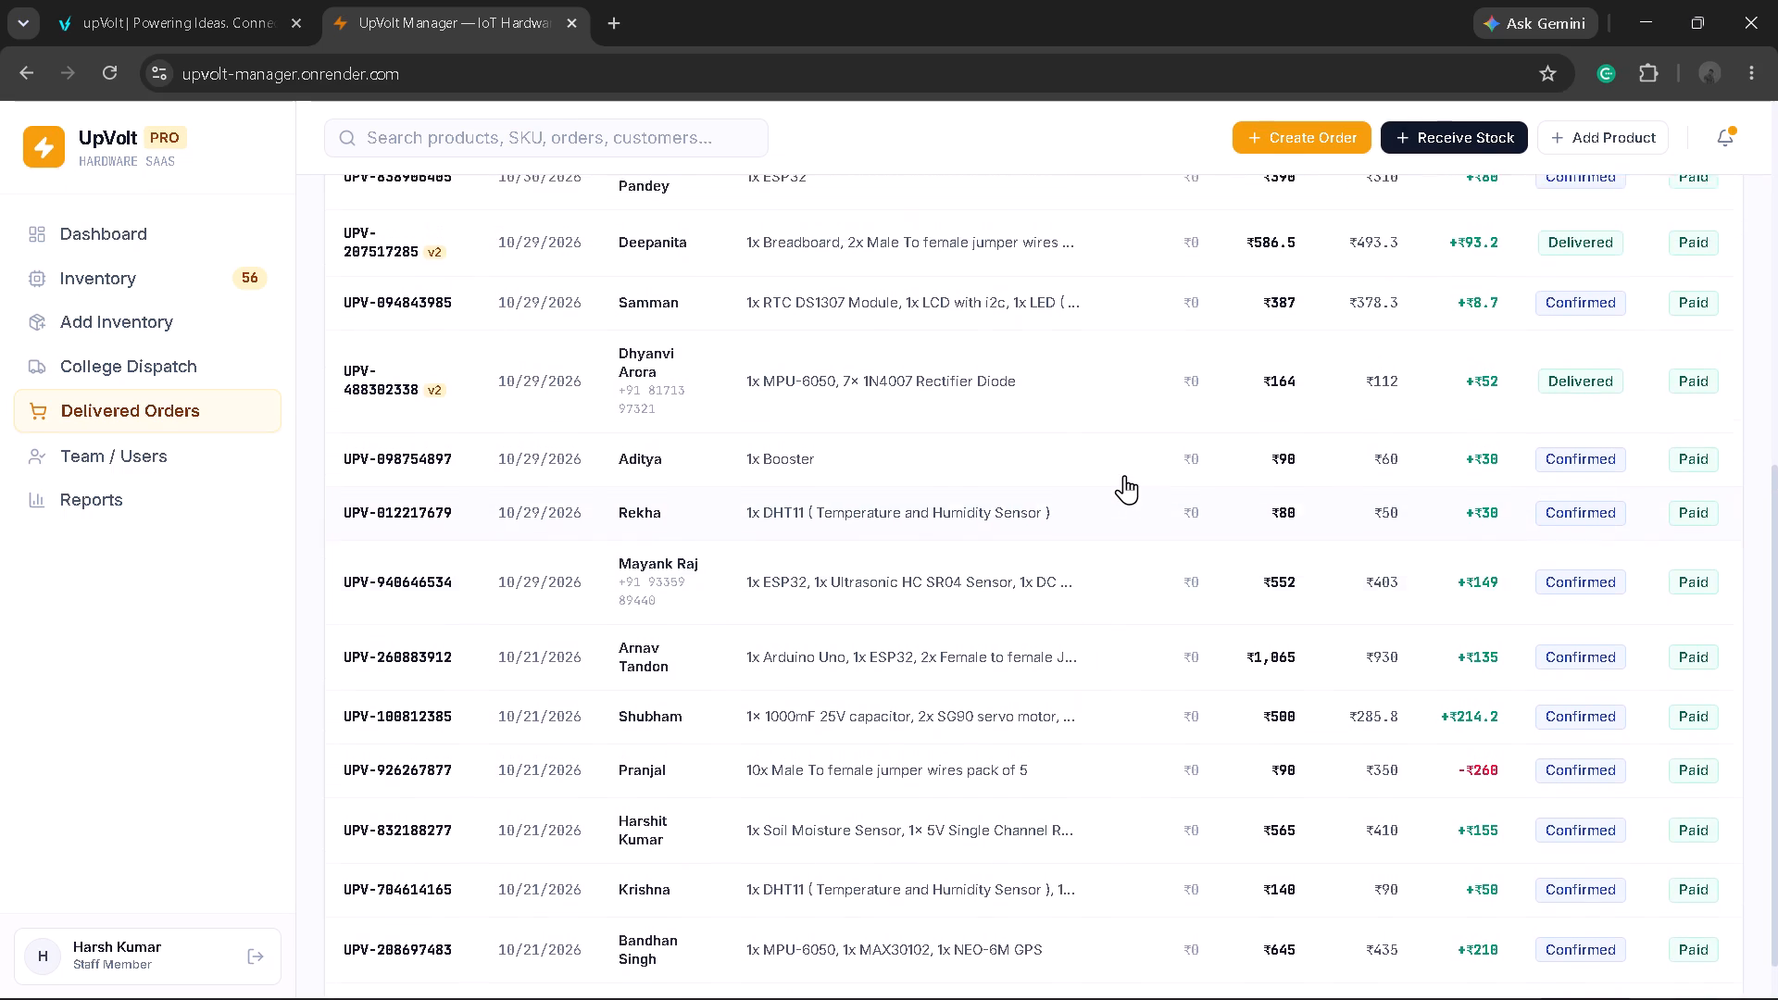
{"action": "scroll", "coordinate": [1124, 475], "scroll_direction": "up", "scroll_amount": 4}
{"action": "scroll", "coordinate": [1124, 475], "scroll_direction": "down", "scroll_amount": 1}
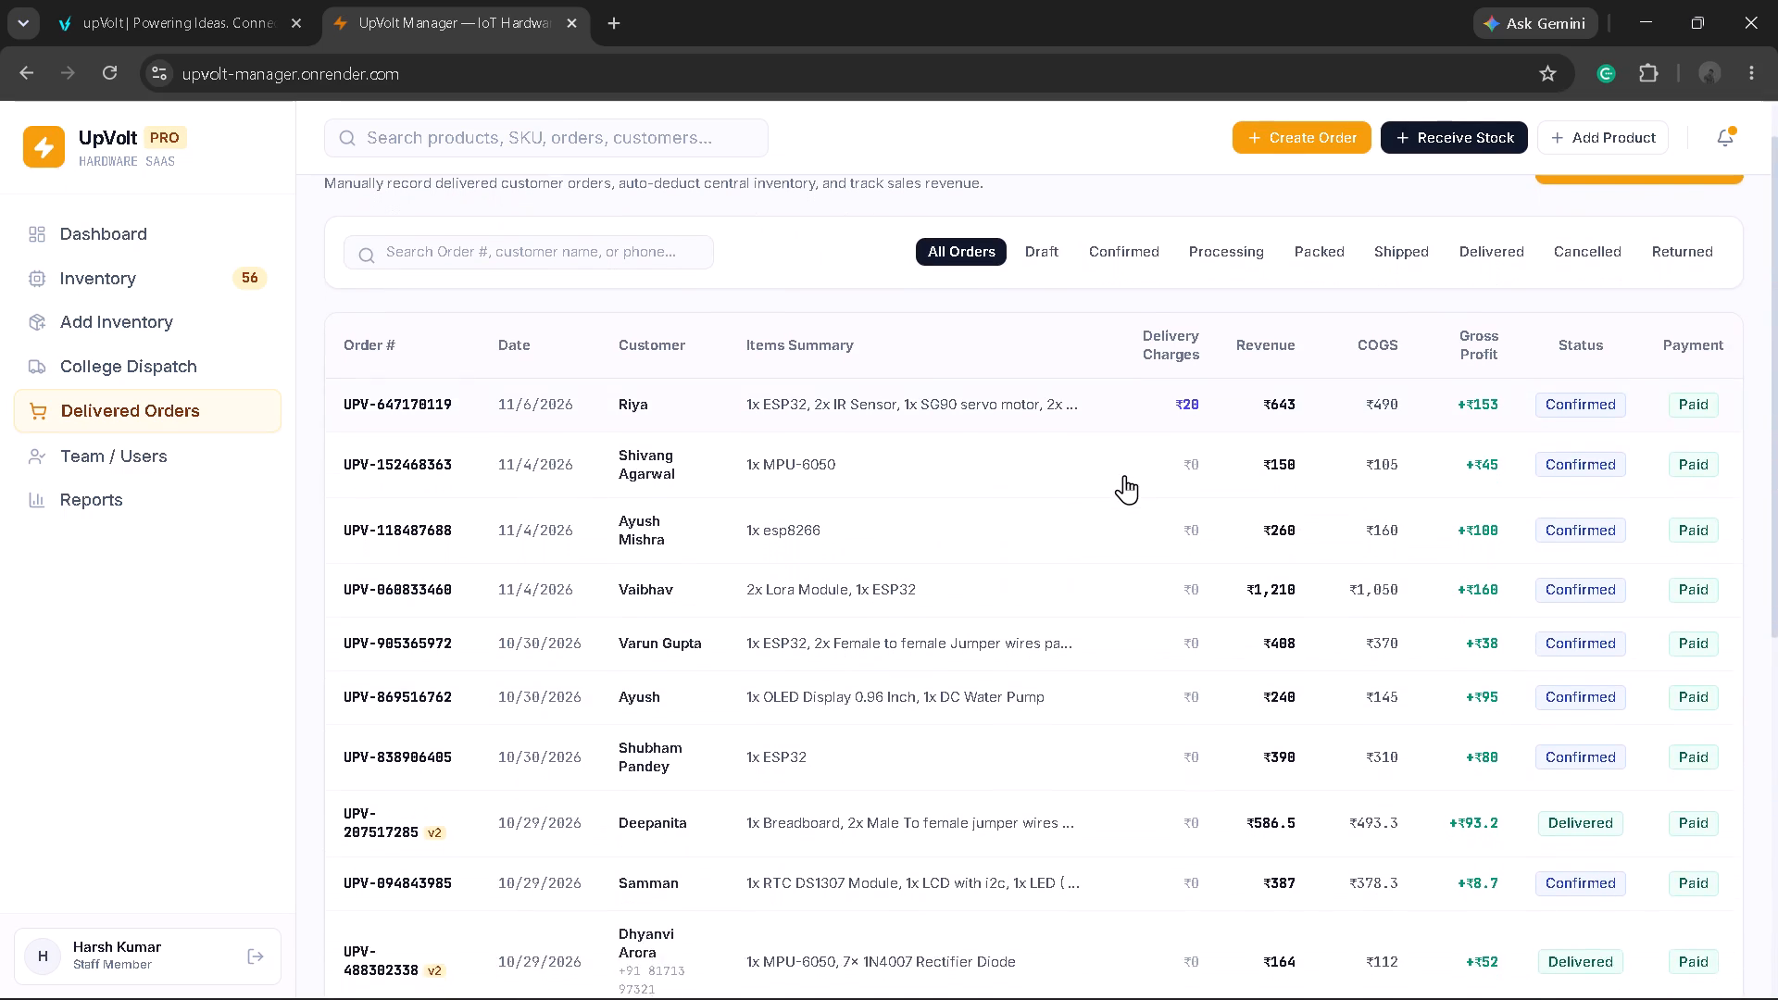
{"action": "scroll", "coordinate": [1124, 475], "scroll_direction": "down", "scroll_amount": 2}
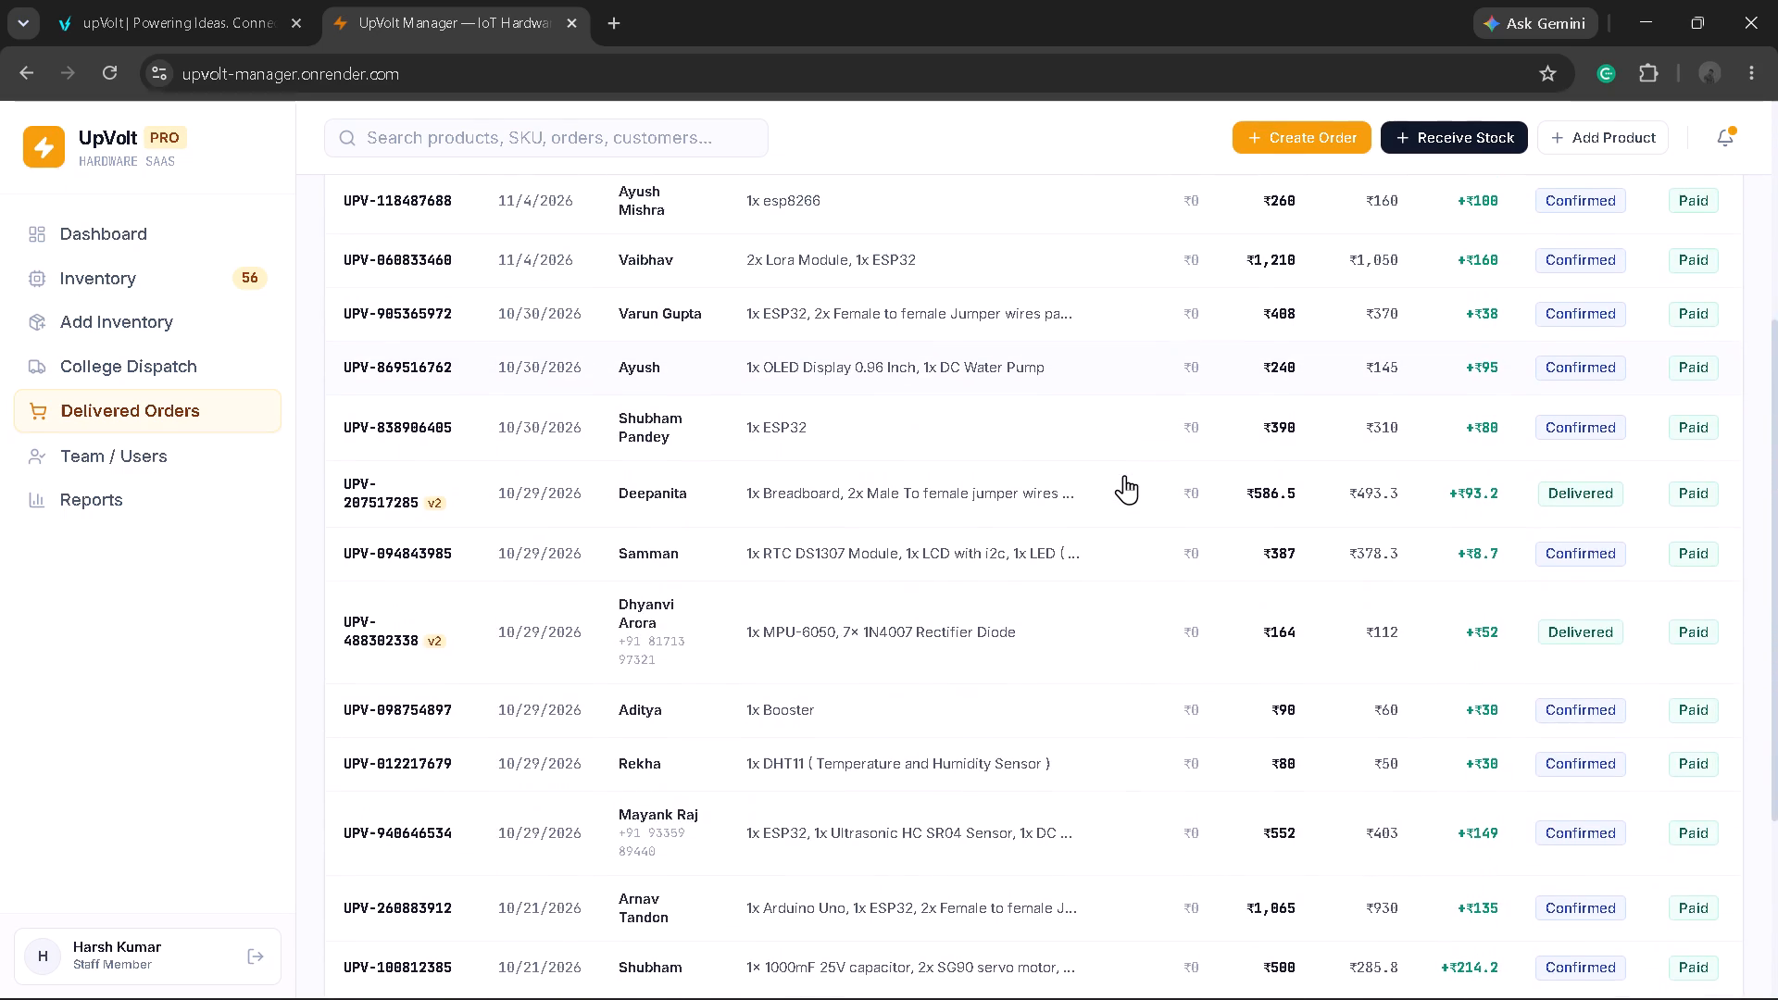
{"action": "scroll", "coordinate": [1124, 475], "scroll_direction": "down", "scroll_amount": 1}
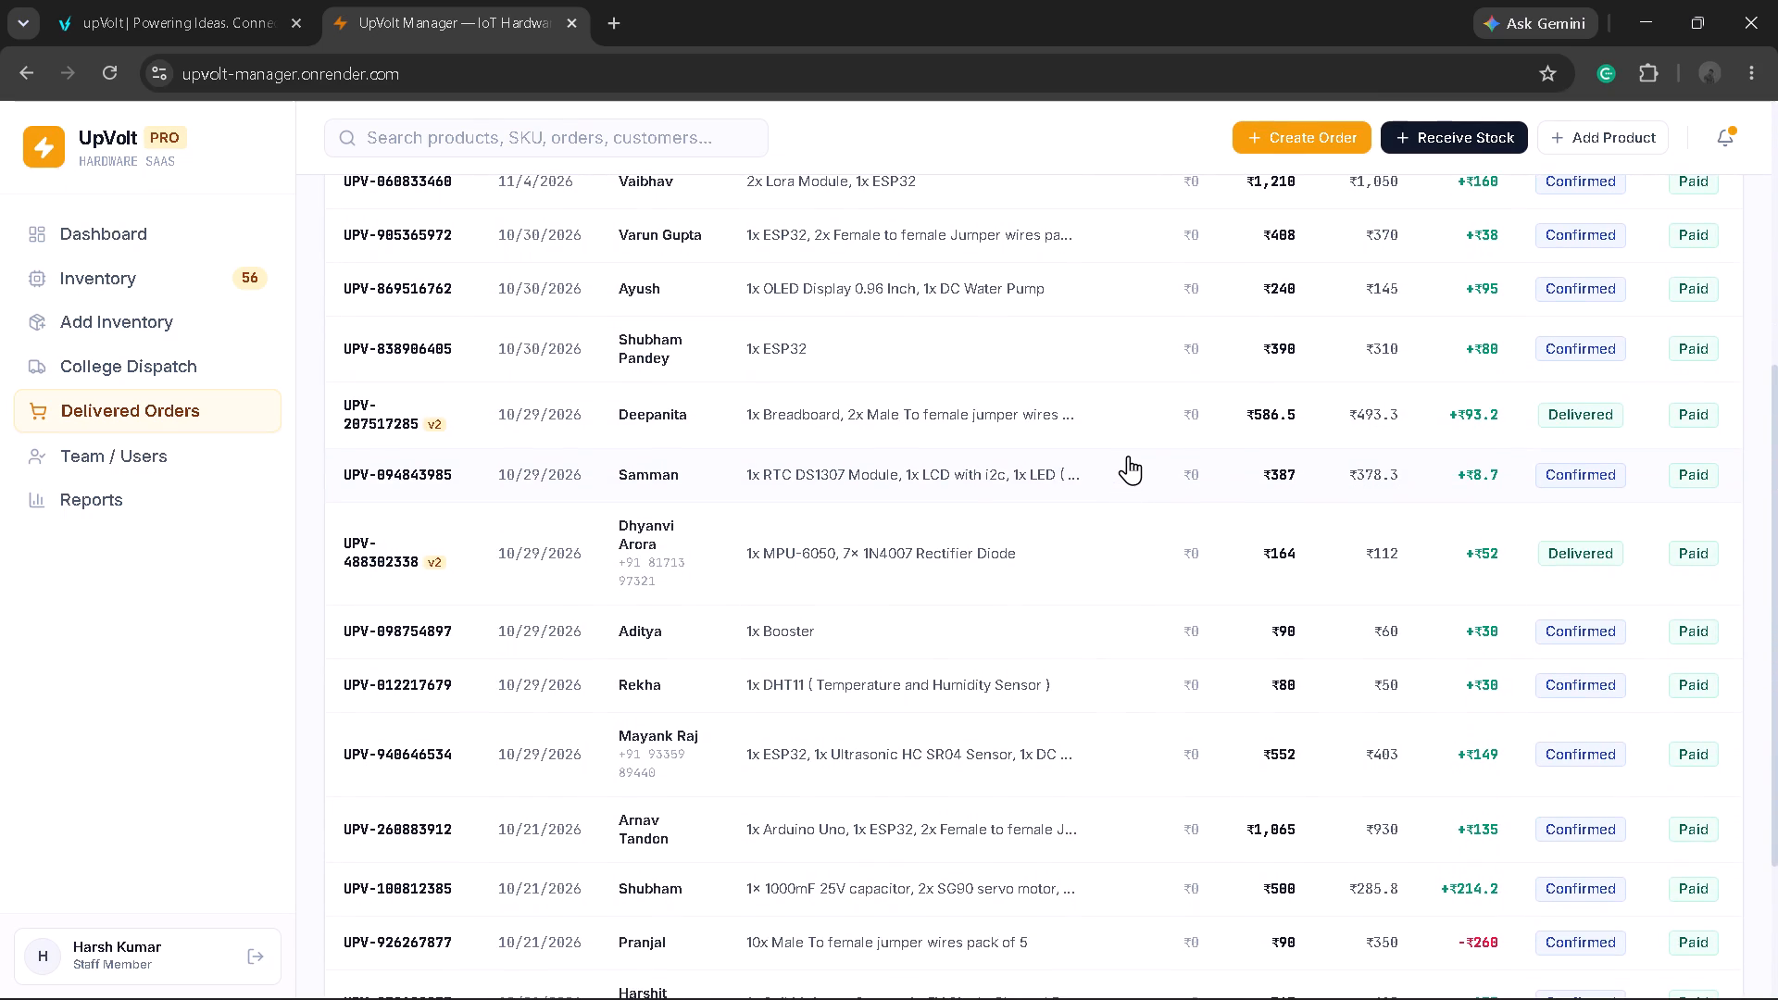
{"action": "left_click", "coordinate": [1472, 411]}
{"action": "scroll", "coordinate": [1059, 599], "scroll_direction": "down", "scroll_amount": 2}
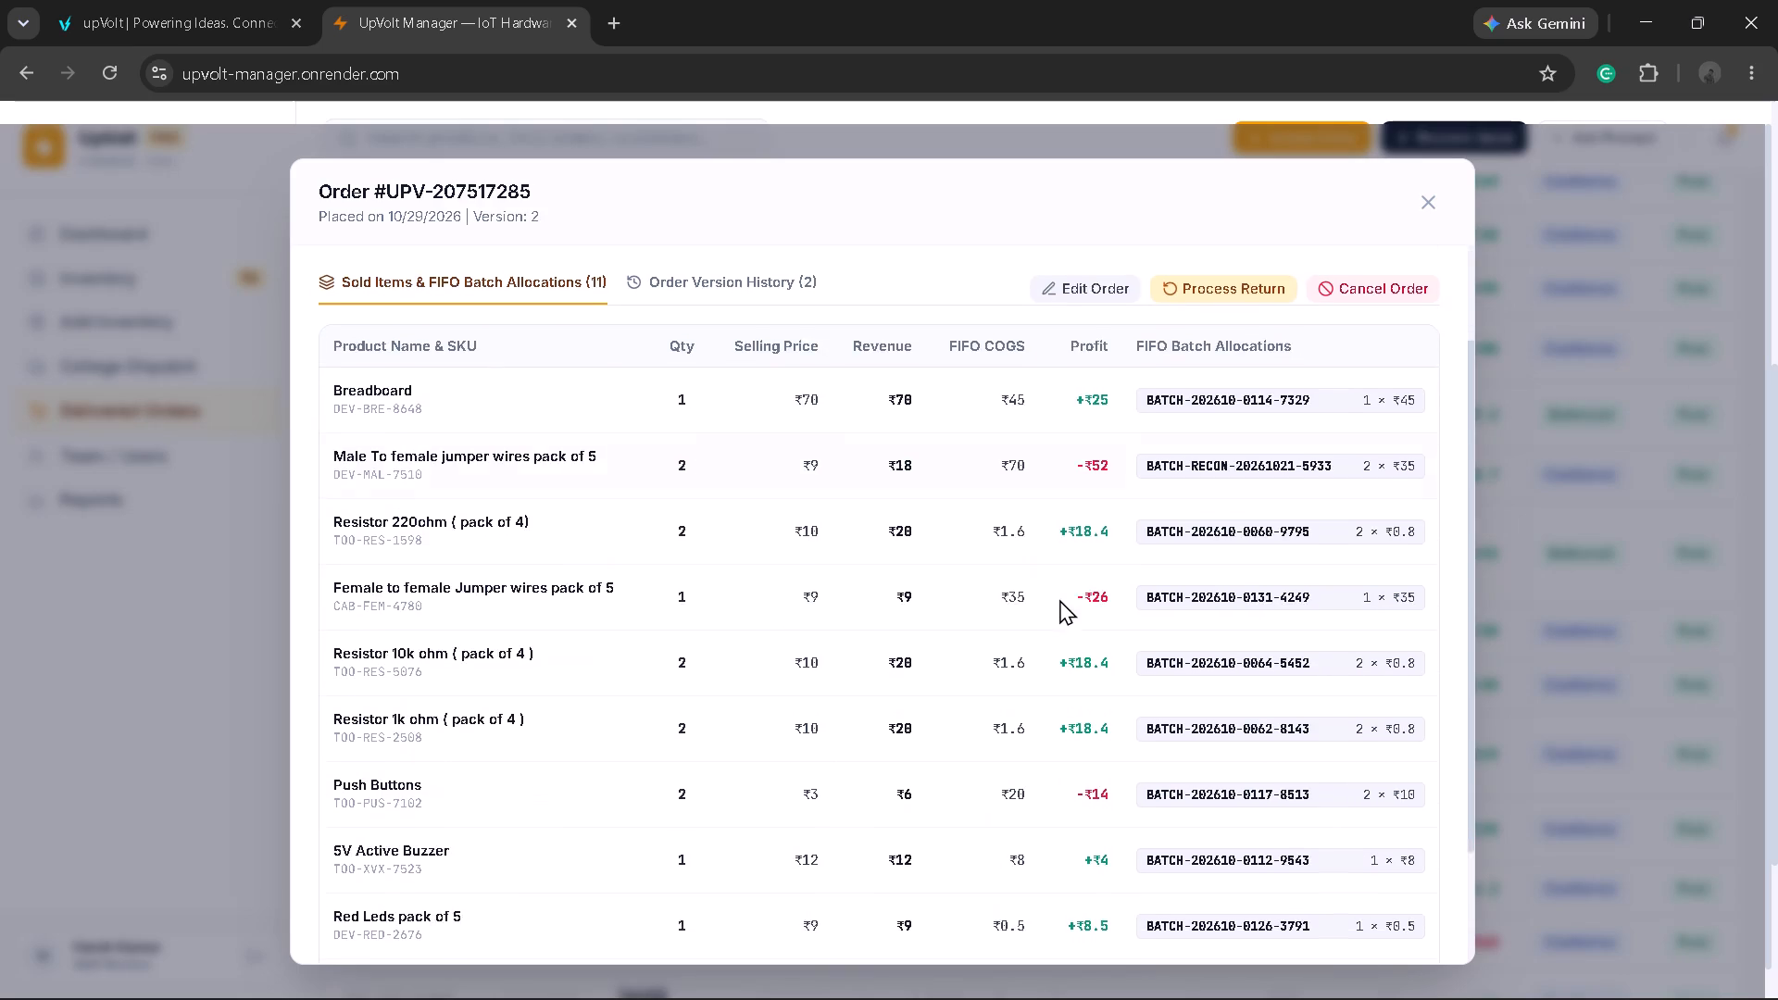
{"action": "scroll", "coordinate": [1059, 599], "scroll_direction": "down", "scroll_amount": 2}
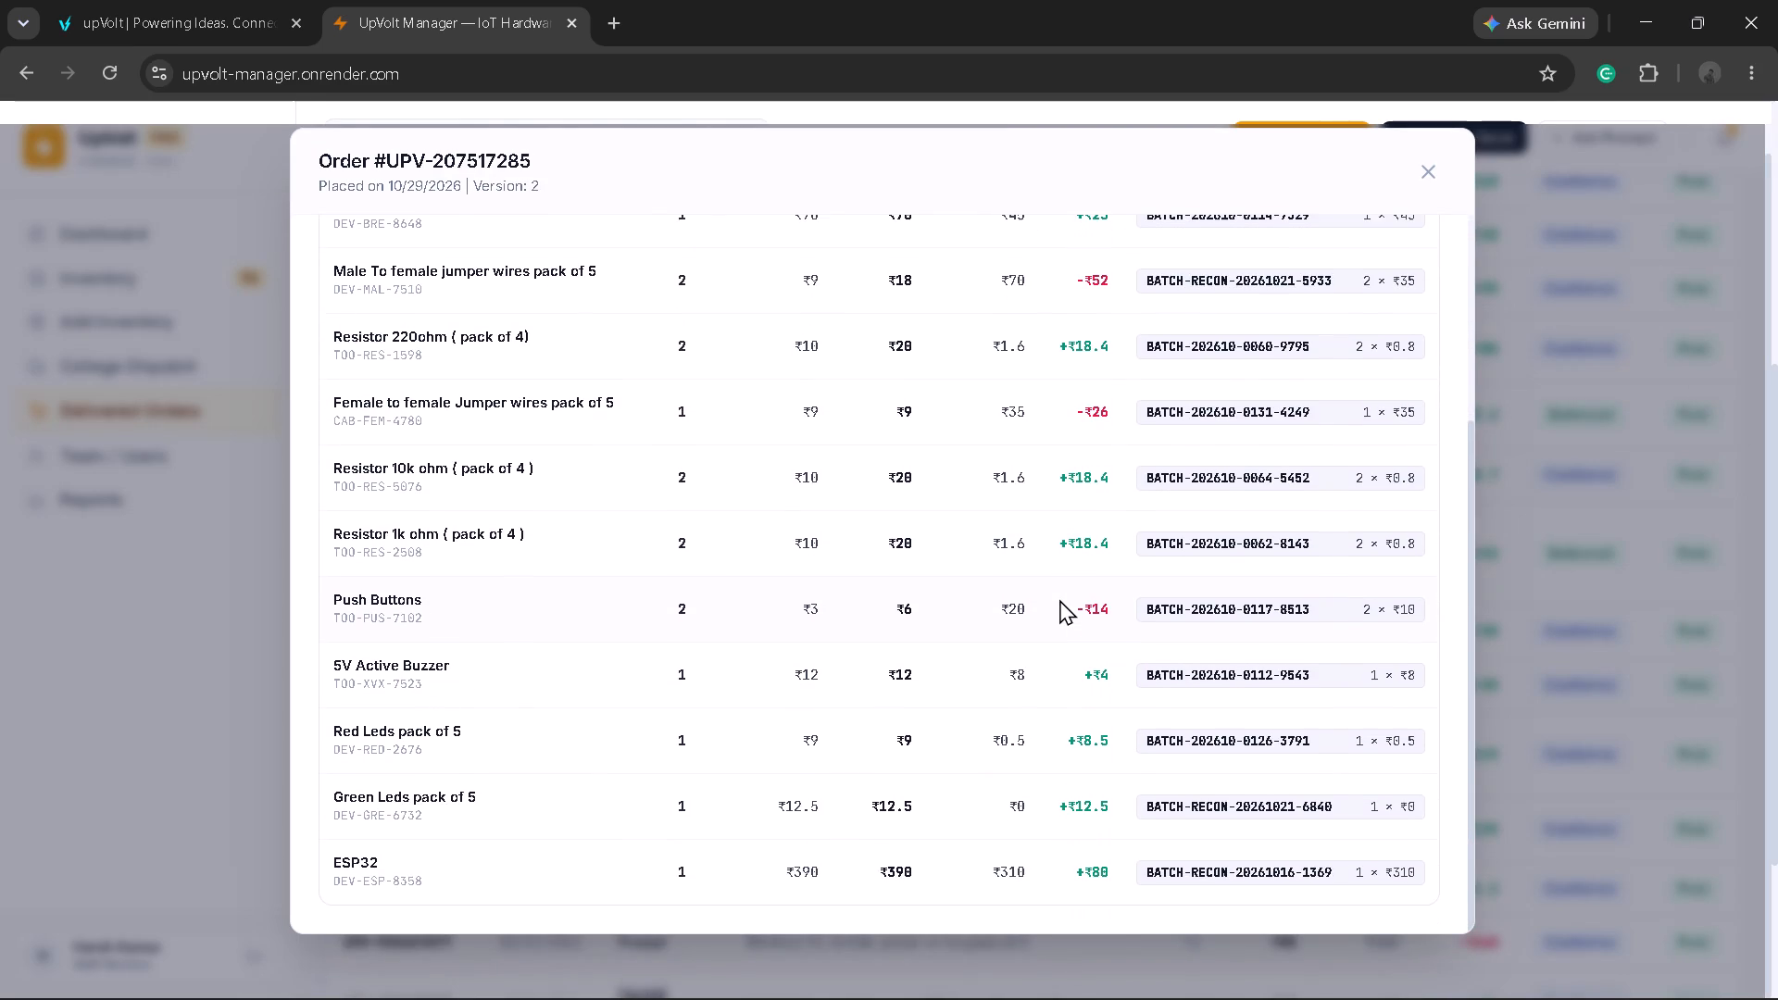
{"action": "scroll", "coordinate": [1059, 599], "scroll_direction": "up", "scroll_amount": 1}
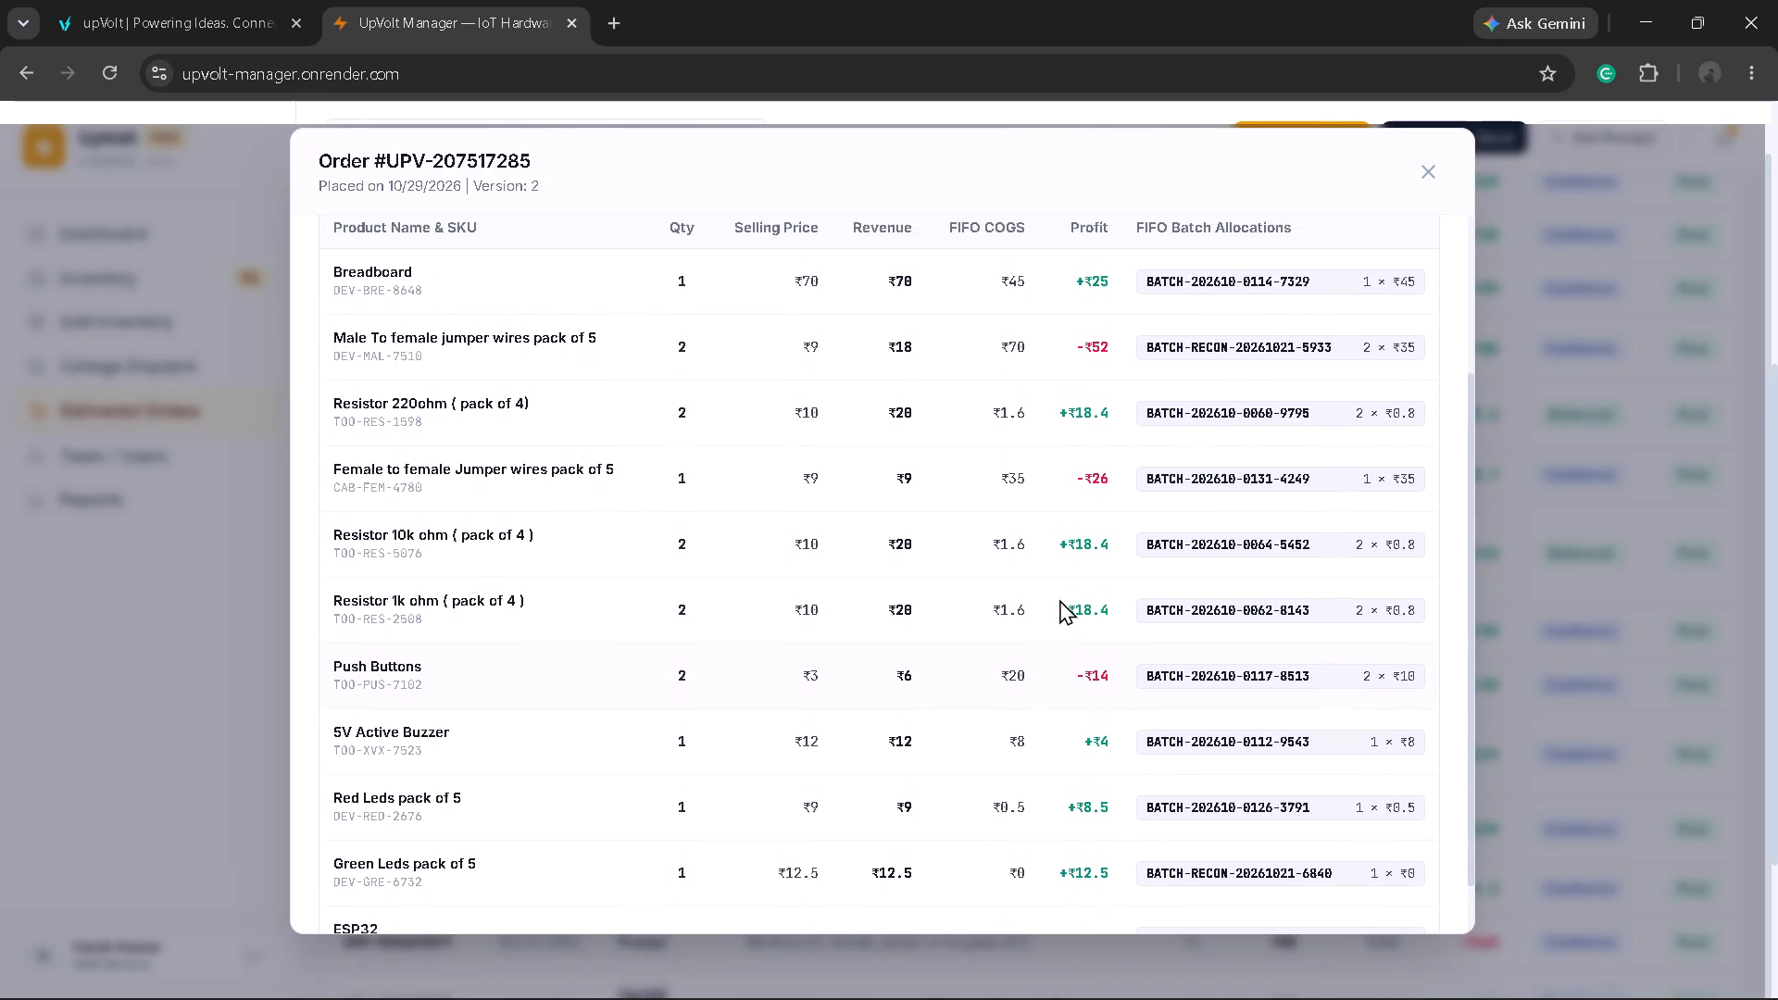
{"action": "scroll", "coordinate": [1059, 599], "scroll_direction": "up", "scroll_amount": 1}
{"action": "scroll", "coordinate": [1059, 599], "scroll_direction": "down", "scroll_amount": 1}
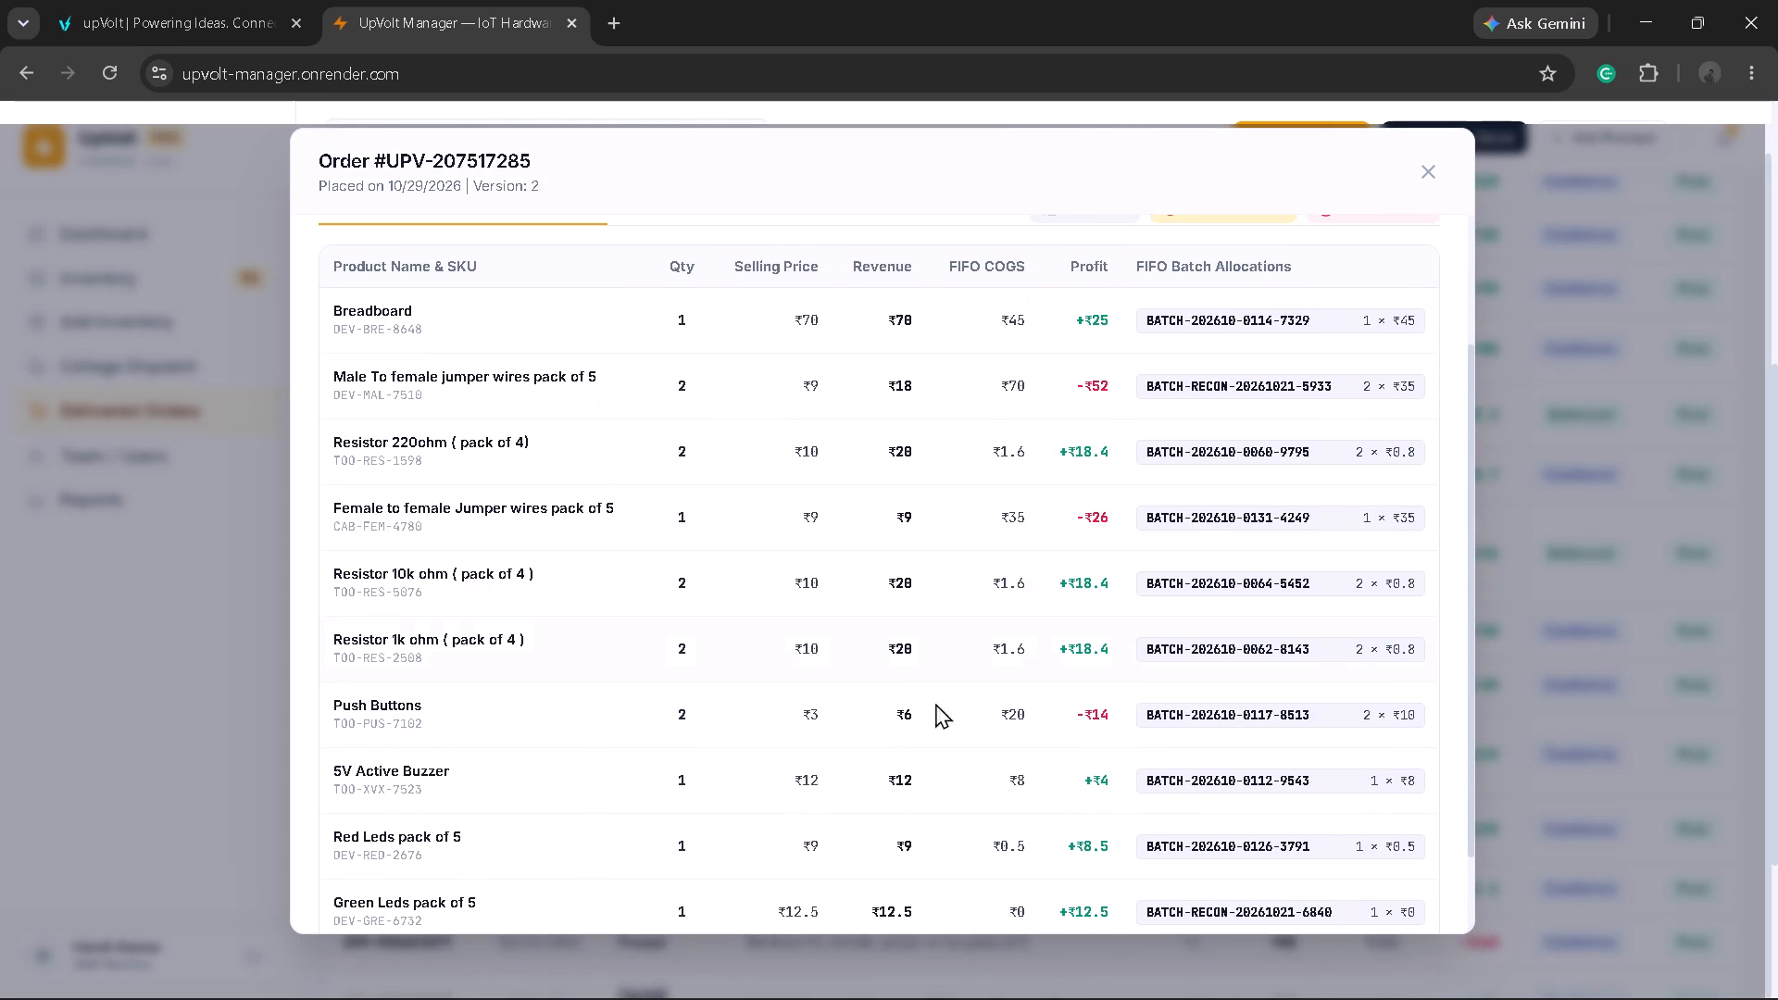
{"action": "scroll", "coordinate": [835, 776], "scroll_direction": "right", "scroll_amount": 1}
{"action": "scroll", "coordinate": [835, 776], "scroll_direction": "up", "scroll_amount": 1}
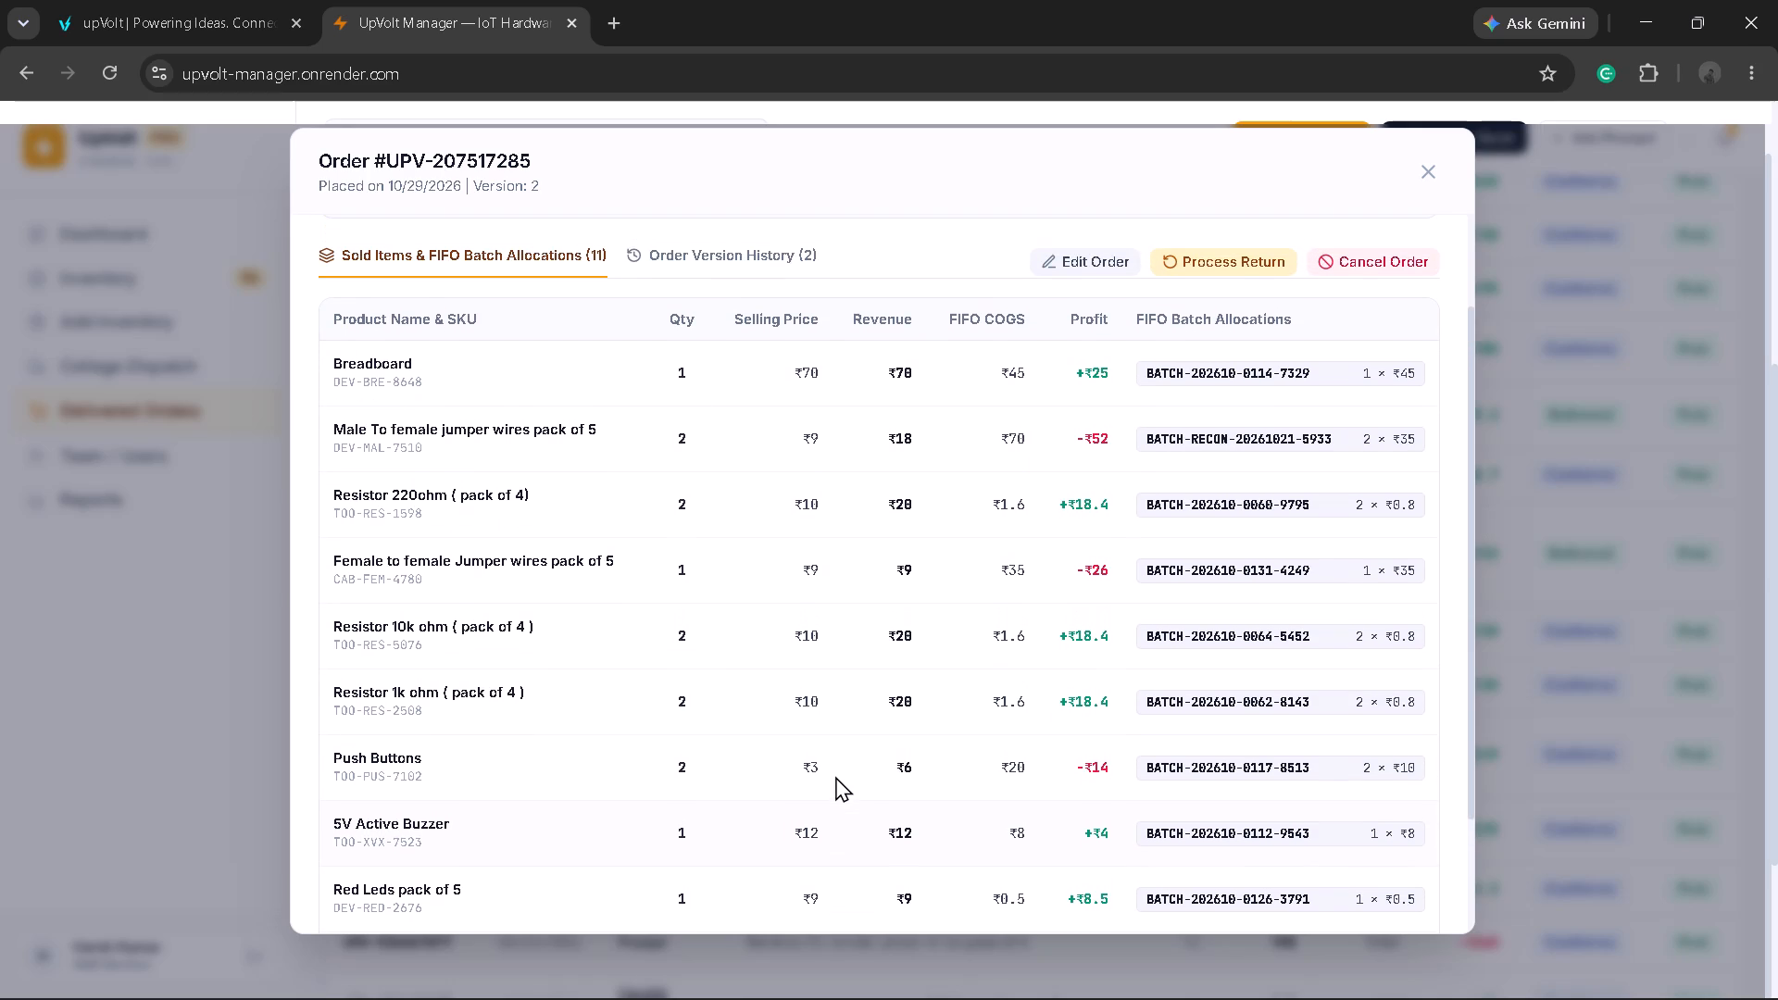
{"action": "scroll", "coordinate": [835, 776], "scroll_direction": "up", "scroll_amount": 2}
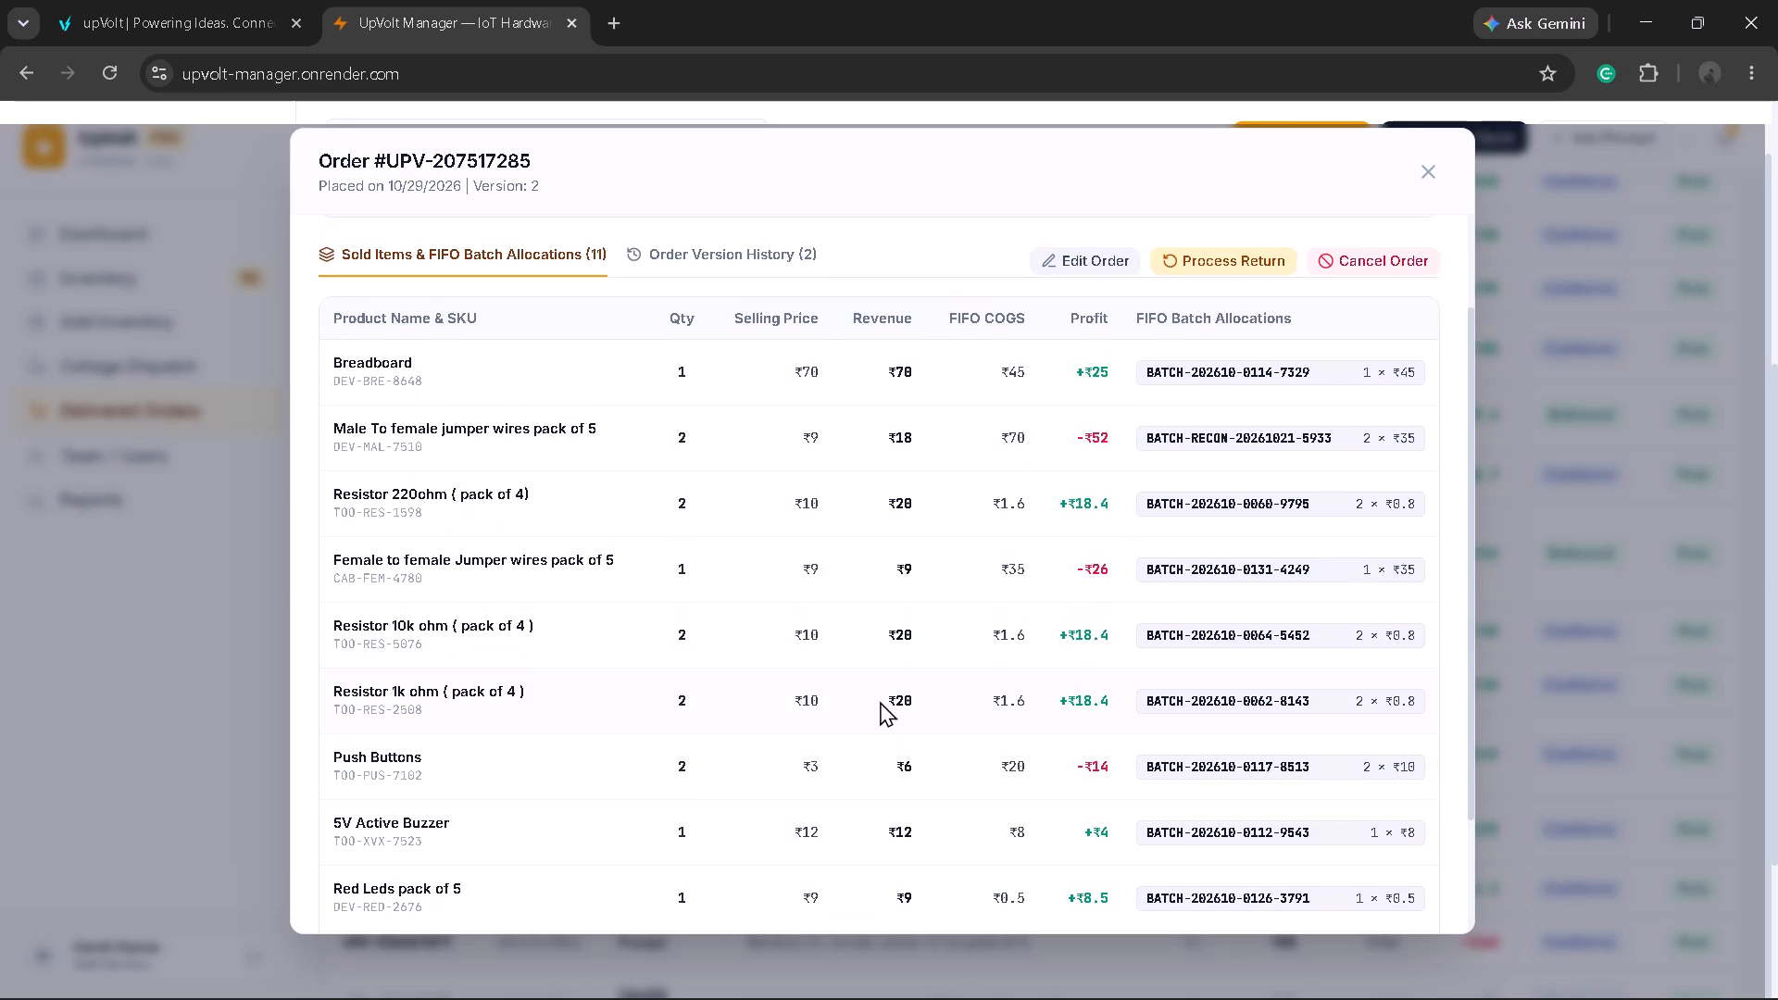
{"action": "left_click", "coordinate": [1072, 256]}
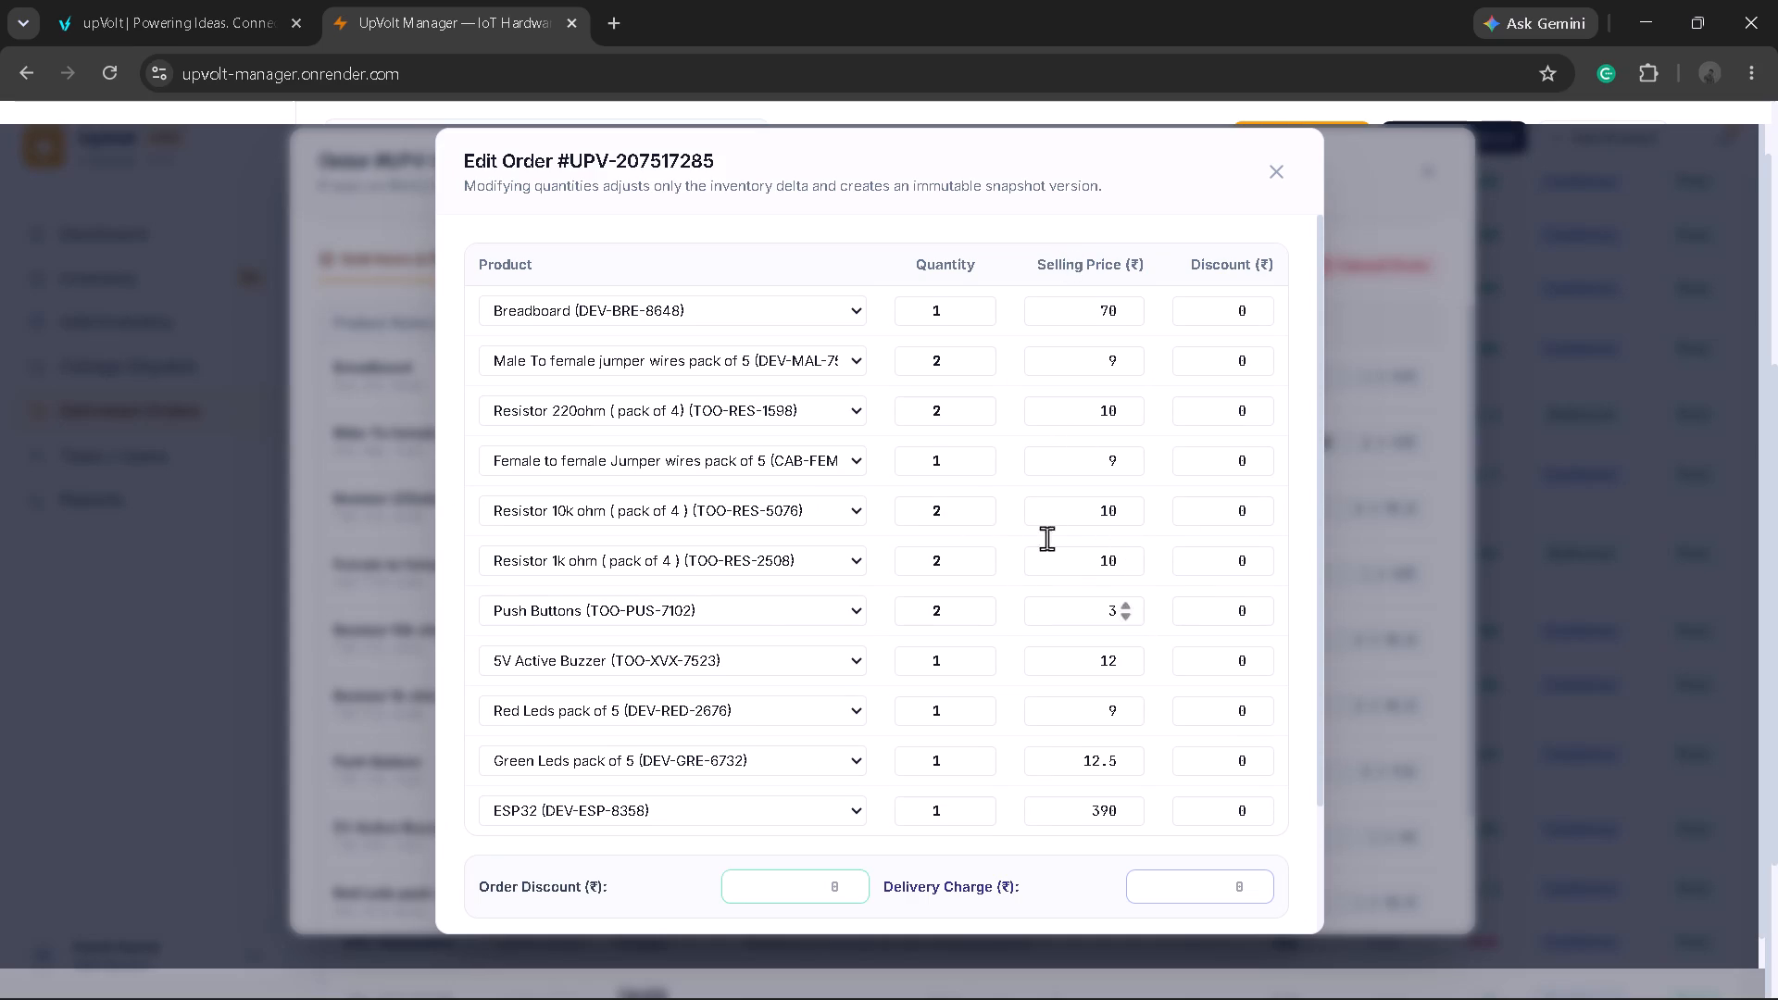
{"action": "scroll", "coordinate": [783, 626], "scroll_direction": "right", "scroll_amount": 1}
{"action": "scroll", "coordinate": [783, 626], "scroll_direction": "down", "scroll_amount": 3}
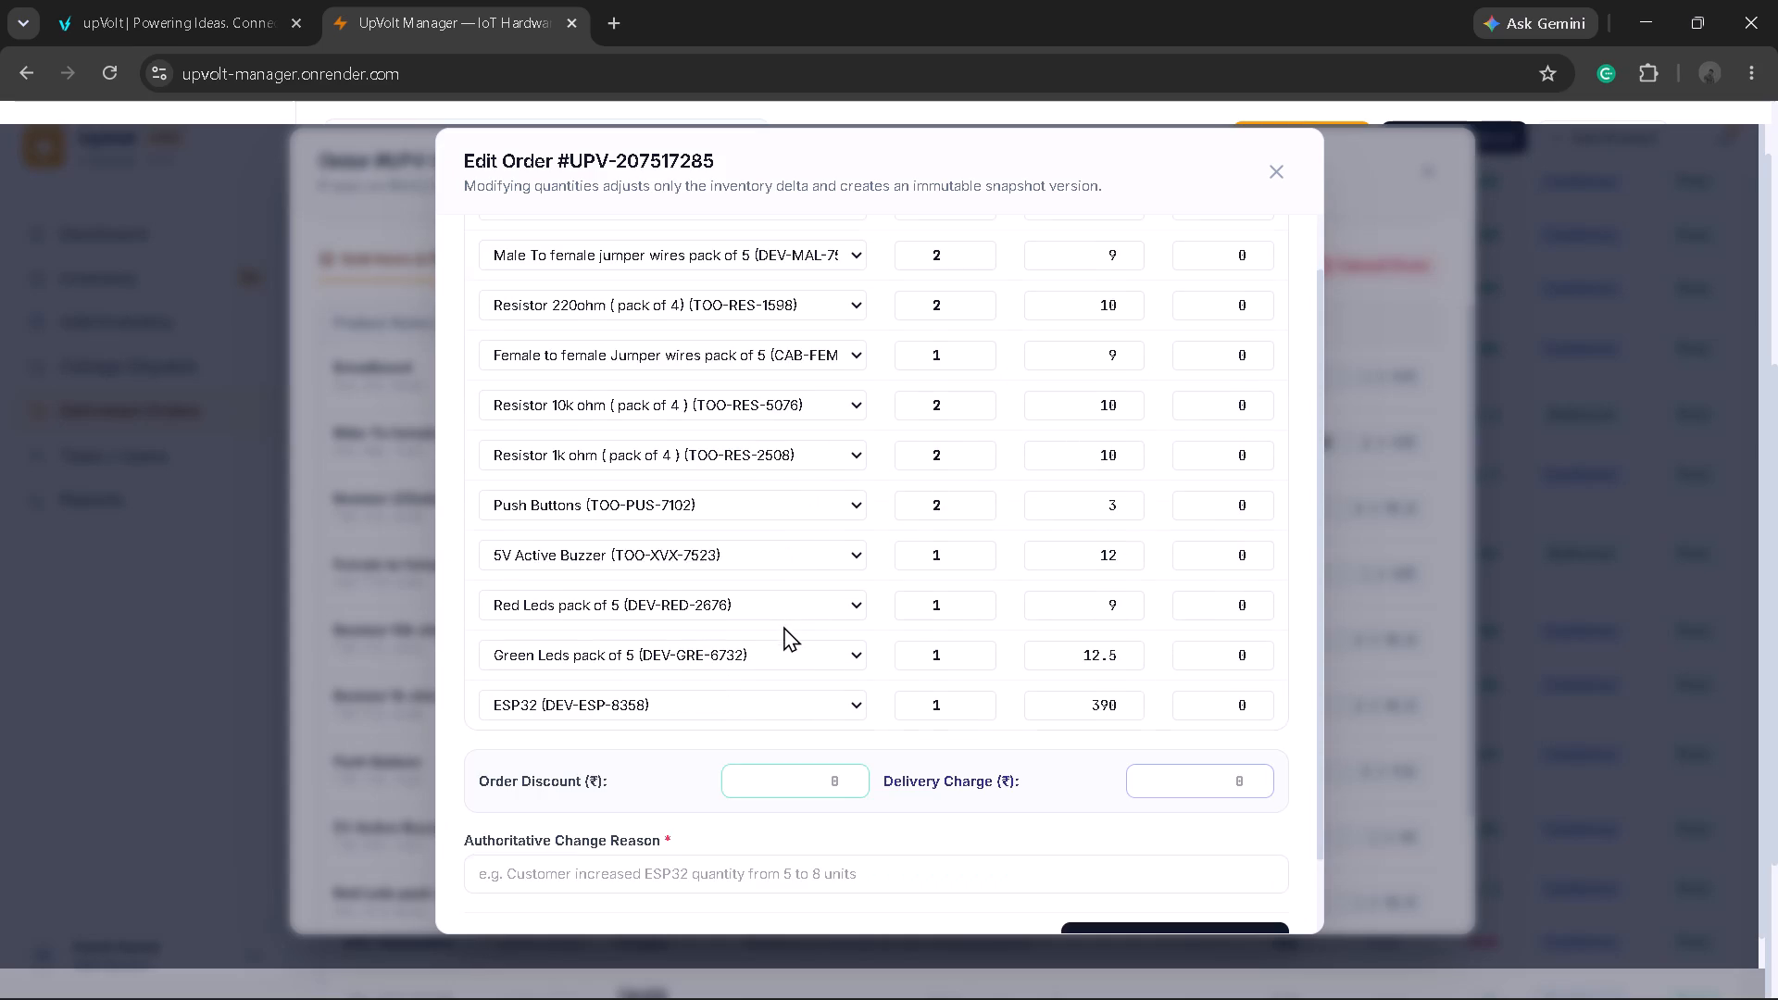
{"action": "scroll", "coordinate": [783, 626], "scroll_direction": "up", "scroll_amount": 3}
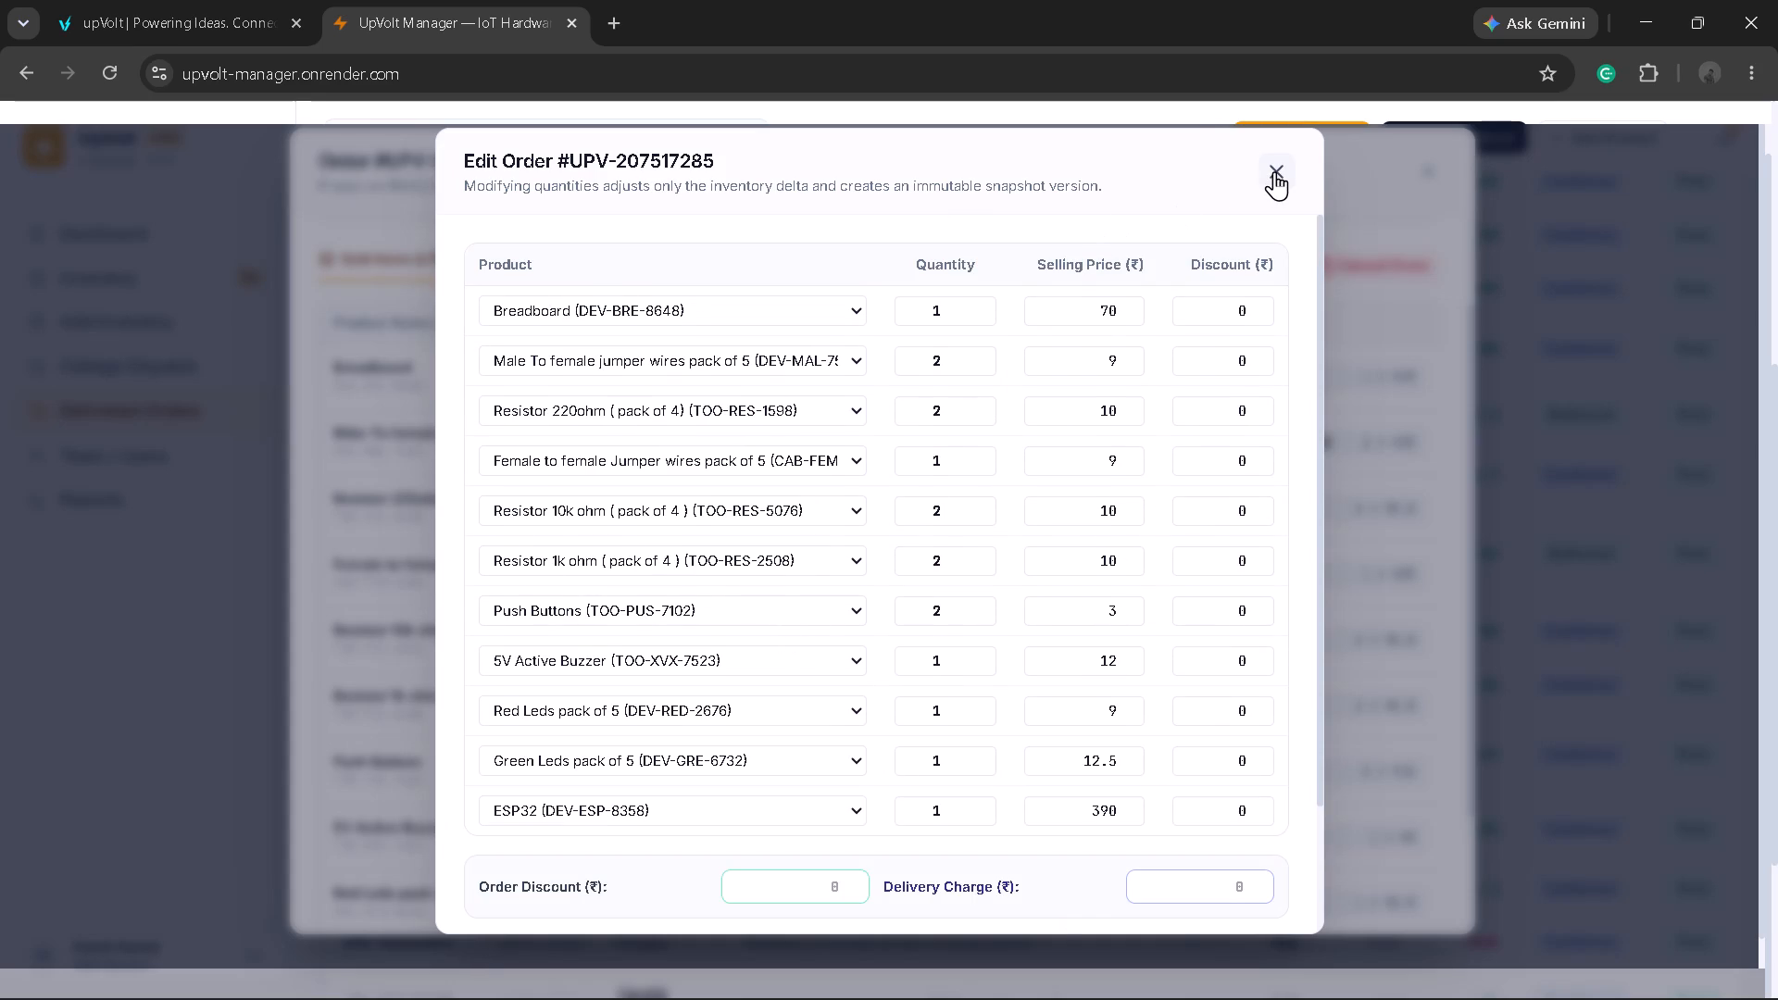
{"action": "left_click", "coordinate": [1274, 171]}
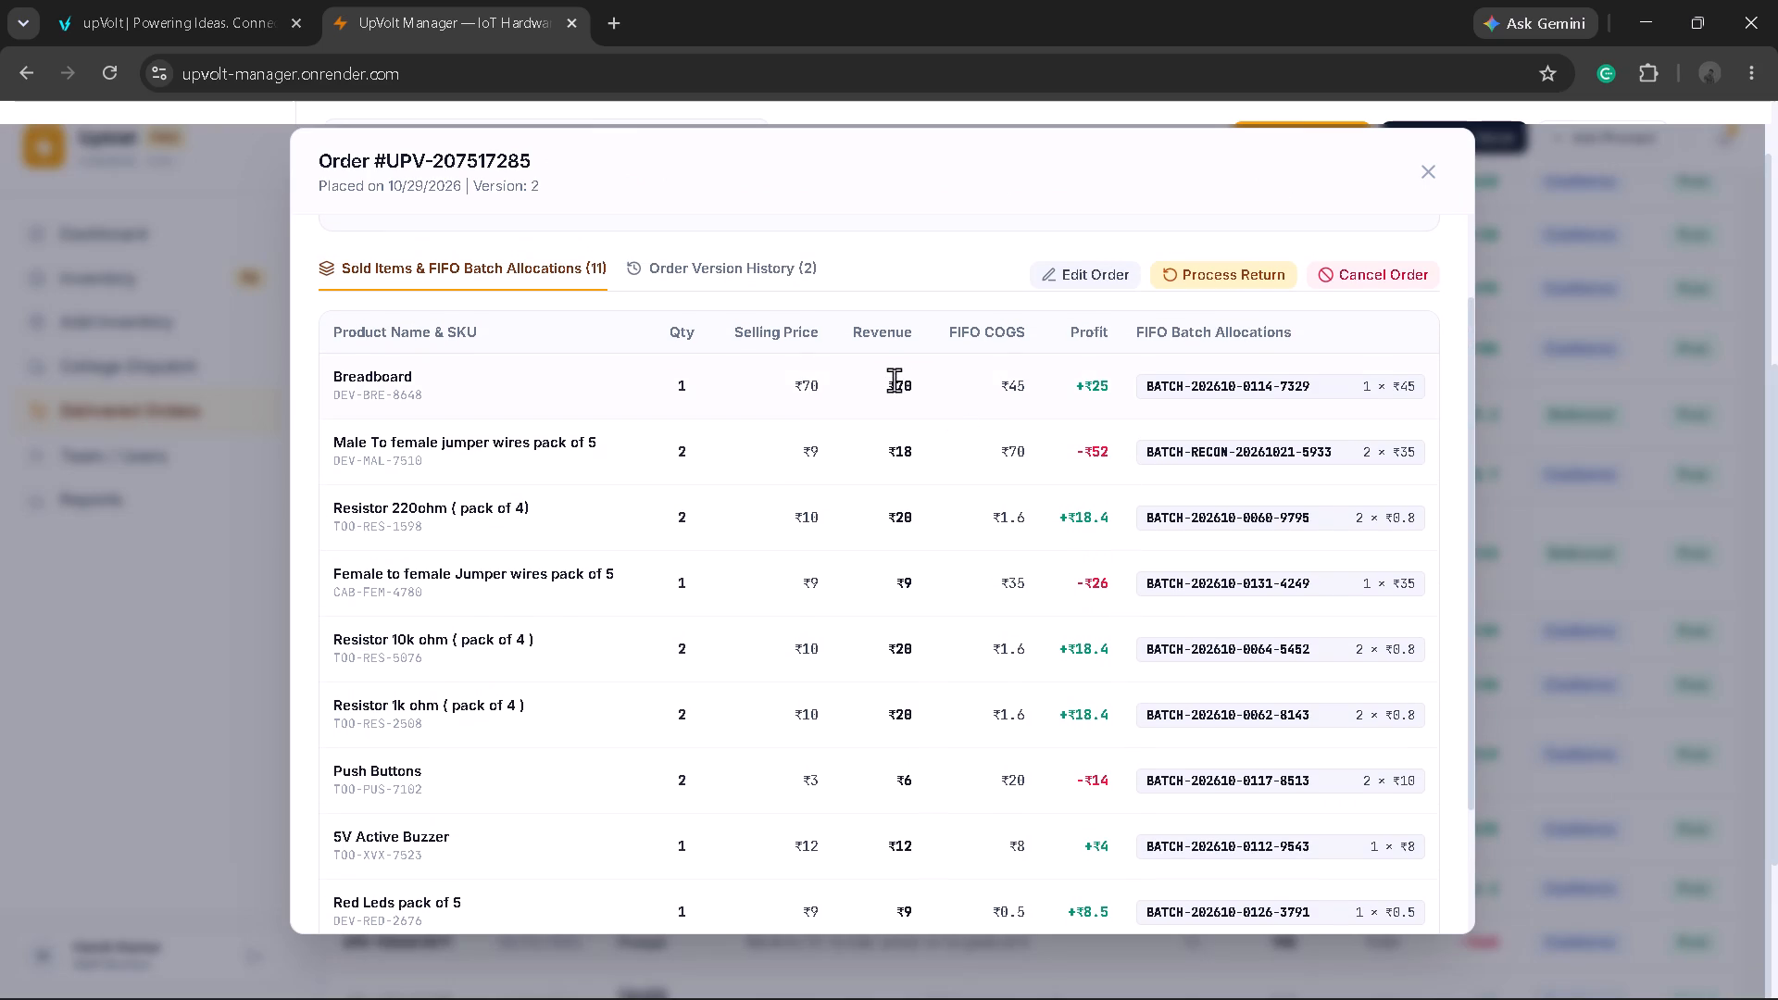
{"action": "left_click_drag", "start_coordinate": [887, 383], "coordinate": [1054, 721]}
{"action": "left_click", "coordinate": [655, 370]}
{"action": "left_click_drag", "start_coordinate": [675, 383], "coordinate": [1203, 912]}
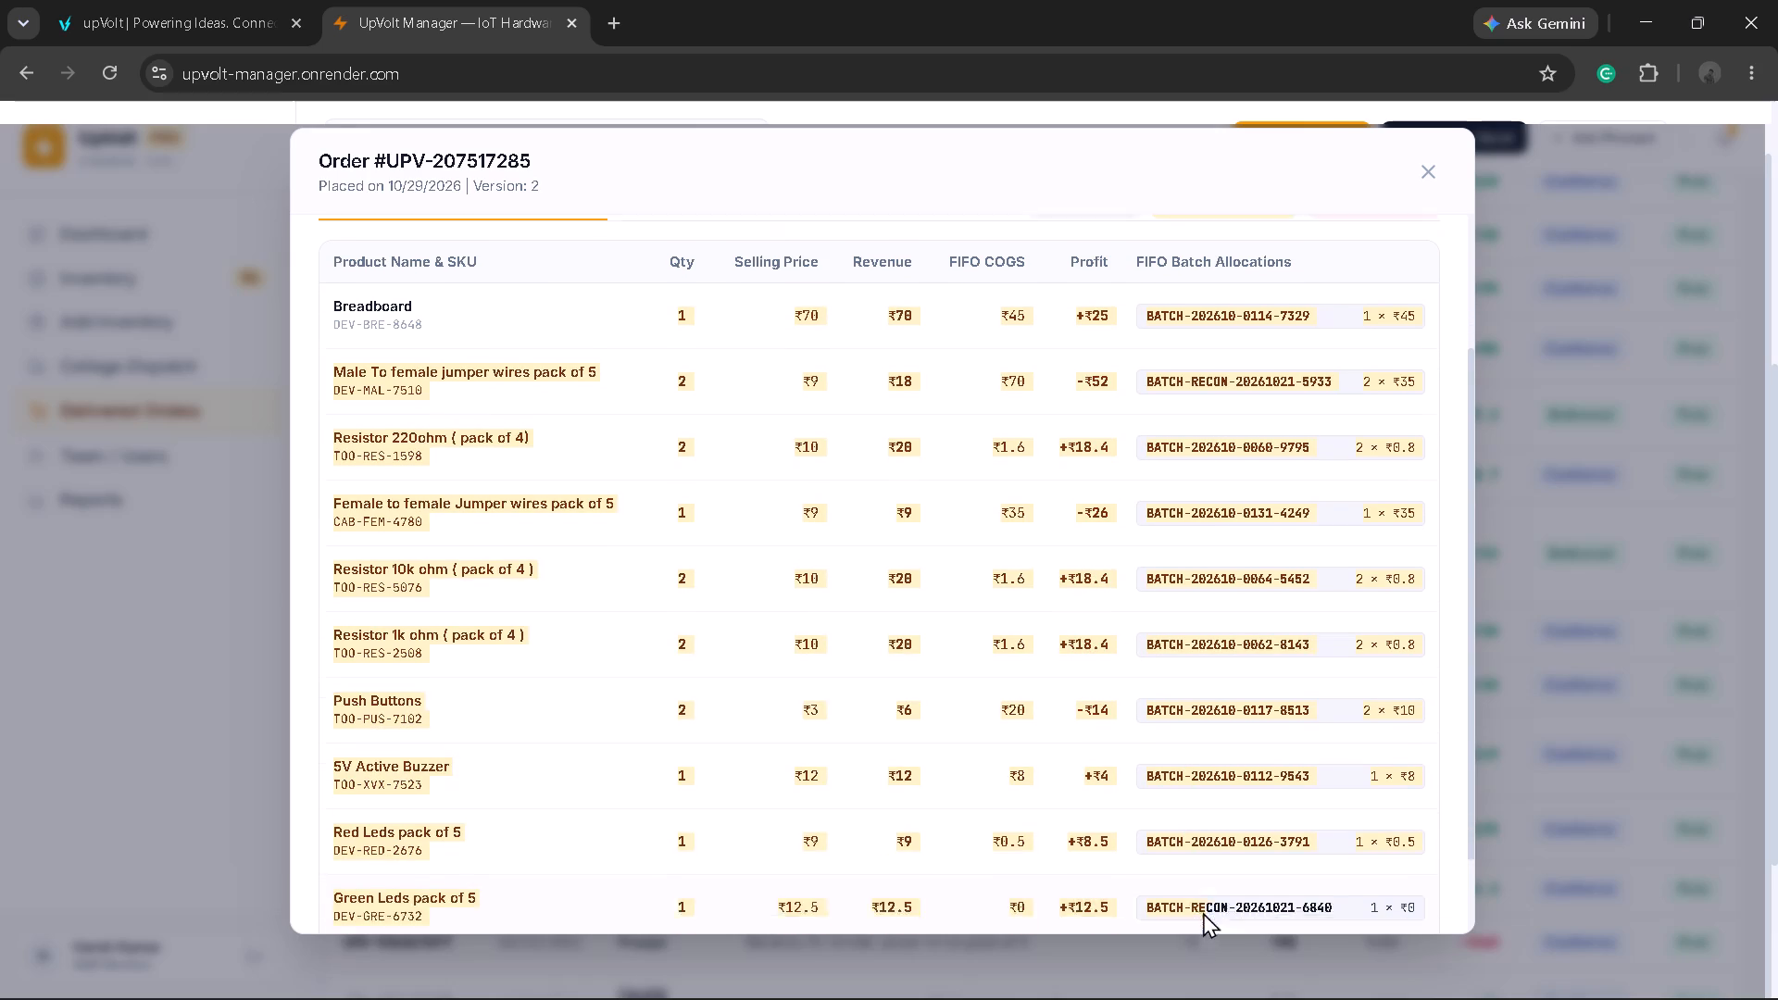
{"action": "left_click_drag", "start_coordinate": [1203, 912], "coordinate": [1232, 919]}
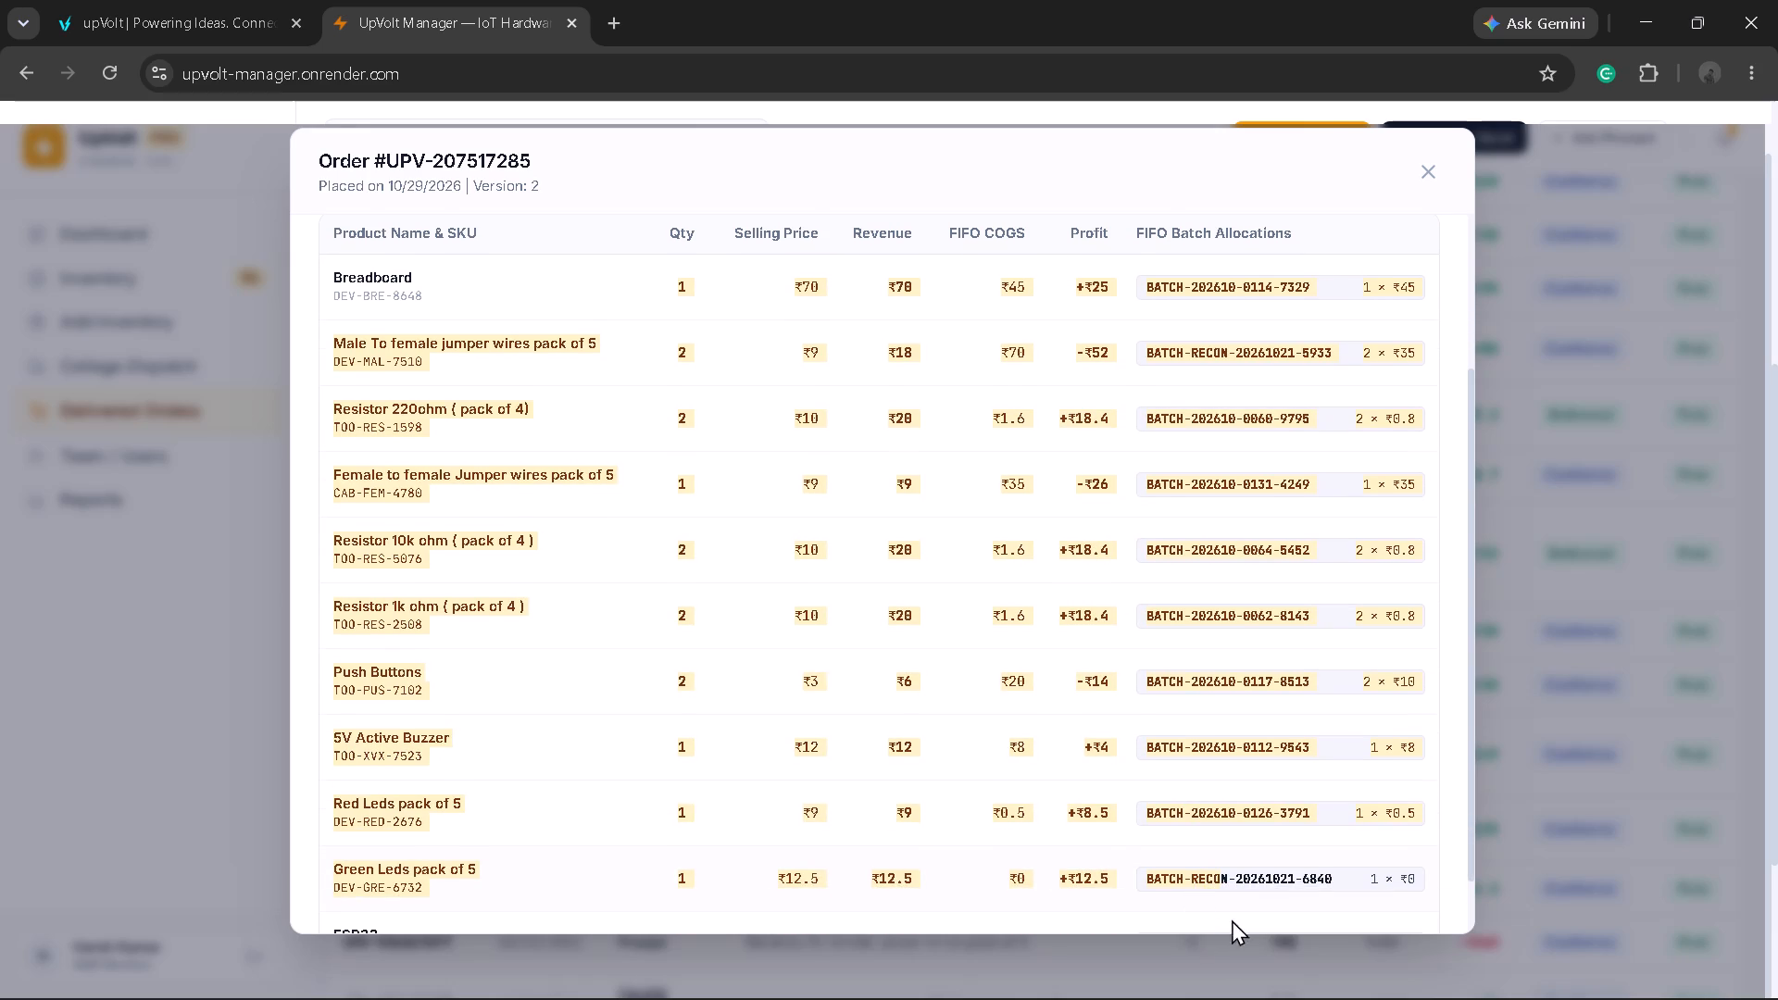
{"action": "left_click_drag", "start_coordinate": [1232, 919], "coordinate": [1412, 862]}
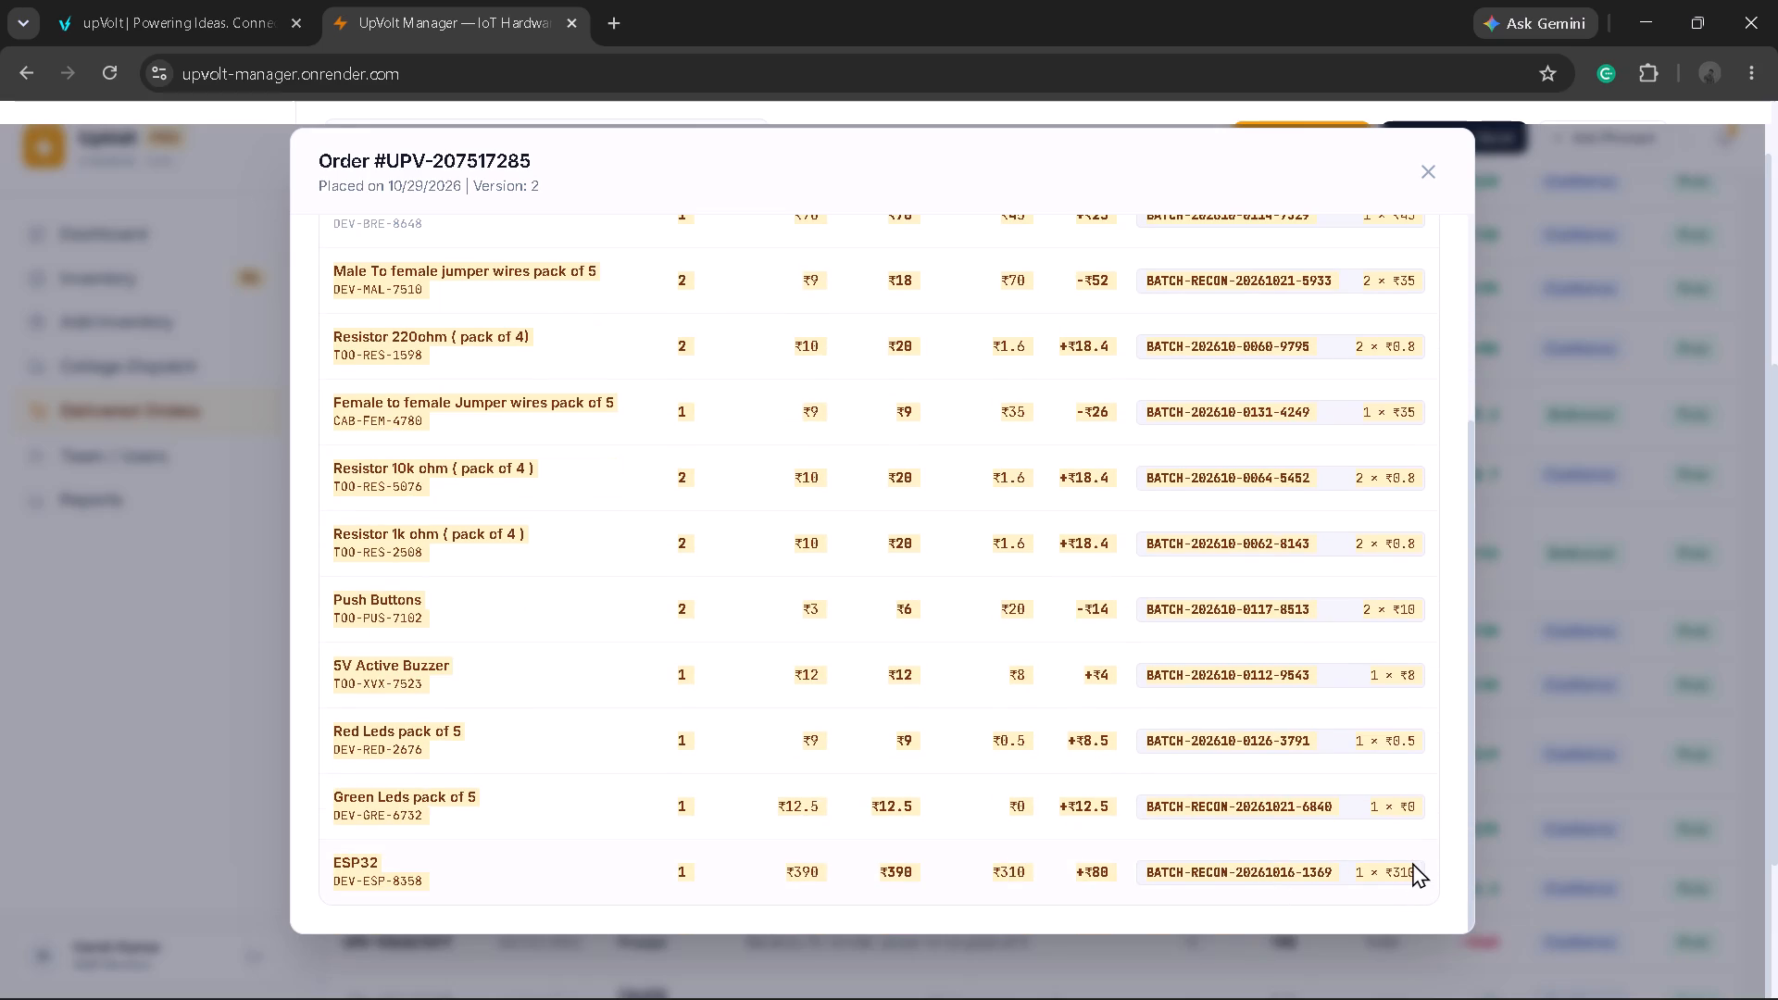
{"action": "scroll", "coordinate": [1040, 456], "scroll_direction": "up", "scroll_amount": 8}
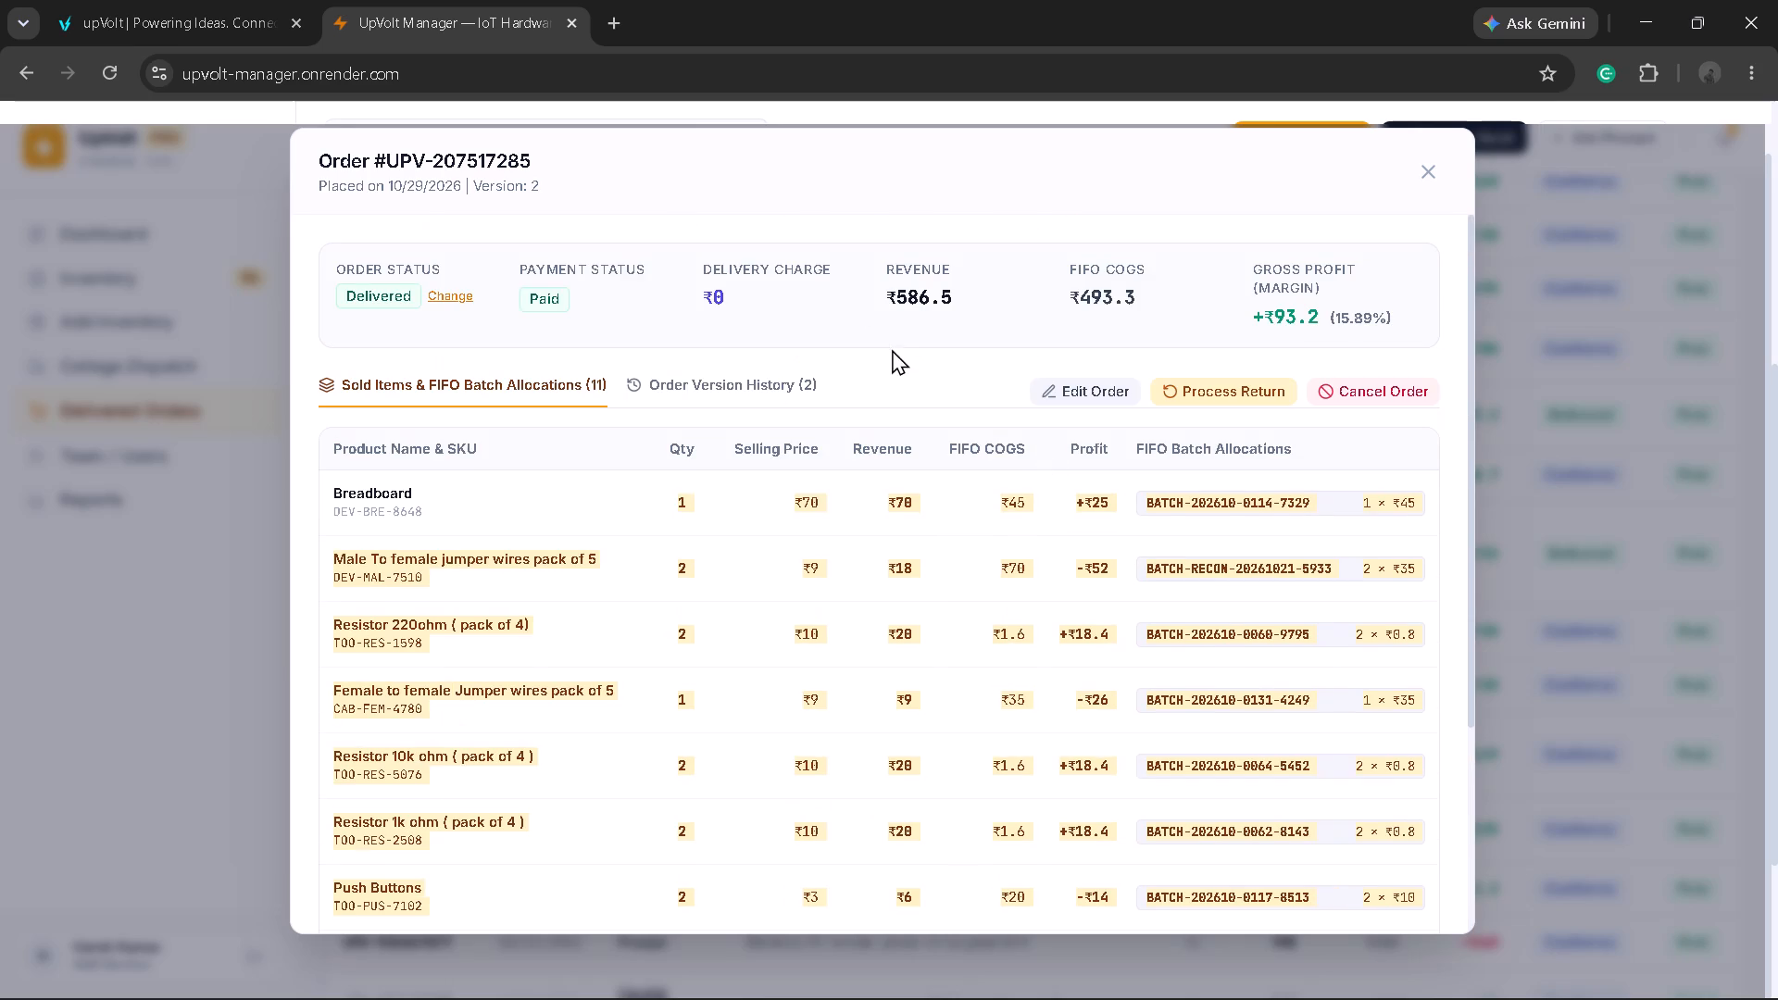
{"action": "left_click", "coordinate": [906, 383]}
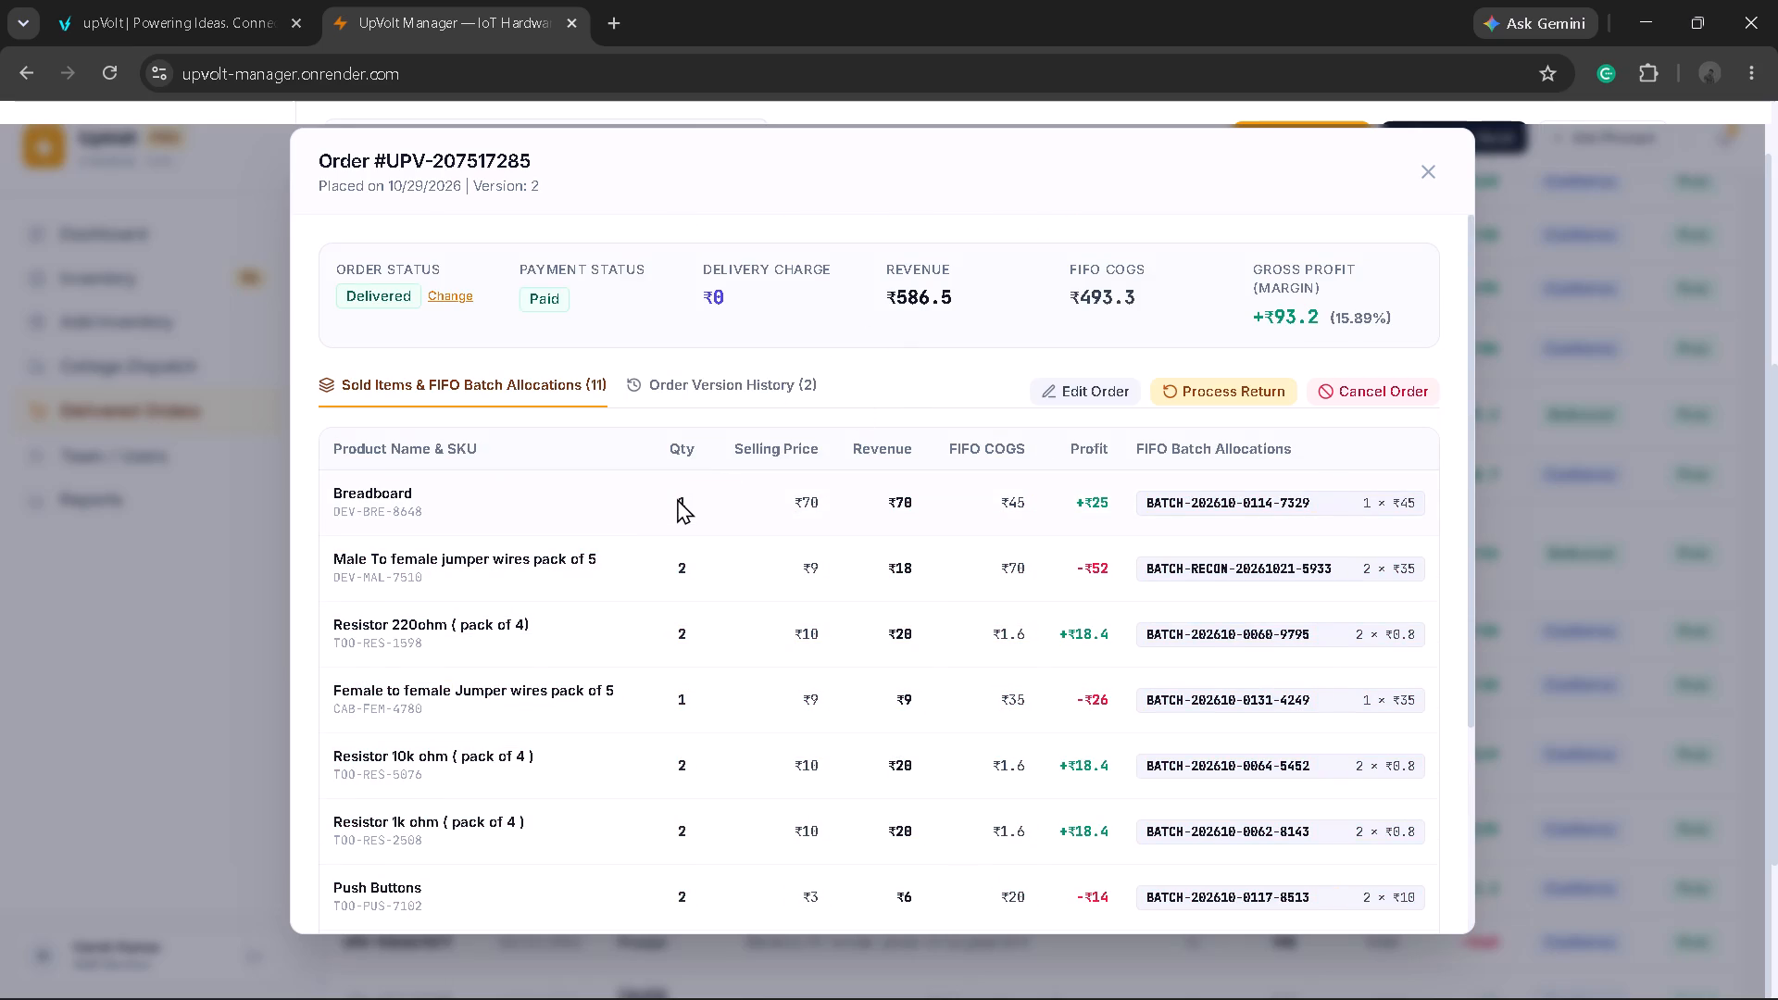
{"action": "left_click_drag", "start_coordinate": [677, 498], "coordinate": [1359, 900]}
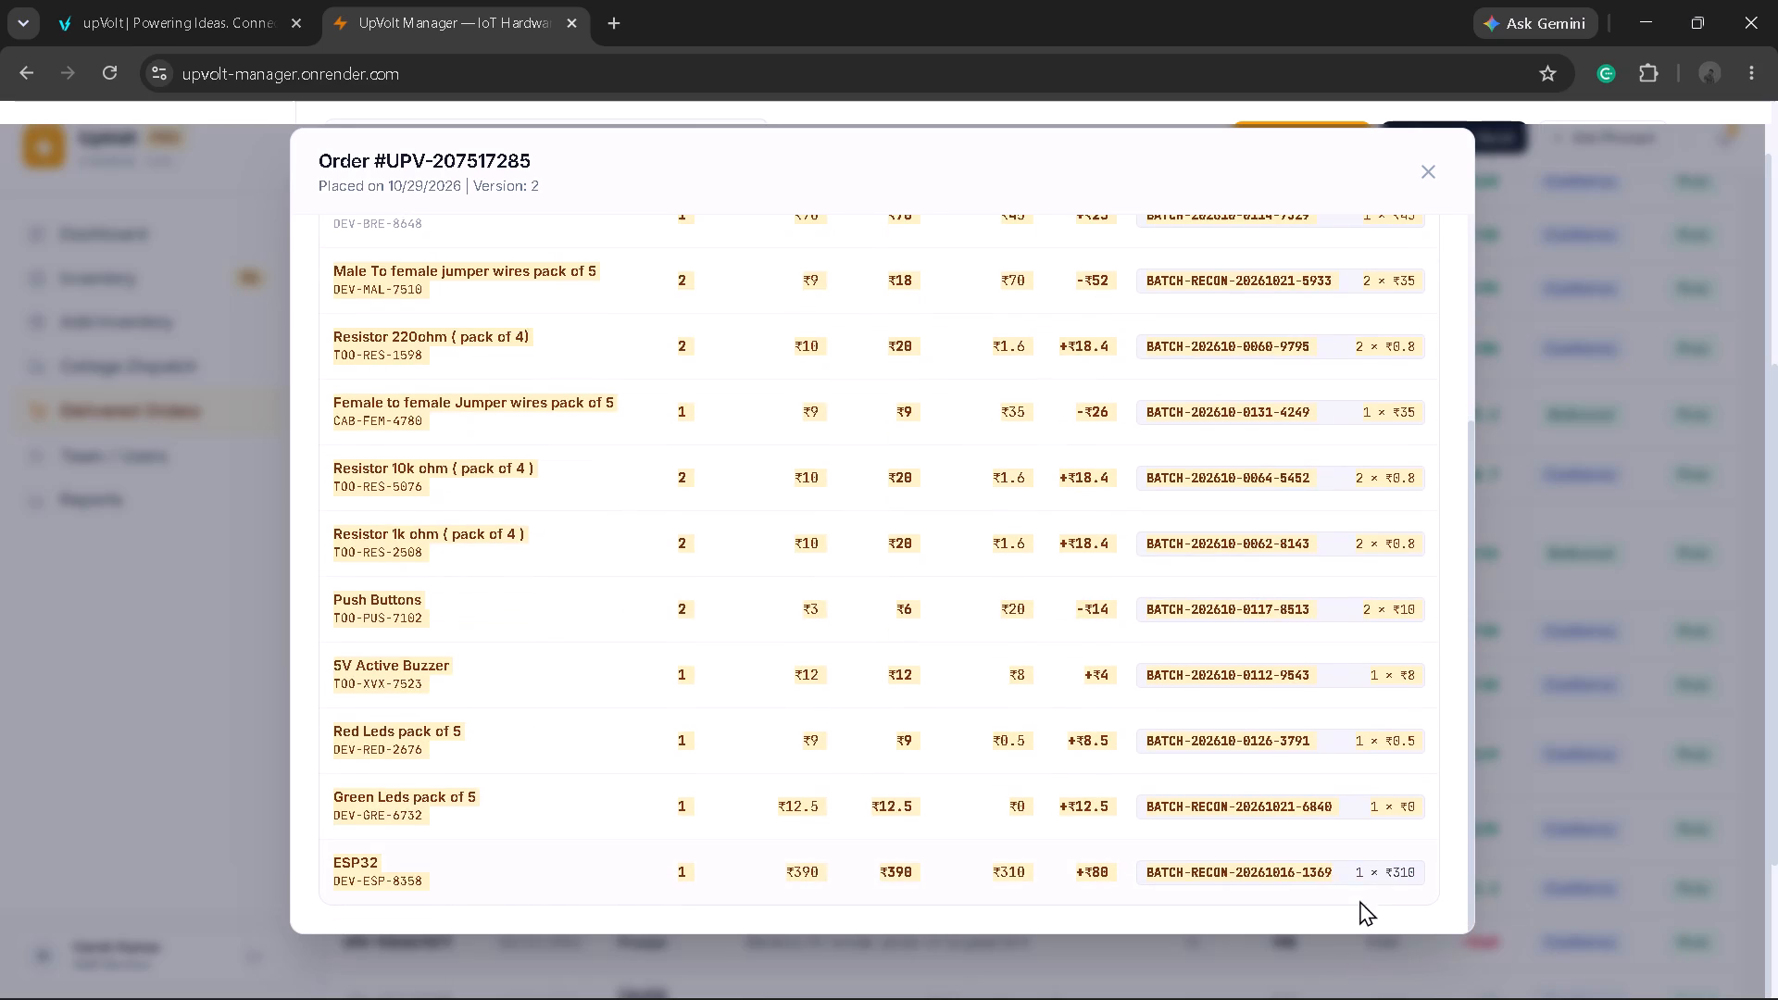
{"action": "left_click_drag", "start_coordinate": [1359, 900], "coordinate": [752, 332]}
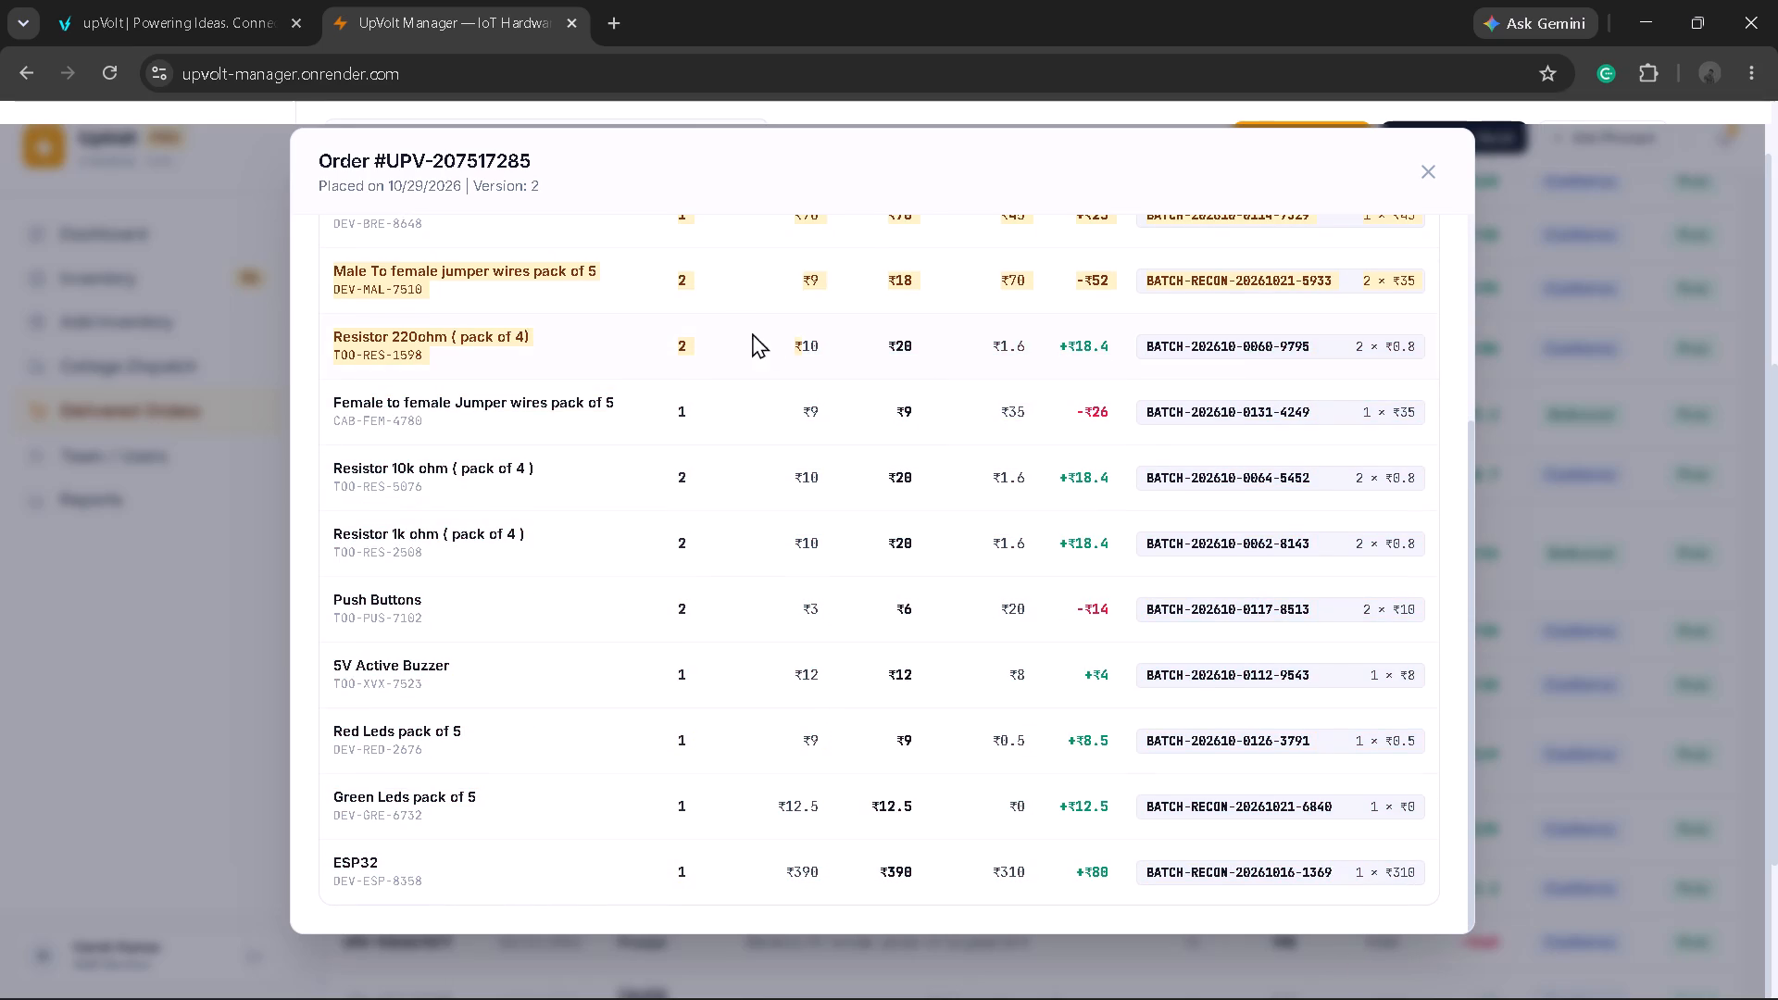
{"action": "left_click_drag", "start_coordinate": [752, 332], "coordinate": [984, 876]}
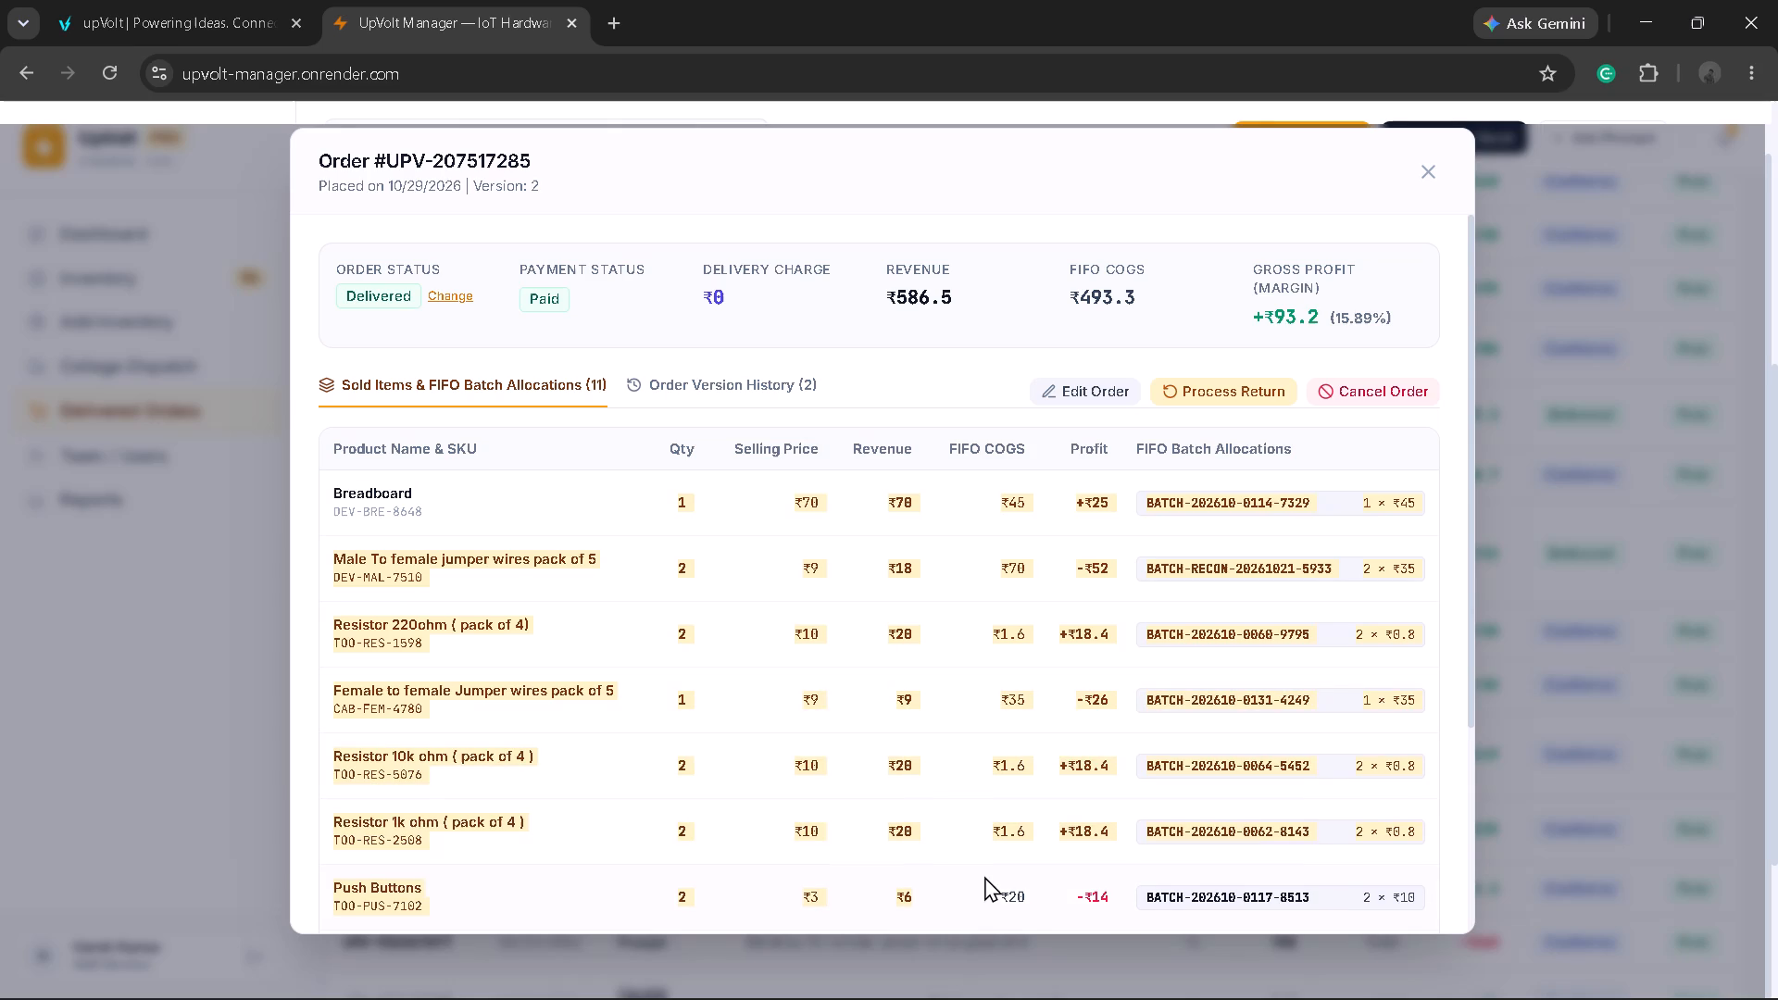
{"action": "left_click_drag", "start_coordinate": [984, 876], "coordinate": [1010, 897]}
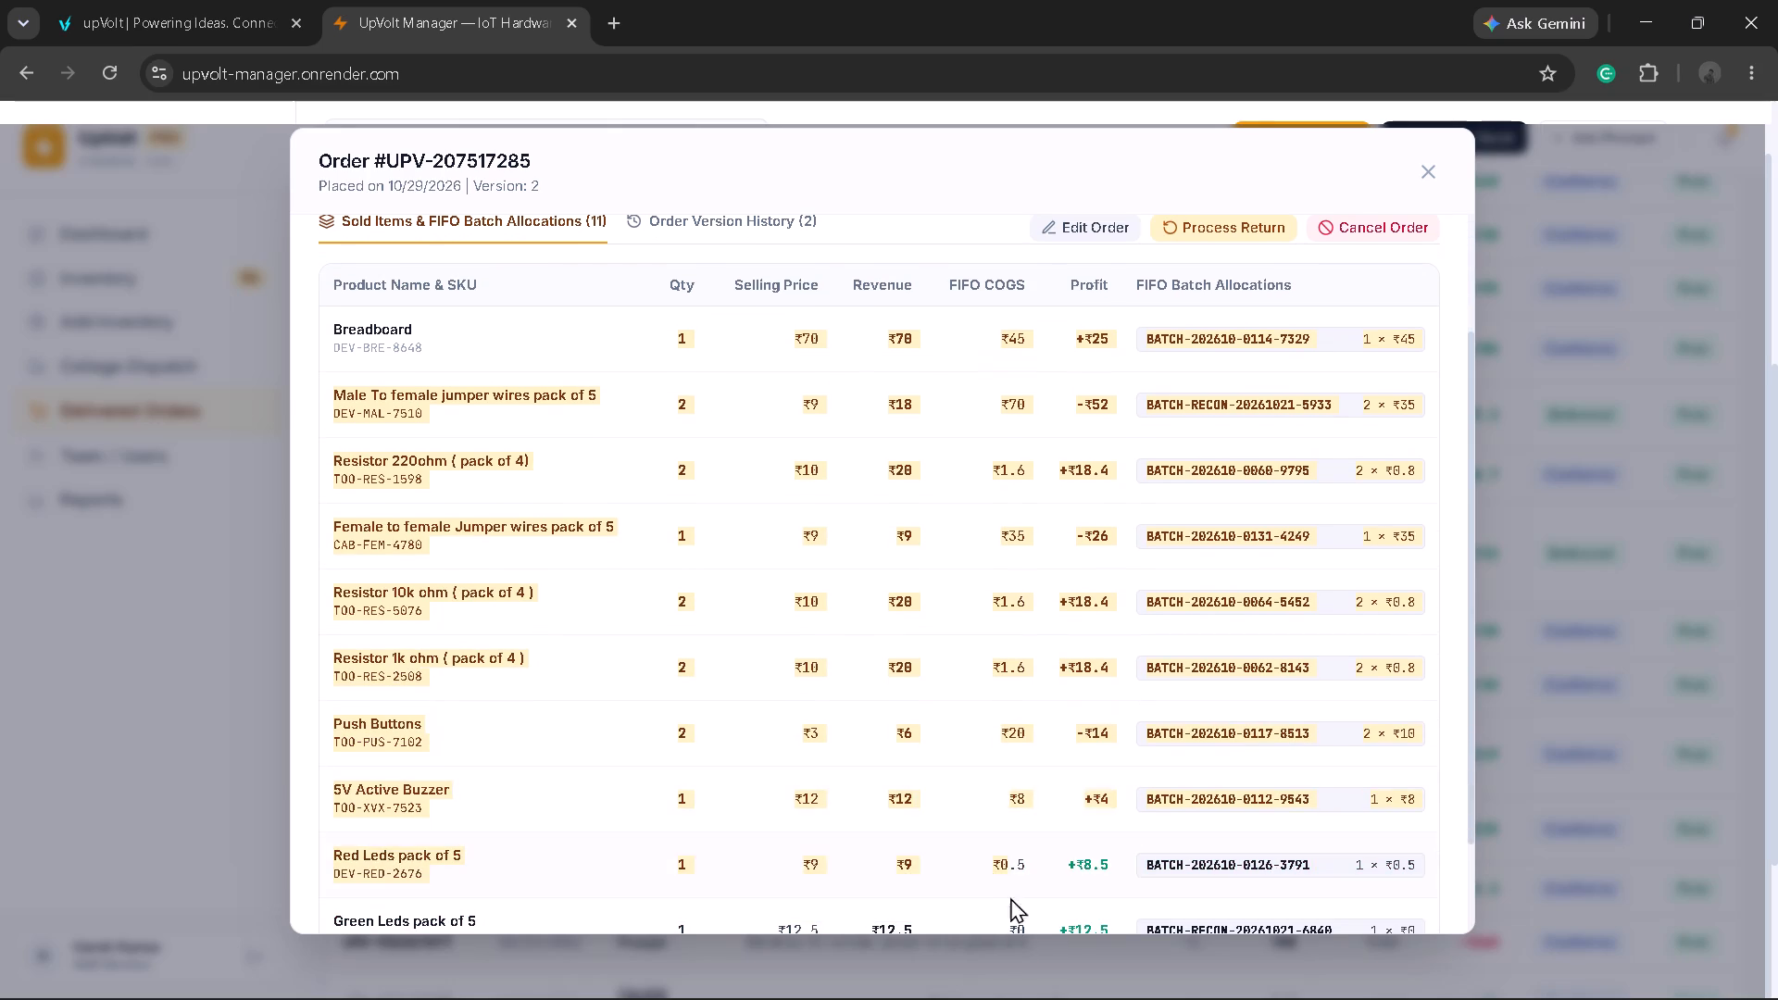
{"action": "left_click_drag", "start_coordinate": [1010, 897], "coordinate": [645, 225]}
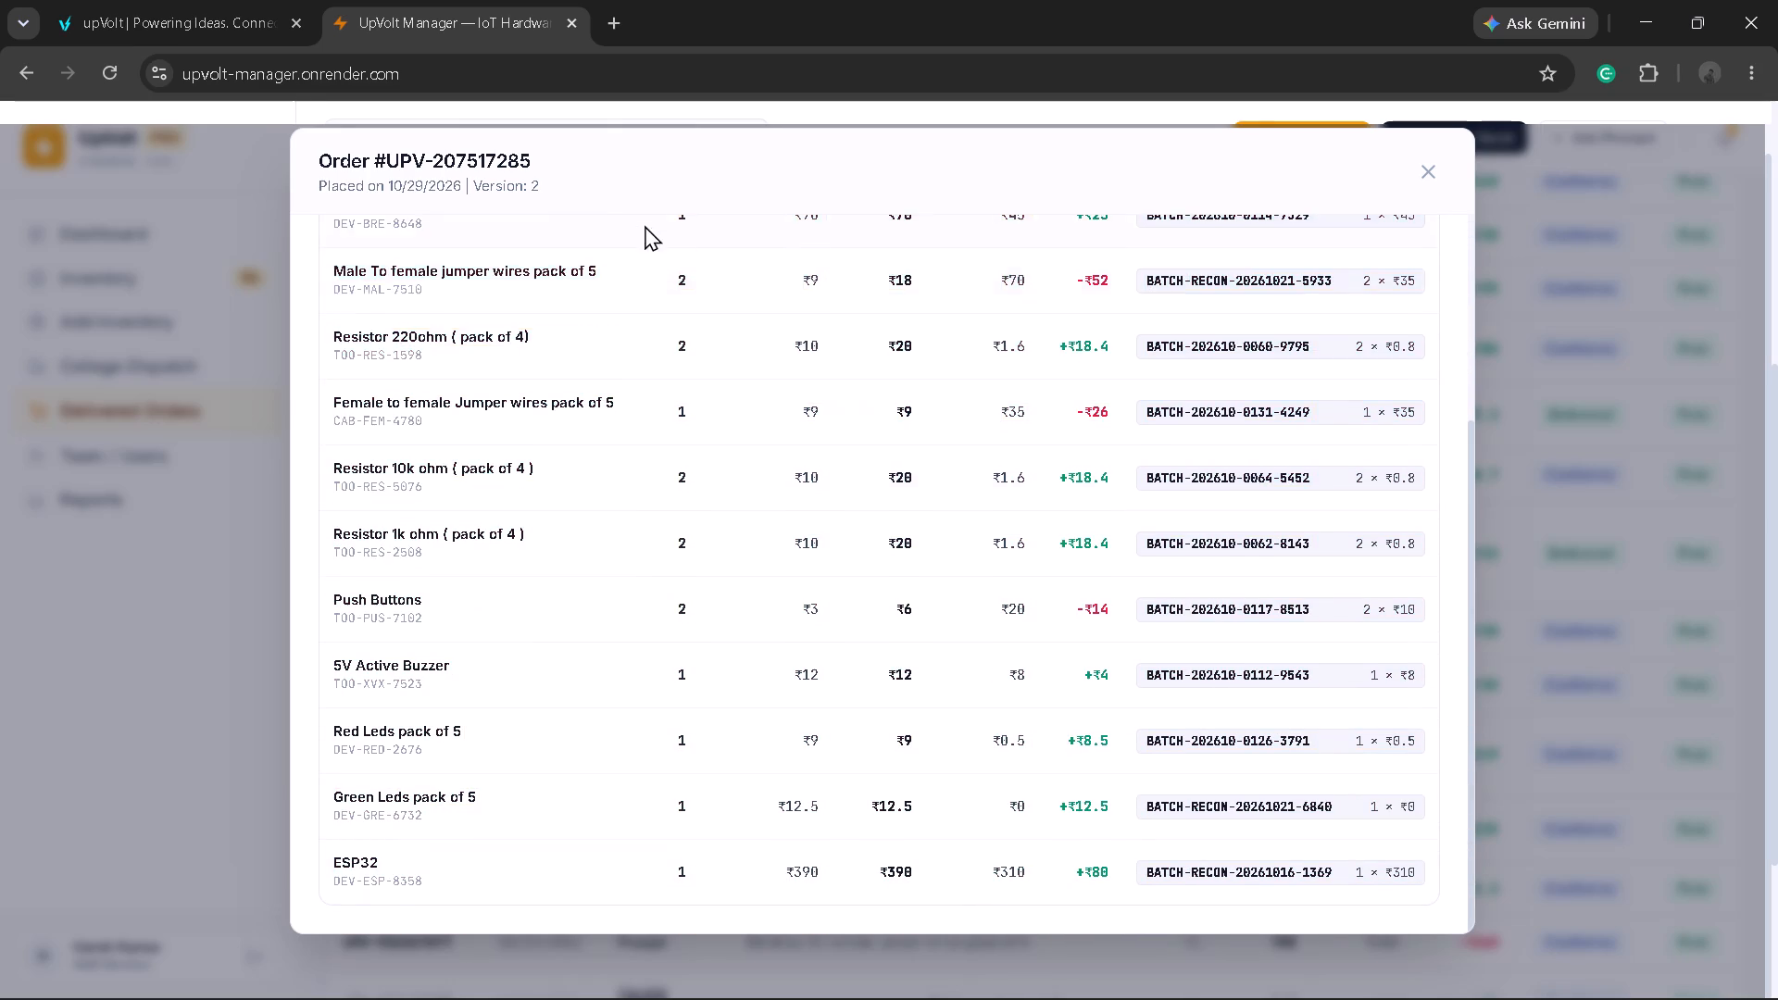
{"action": "left_click_drag", "start_coordinate": [645, 225], "coordinate": [646, 180]}
{"action": "left_click", "coordinate": [903, 378]}
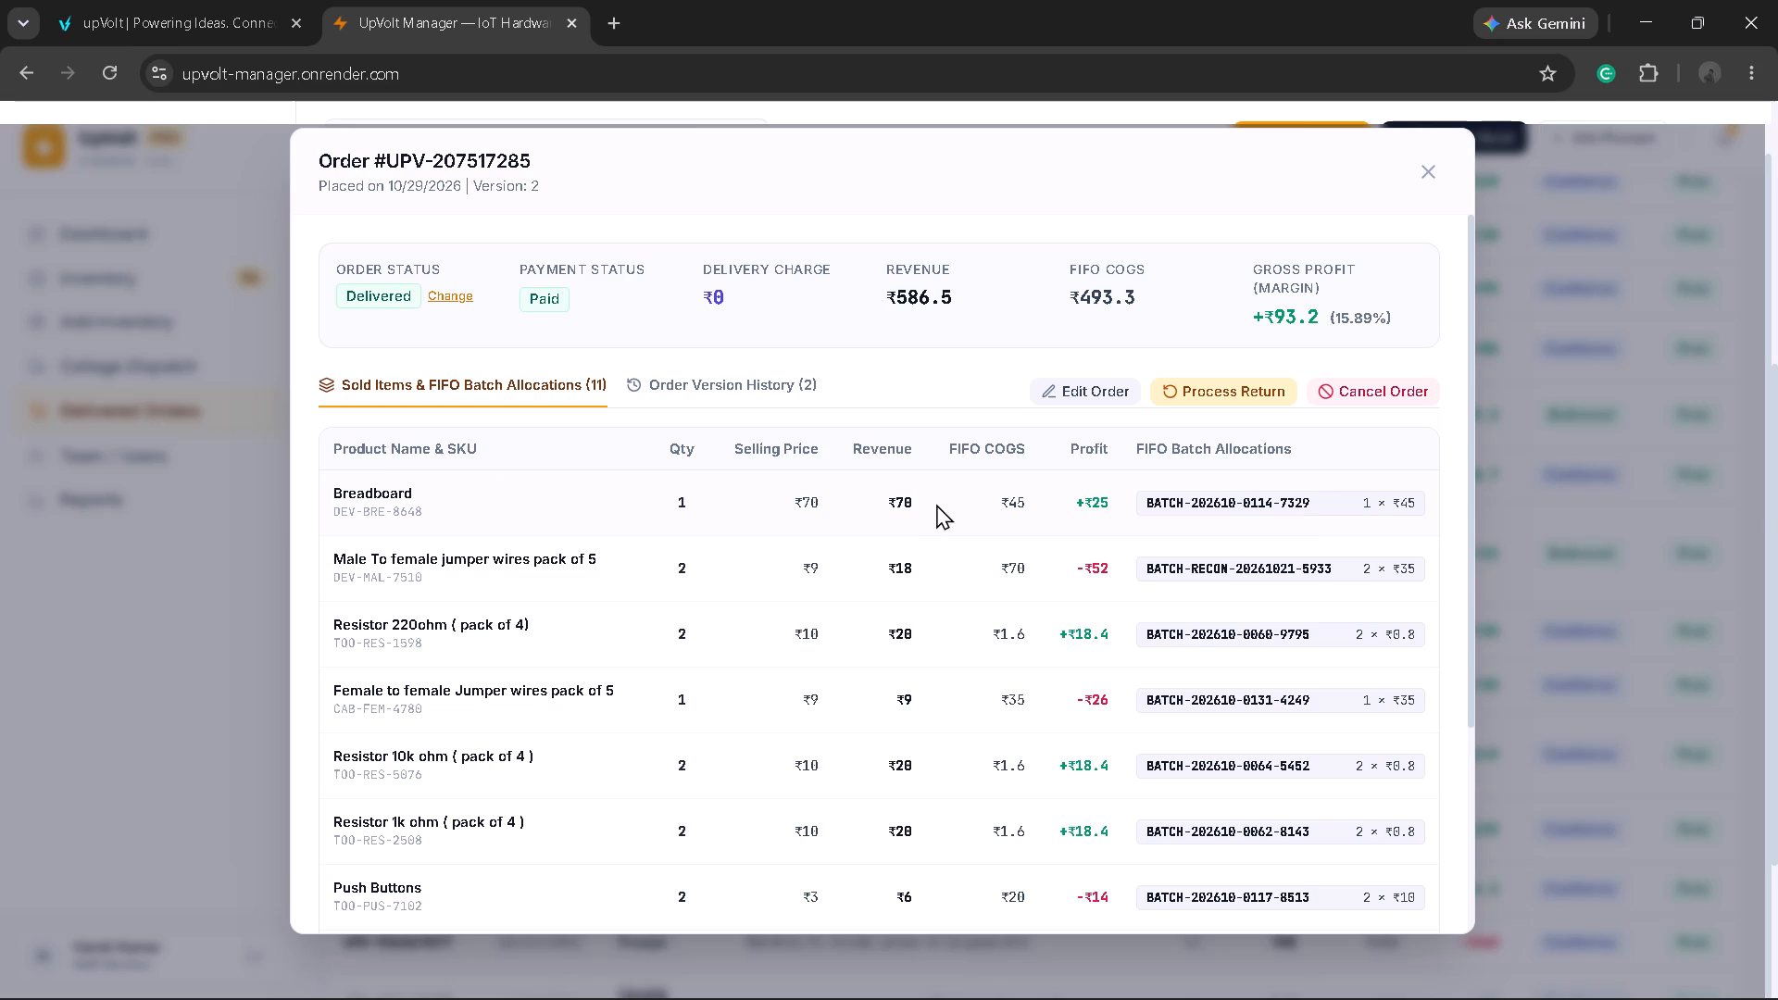
{"action": "left_click", "coordinate": [1423, 175]}
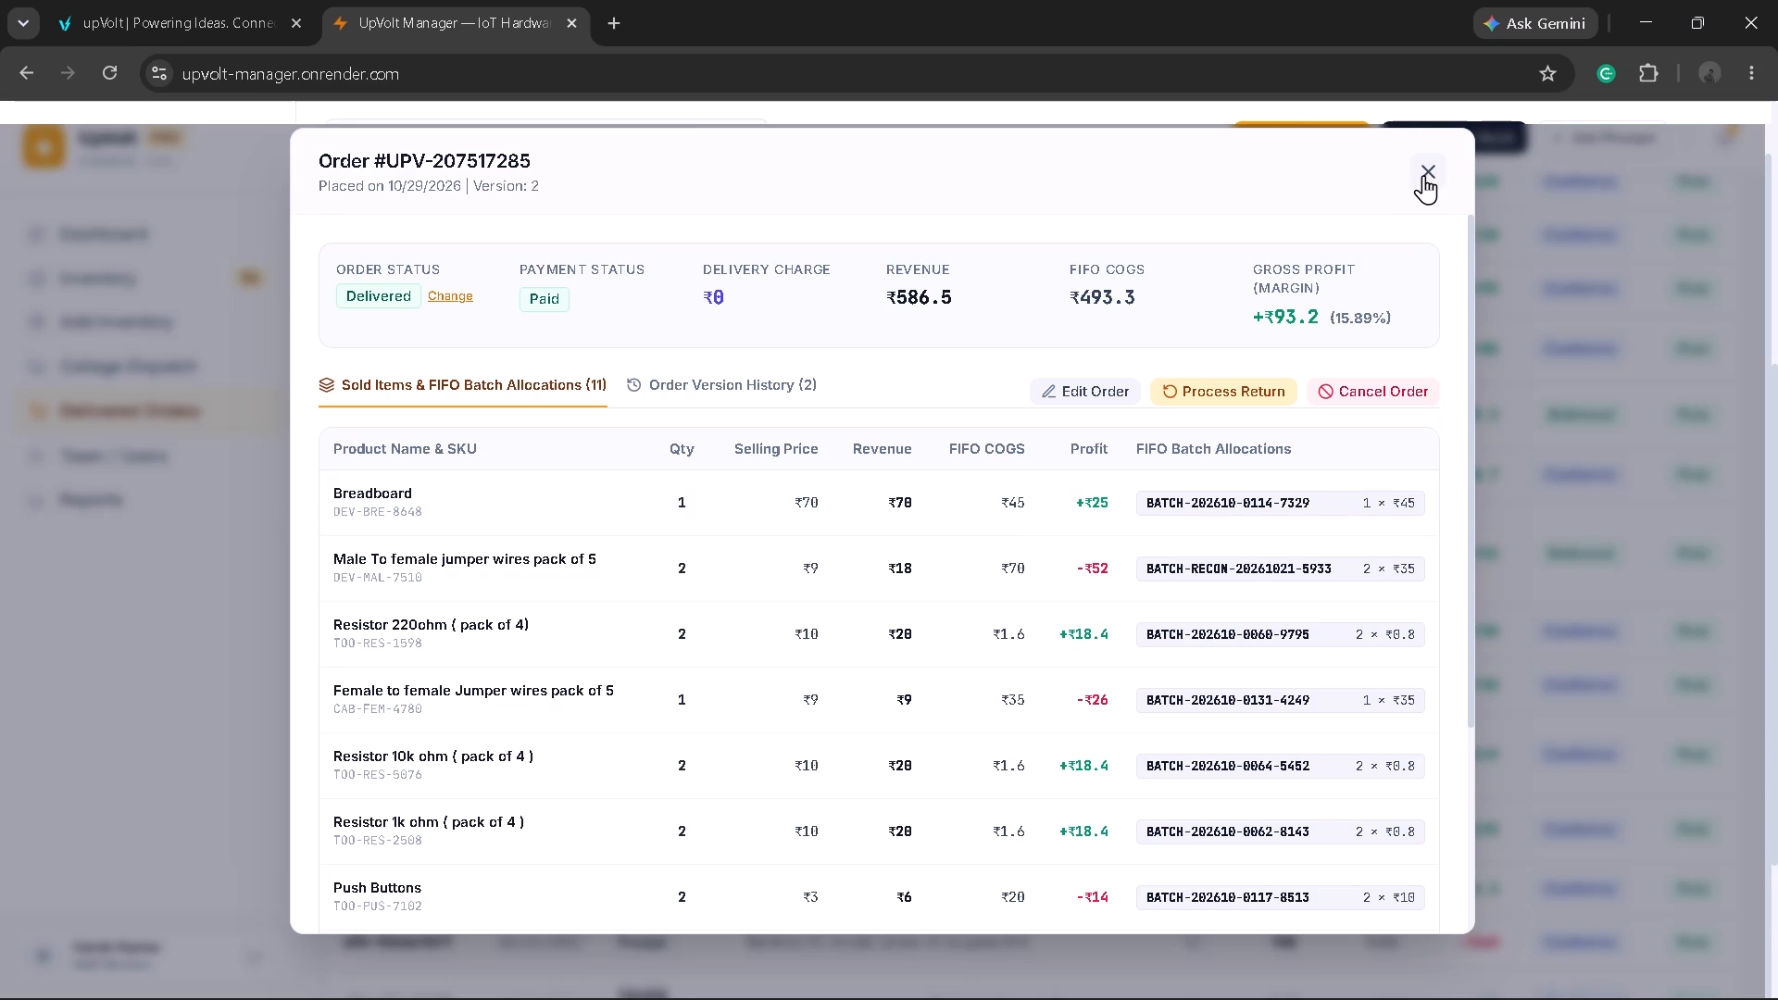